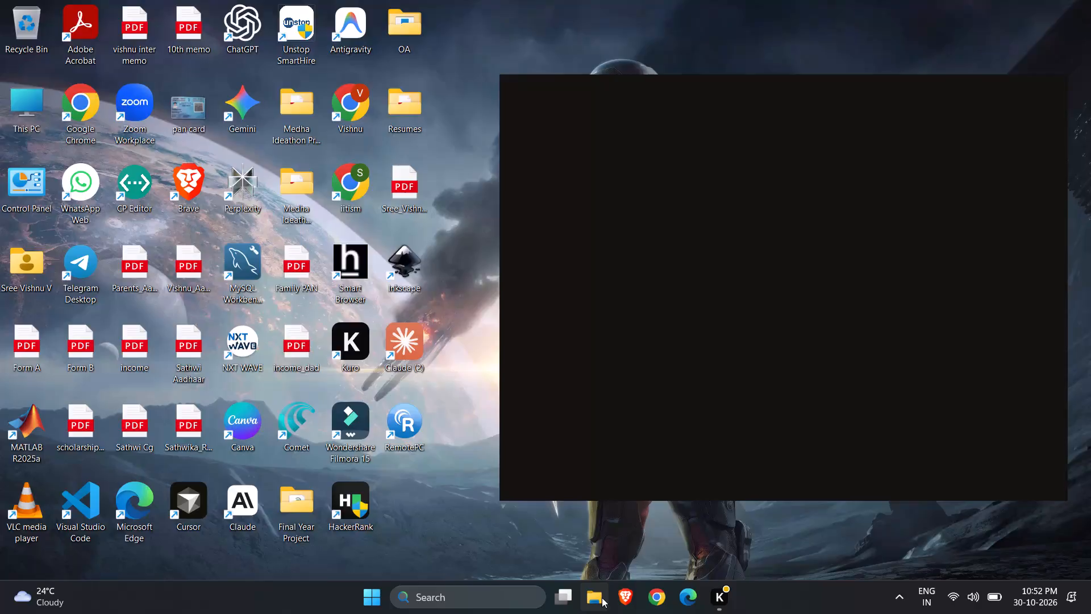
Open the Filmora project film from the Downloads folder.
click(46, 169)
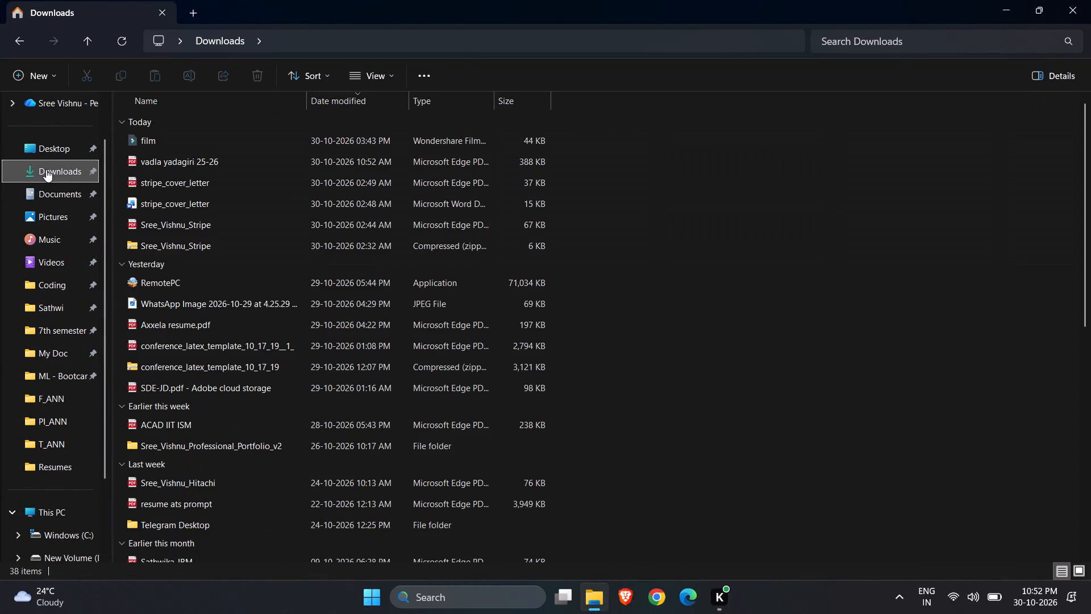
click(176, 142)
double_click(176, 142)
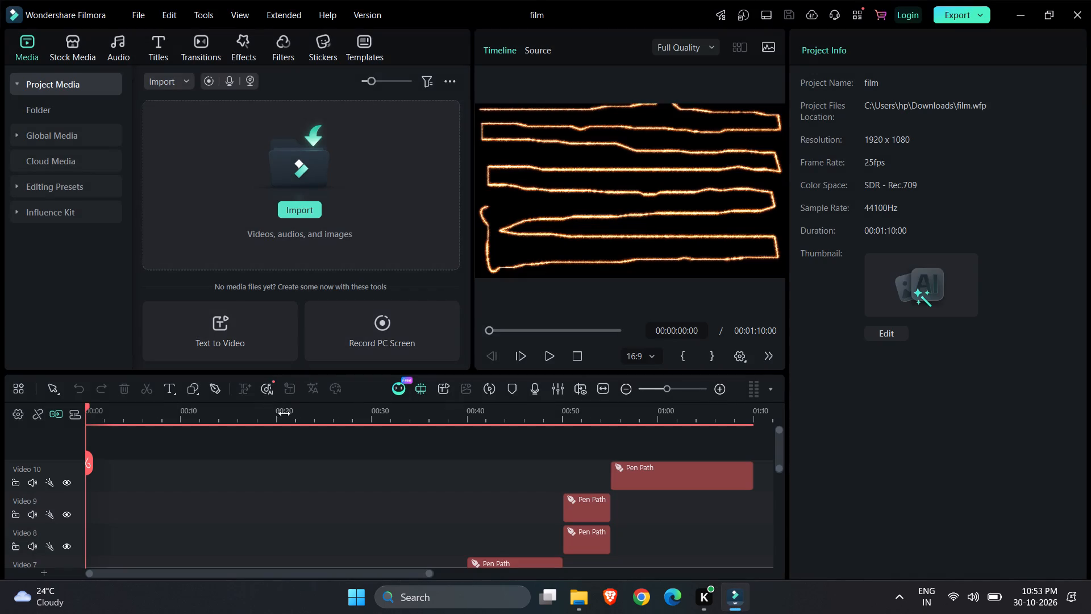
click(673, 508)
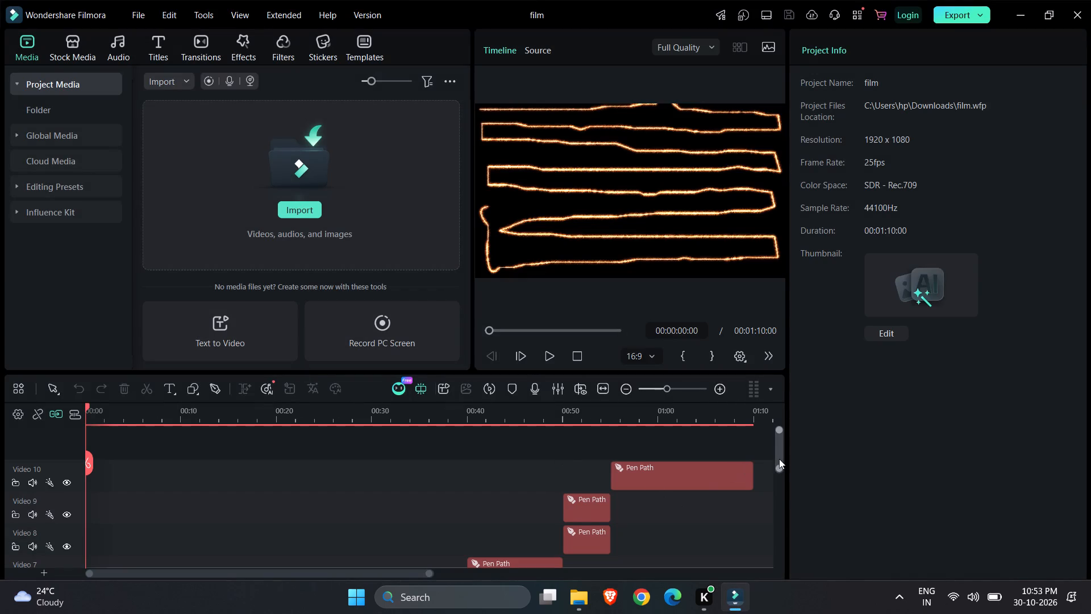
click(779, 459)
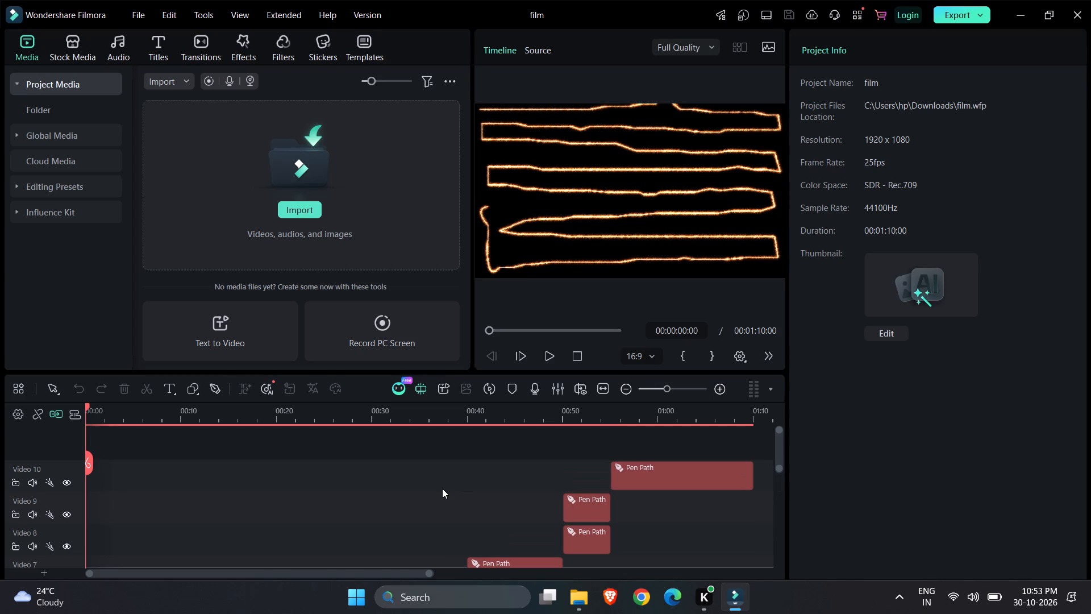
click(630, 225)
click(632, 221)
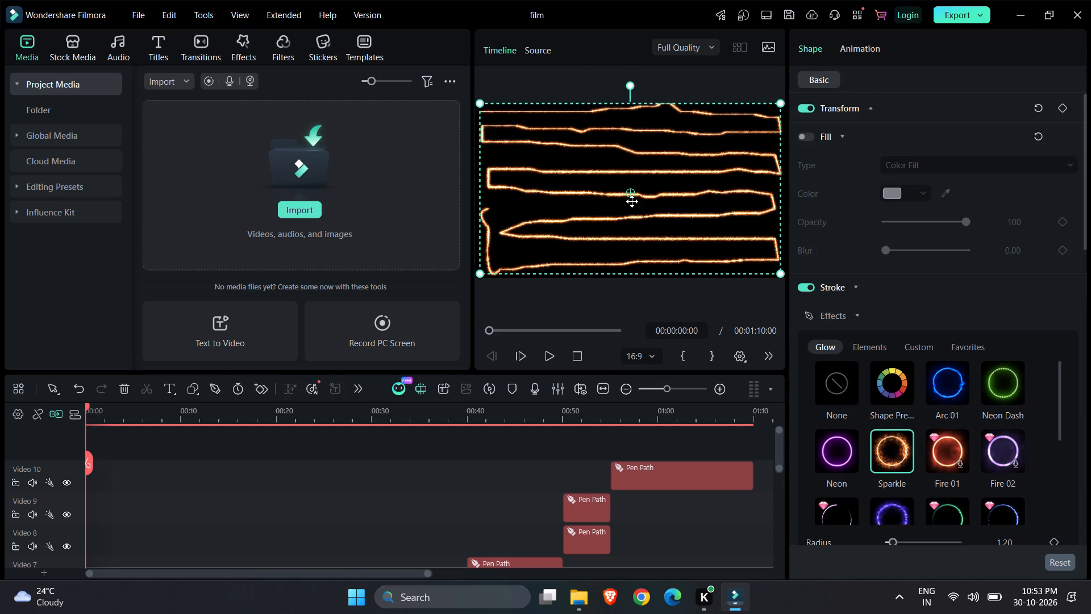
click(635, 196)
Move the playhead to the end of the last Pen Path clip on Video 10, at 00:01:10:00.
click(646, 478)
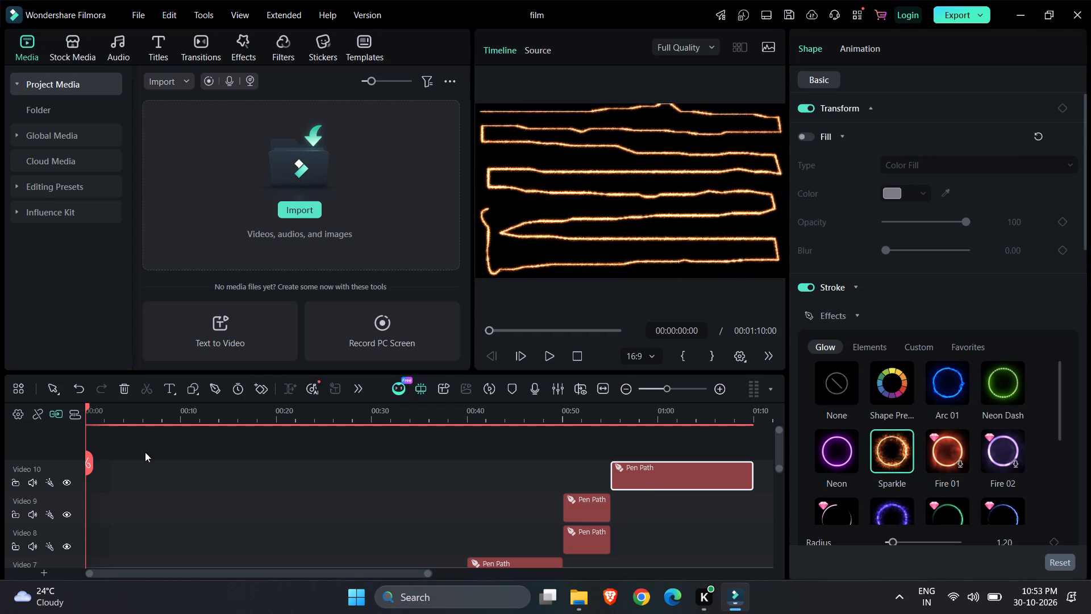
drag(89, 458, 585, 436)
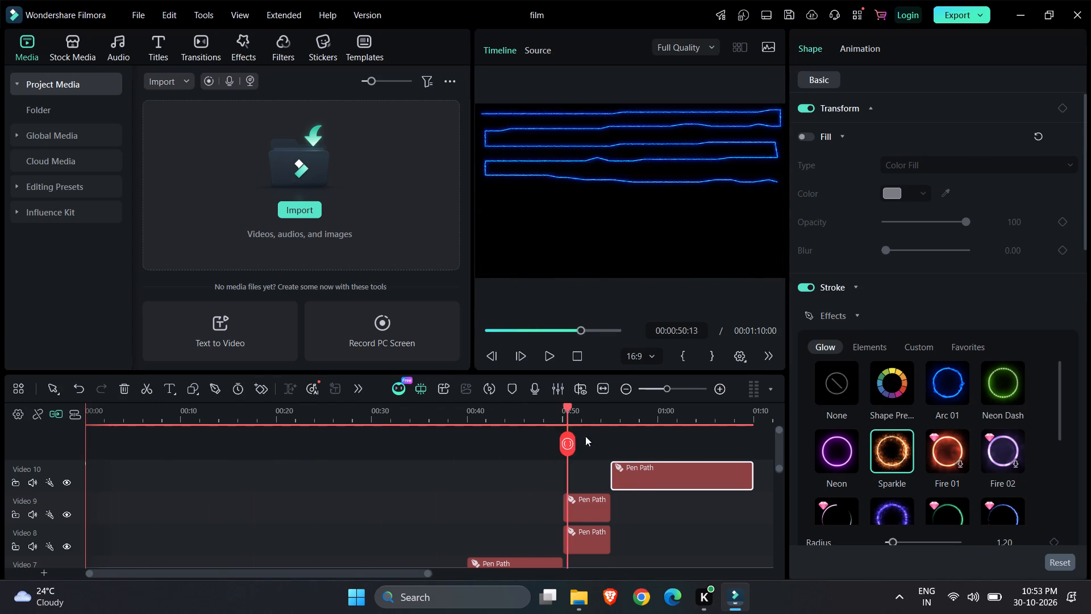
drag(585, 436, 750, 450)
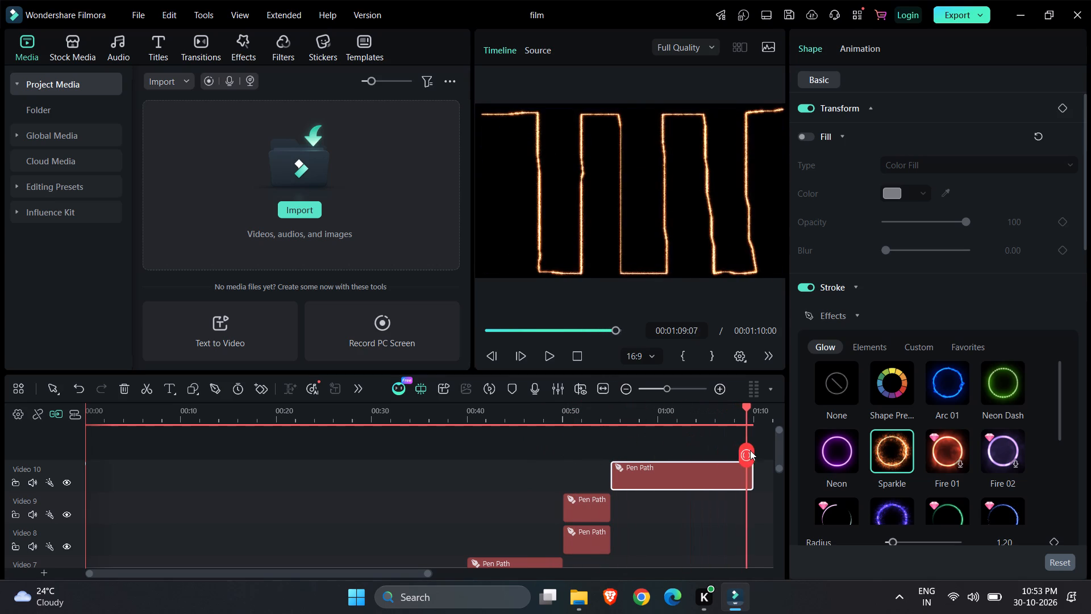
drag(750, 450, 762, 442)
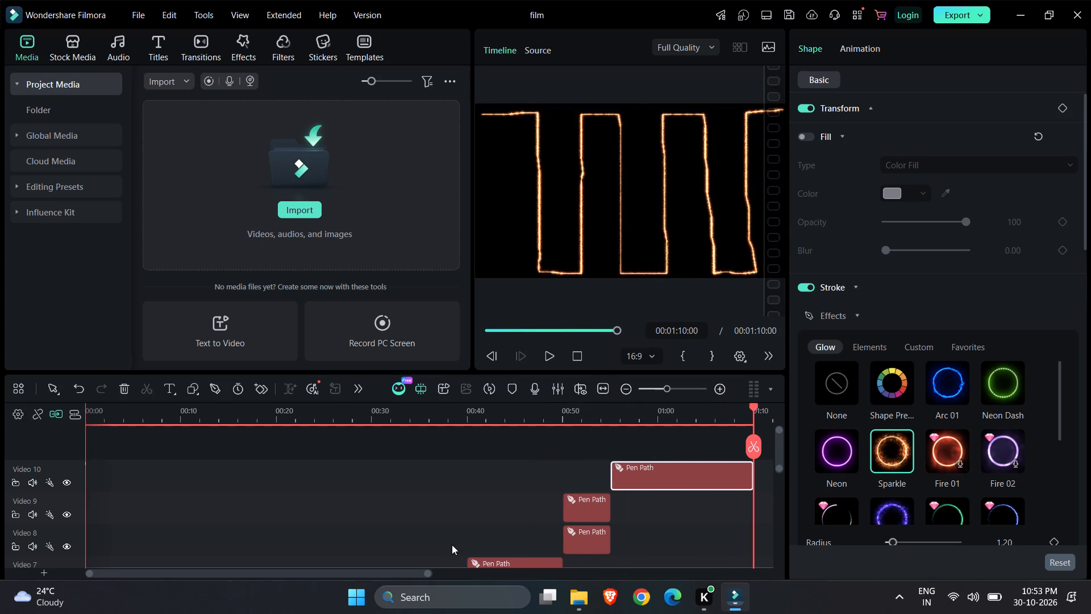
drag(419, 574, 636, 578)
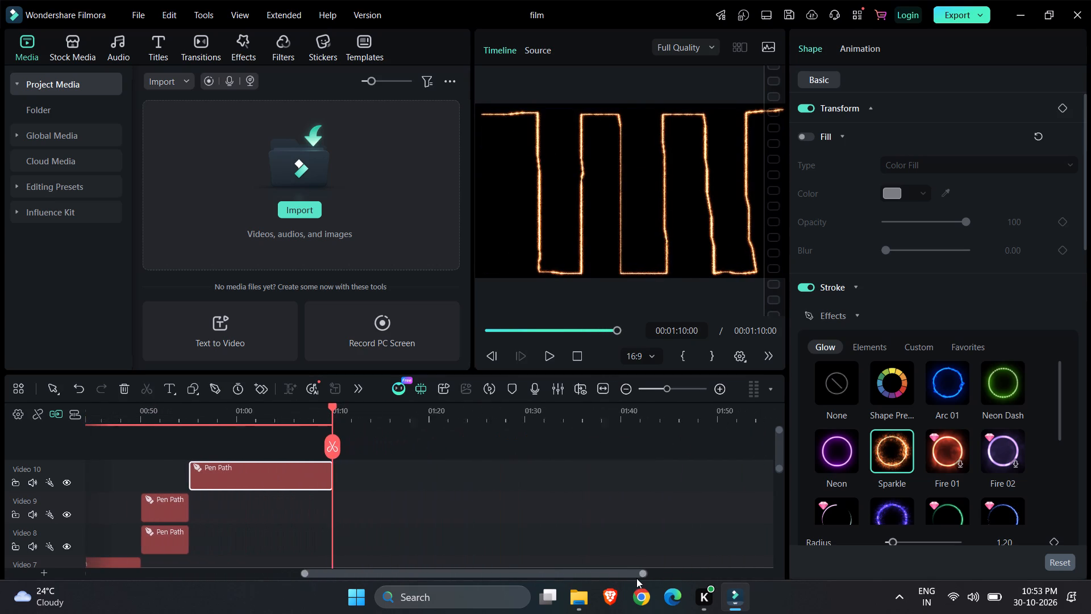
drag(636, 578, 642, 578)
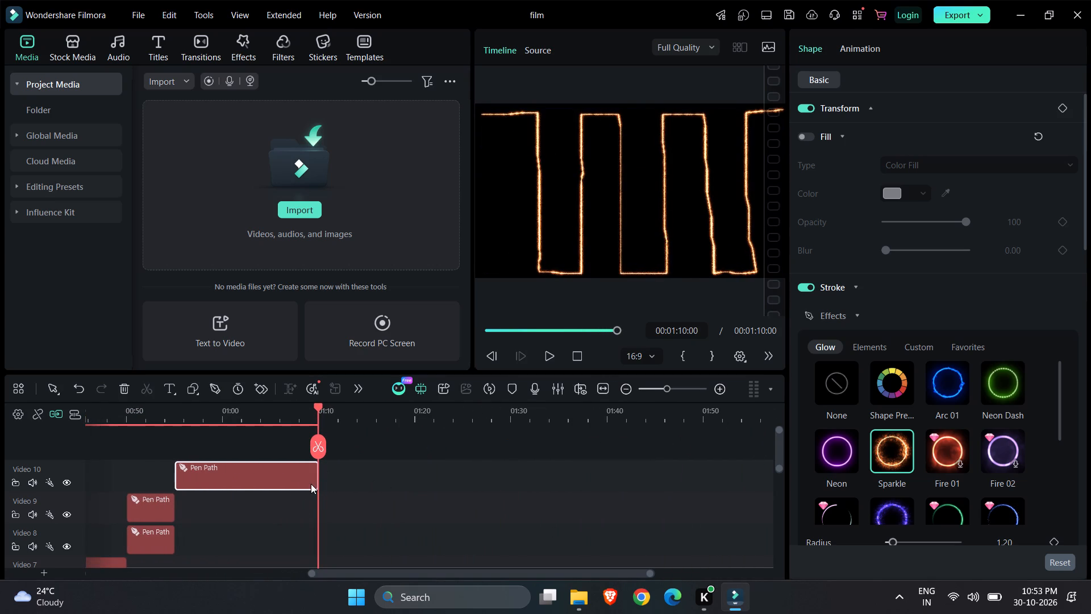
click(315, 484)
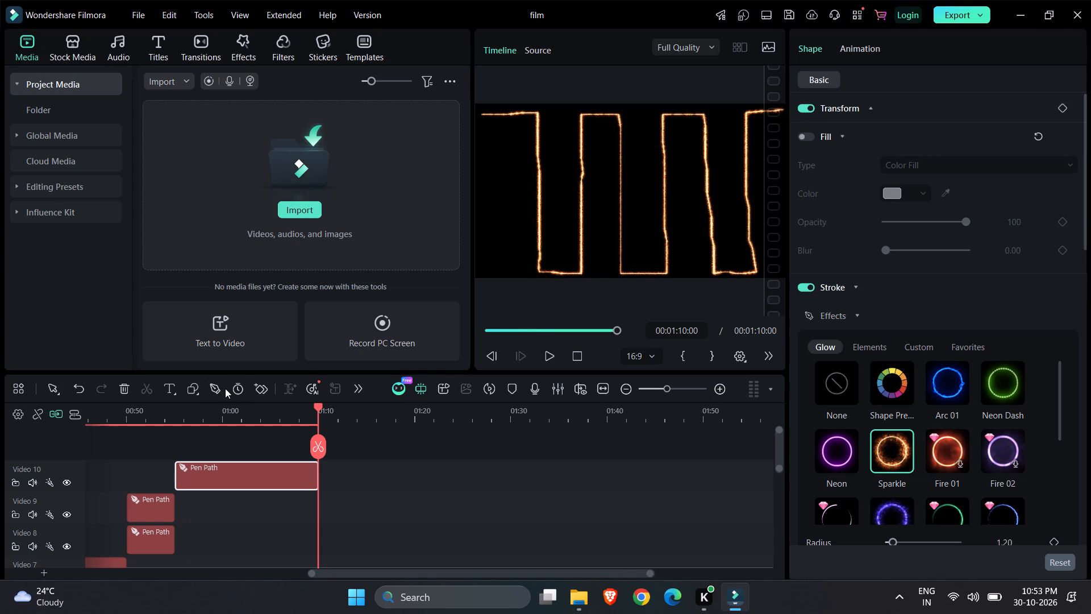
Start a new pen path at 00:01:10:00 and draw a slightly wavy row of points across the frame's upper edge, from left to right.
click(222, 388)
click(481, 113)
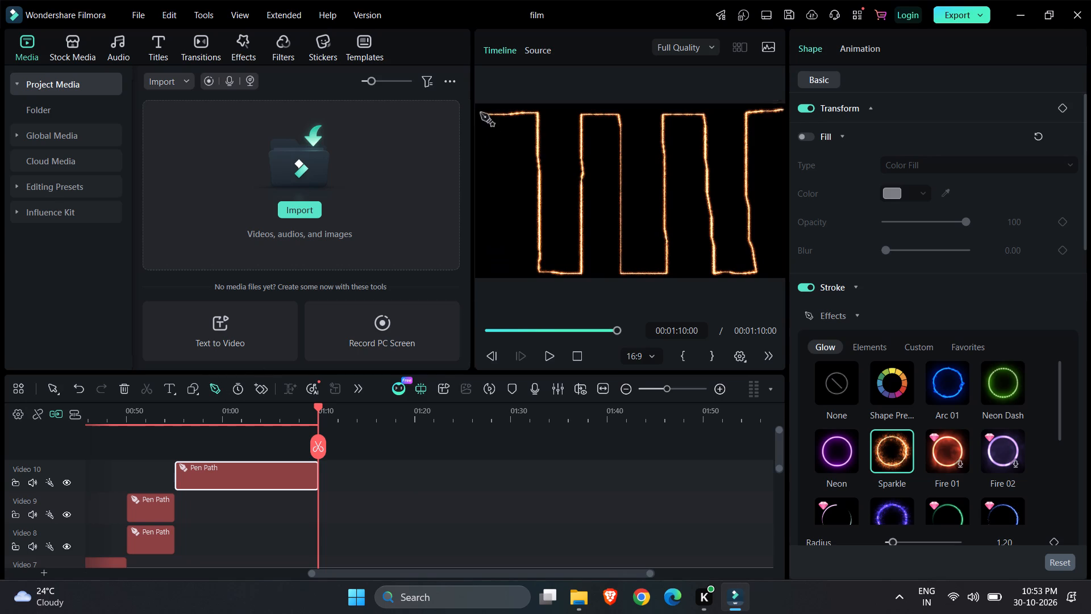
click(493, 118)
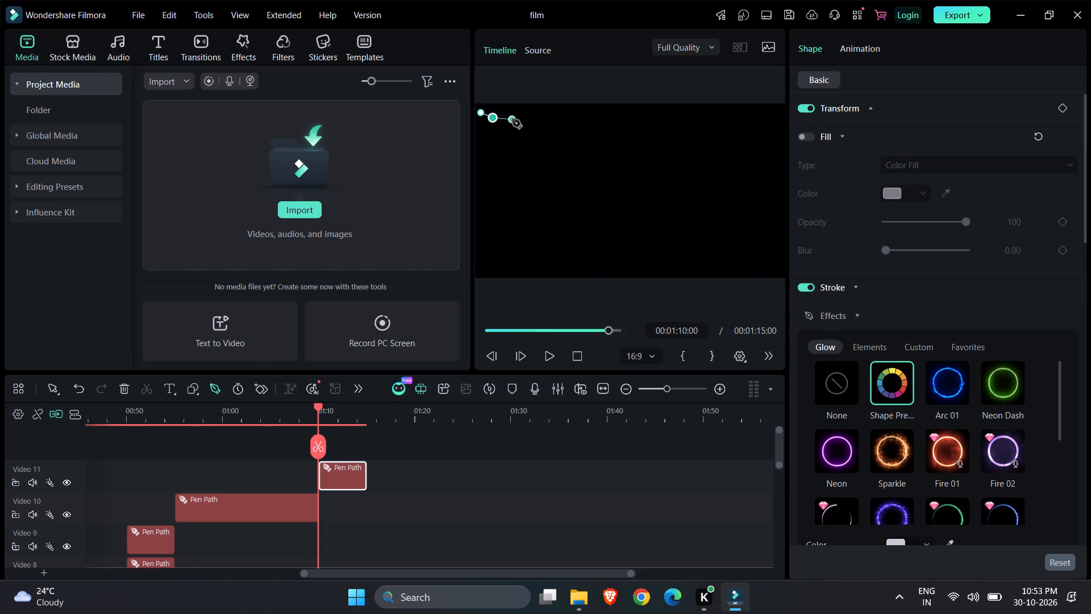
click(512, 119)
click(526, 119)
click(539, 119)
click(555, 122)
click(569, 124)
click(589, 127)
click(613, 125)
click(640, 125)
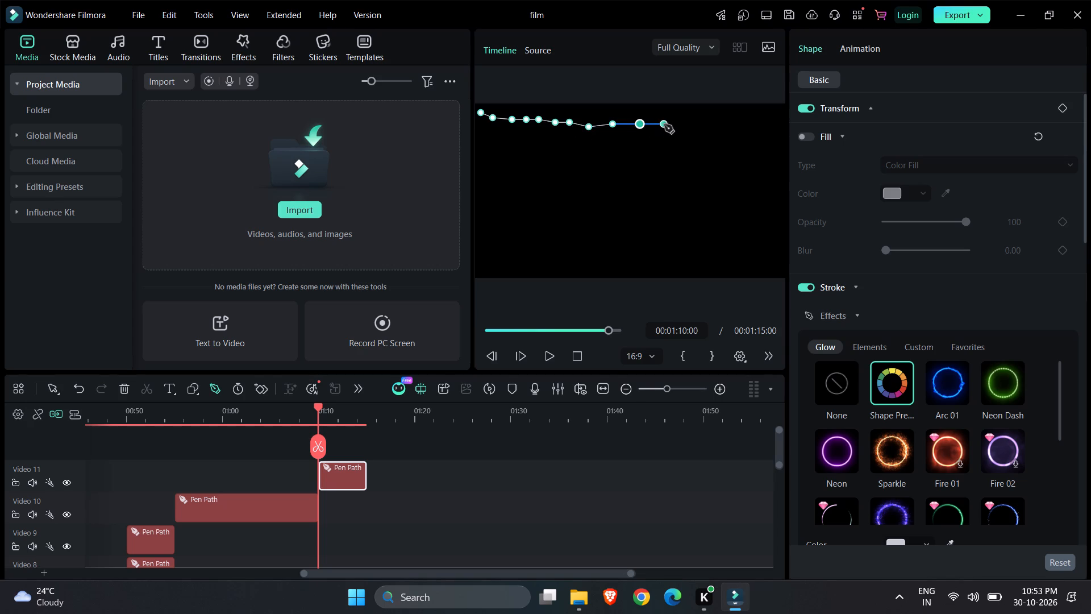
click(661, 125)
click(678, 125)
click(694, 127)
click(713, 123)
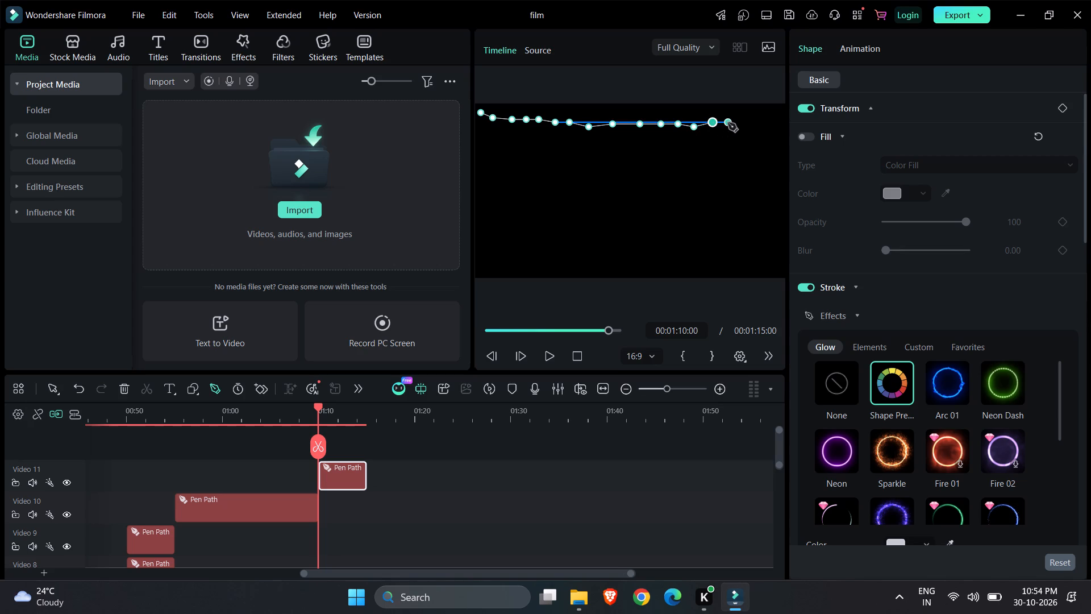
click(731, 123)
click(750, 118)
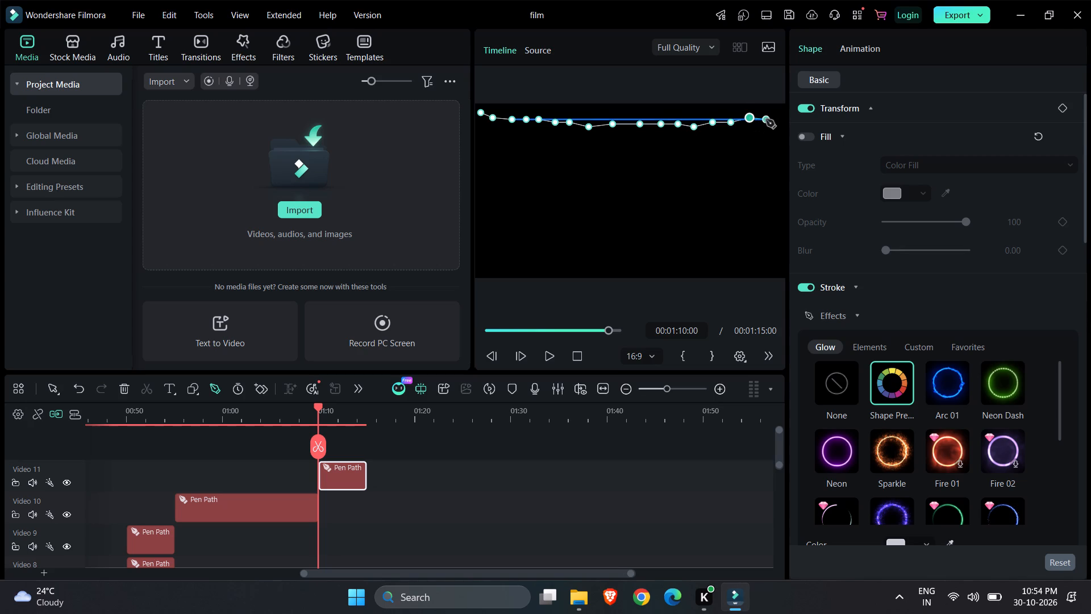
click(766, 119)
Continue the pen path down the frame's right edge and back leftward in a second wavy row below the first.
click(770, 134)
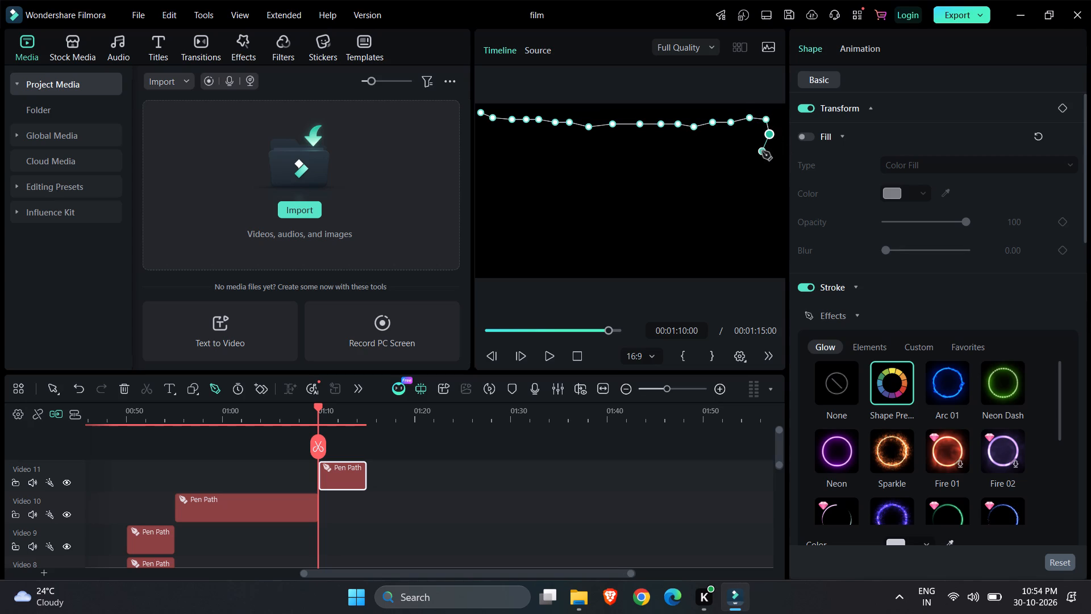
click(769, 153)
click(752, 153)
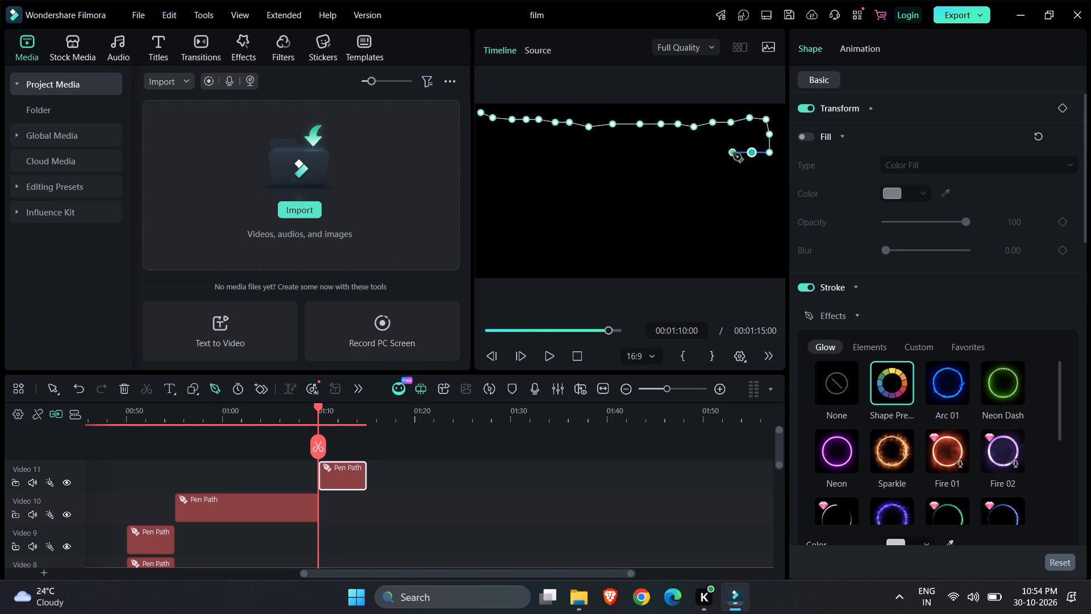
click(733, 153)
click(712, 156)
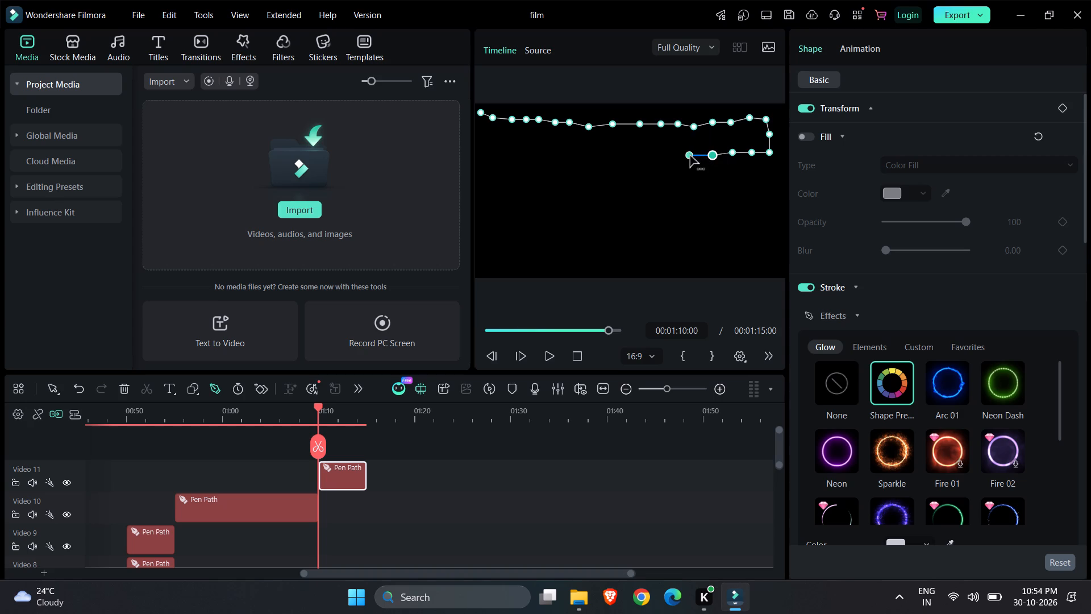
click(690, 156)
click(669, 156)
click(655, 153)
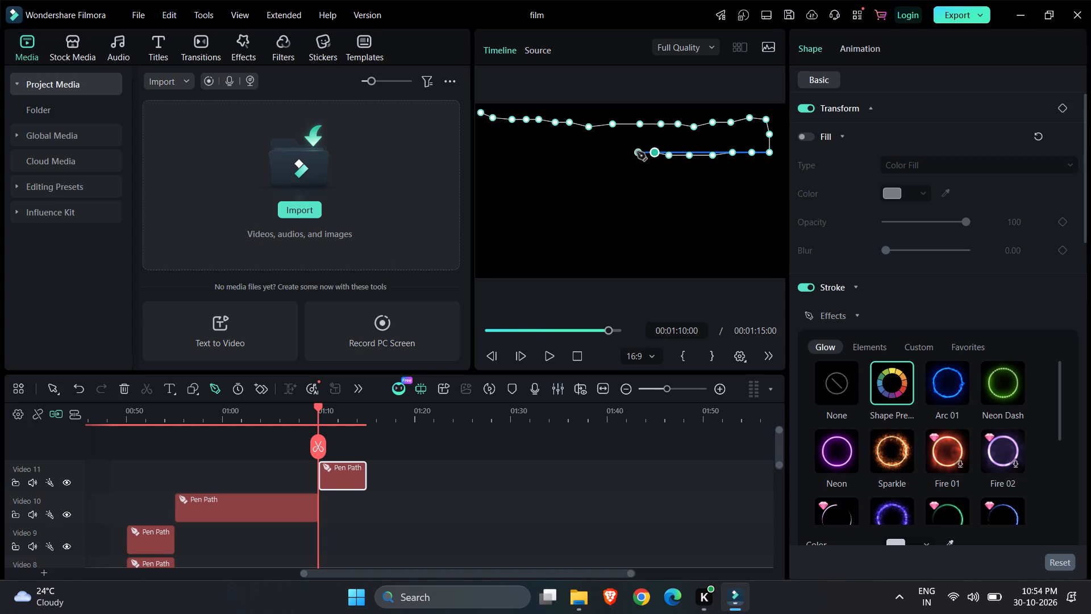
click(637, 152)
click(611, 148)
click(589, 151)
click(570, 151)
click(549, 151)
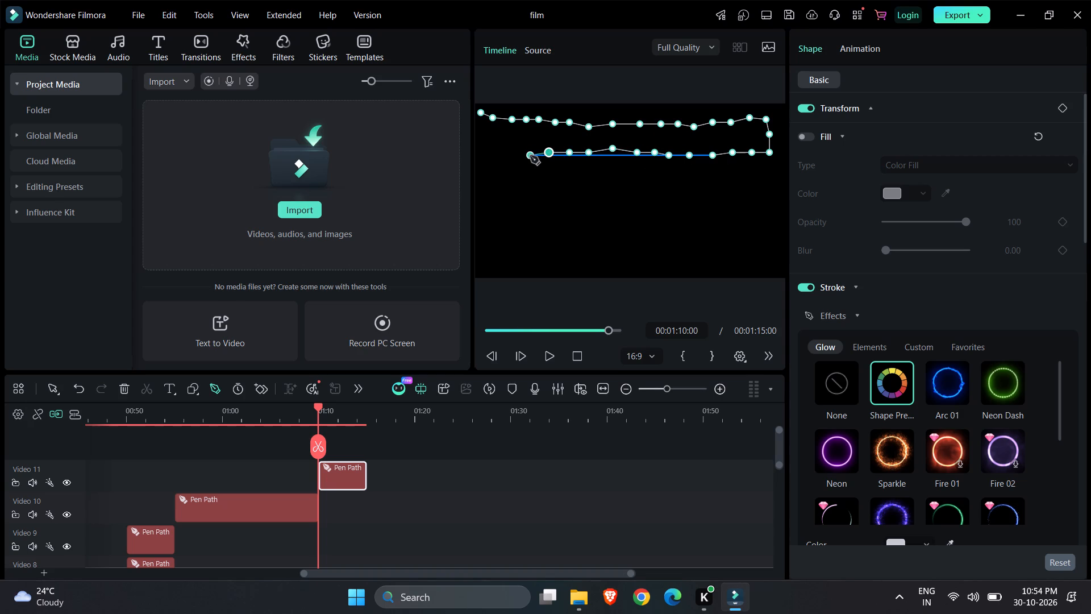
click(530, 156)
click(511, 153)
click(493, 147)
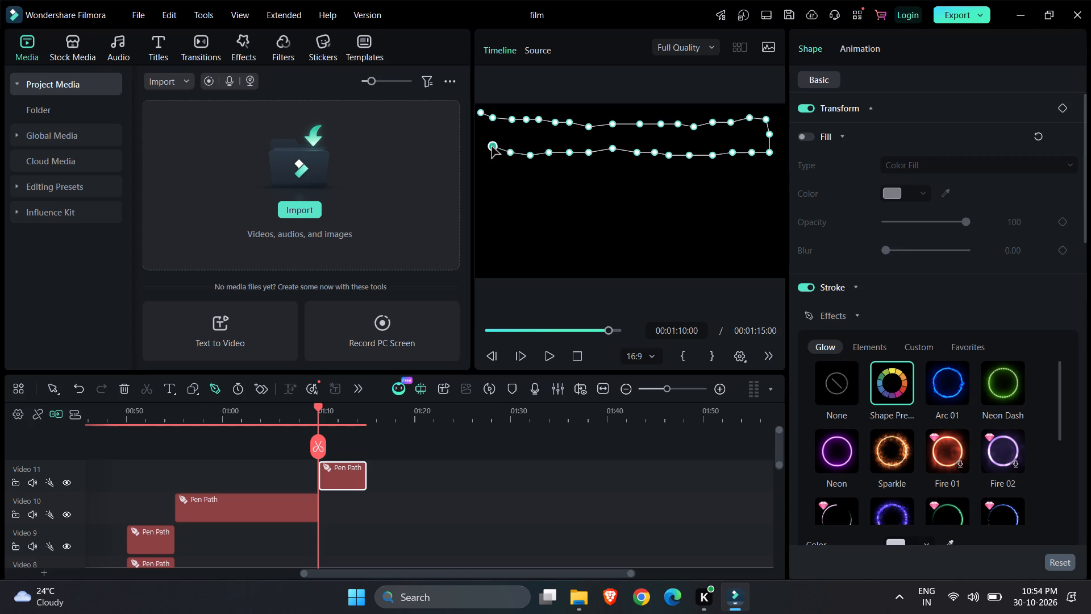
Continue the pen path down the frame's left edge and rightward in a third, slightly wavy row below the second.
click(482, 162)
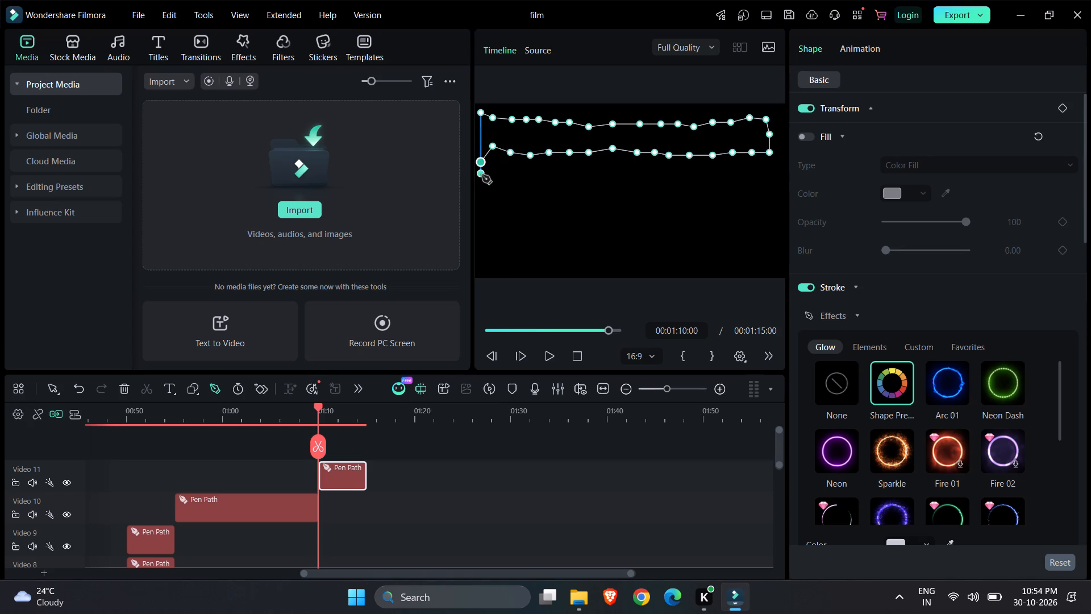
click(482, 175)
click(496, 180)
click(510, 185)
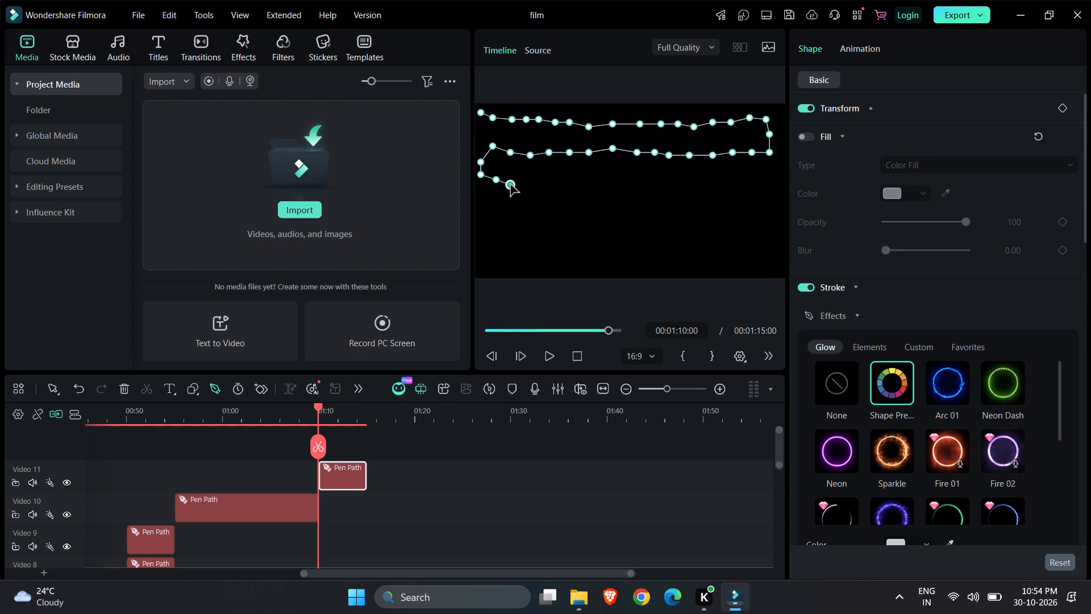
click(522, 185)
click(539, 182)
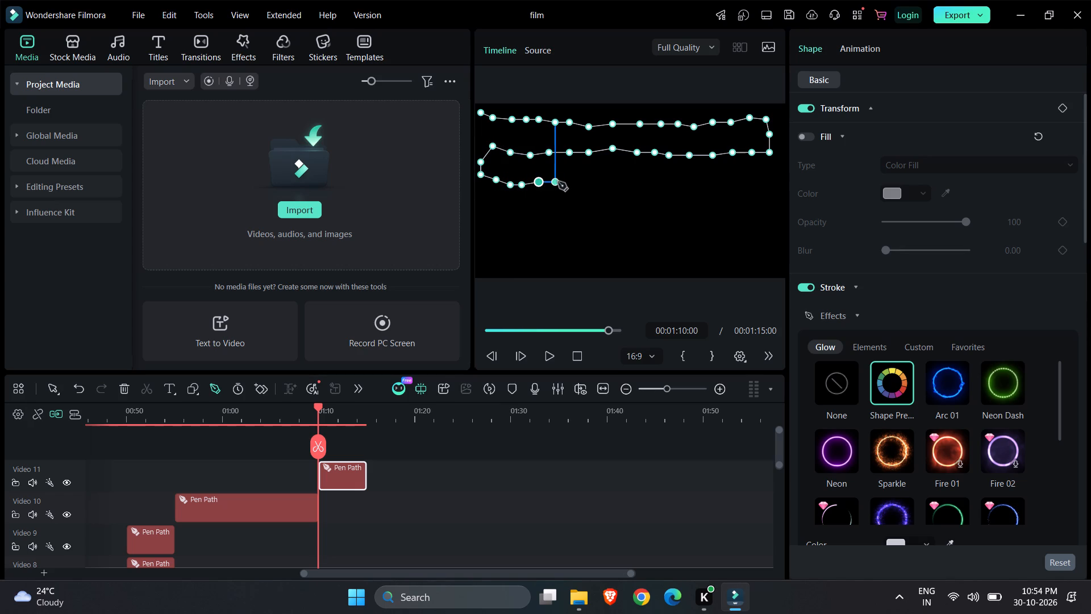
click(558, 182)
click(577, 185)
click(597, 185)
click(622, 185)
click(636, 185)
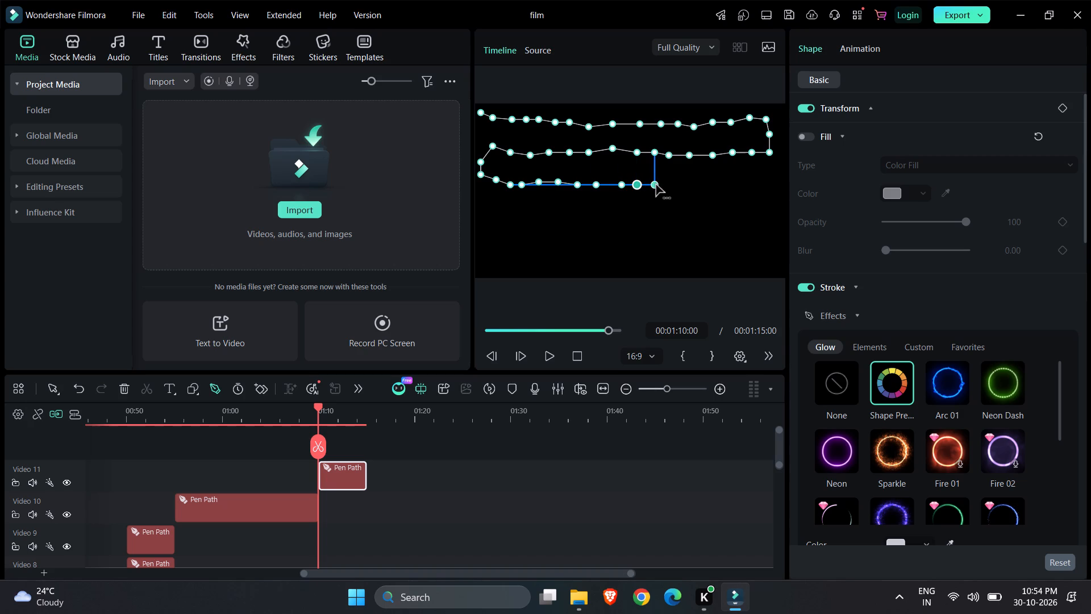
click(656, 185)
click(673, 185)
click(683, 185)
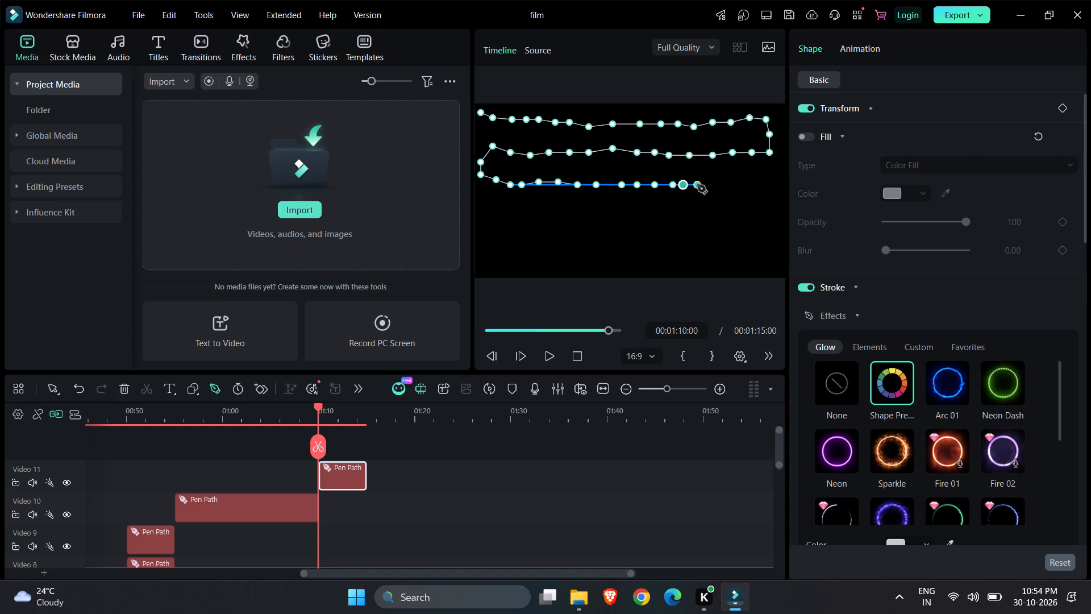
click(697, 185)
click(721, 182)
click(745, 185)
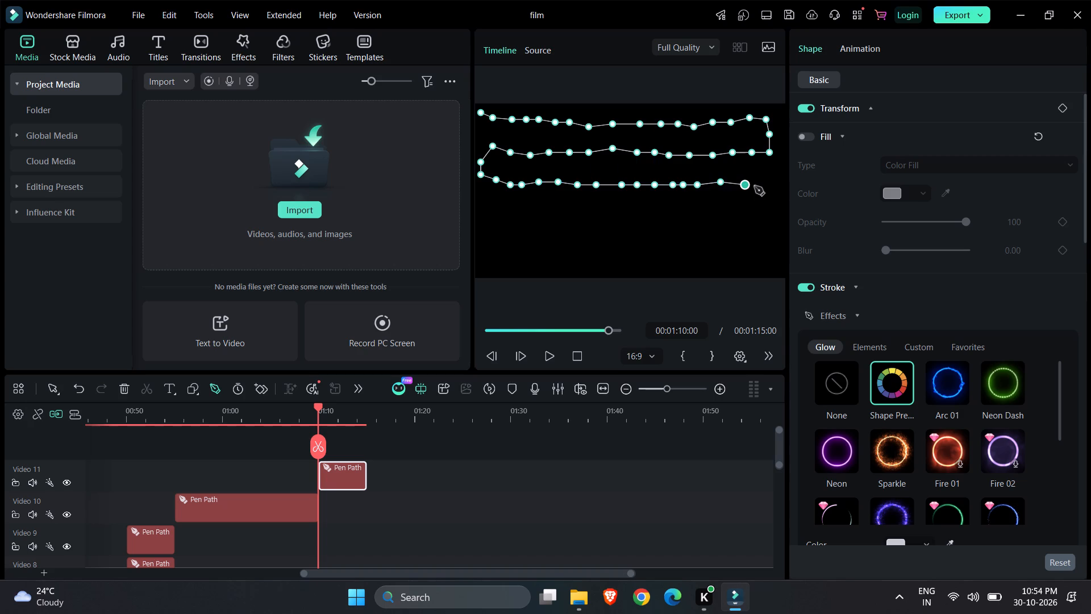
click(760, 186)
Continue the pen path down the frame's right edge and back leftward in a fourth wavy row below the third.
click(763, 204)
click(751, 209)
click(733, 210)
click(717, 213)
click(694, 213)
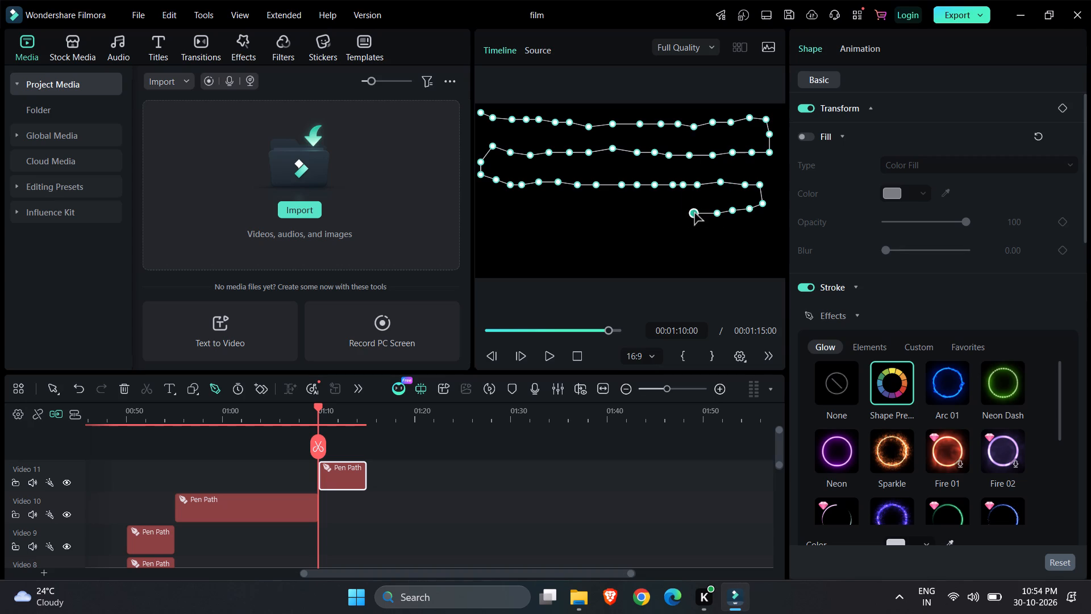
click(680, 213)
click(660, 213)
click(645, 213)
click(626, 213)
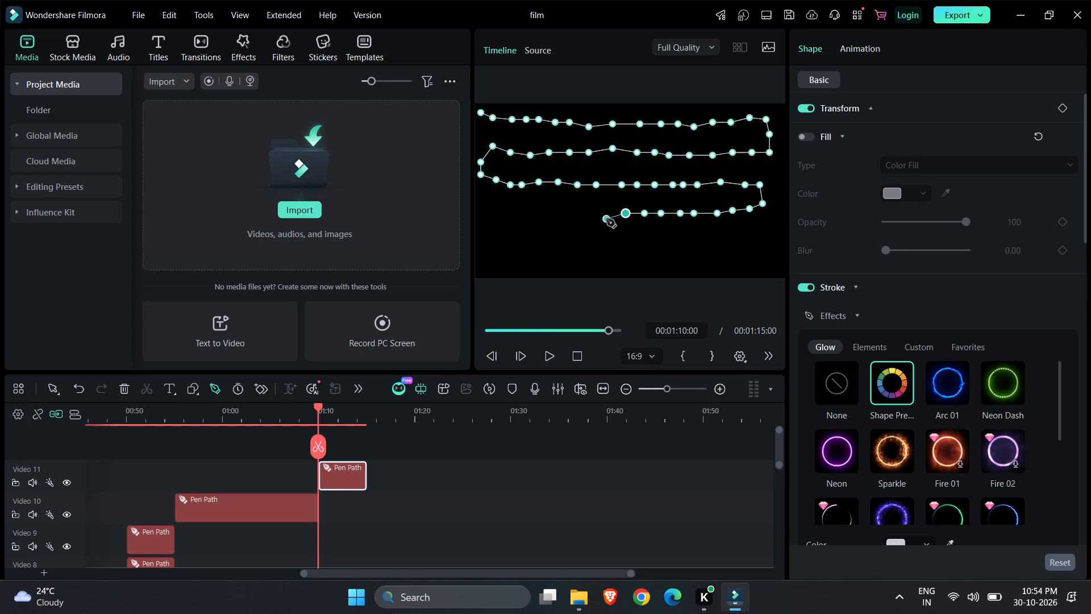
click(606, 219)
click(594, 219)
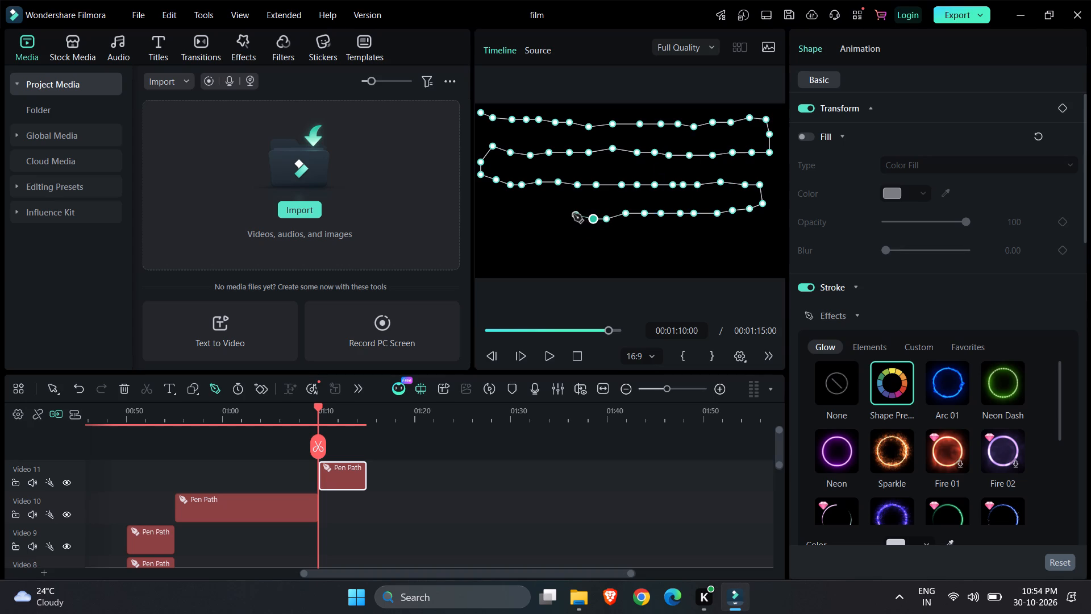
click(573, 214)
click(556, 214)
click(544, 211)
click(530, 211)
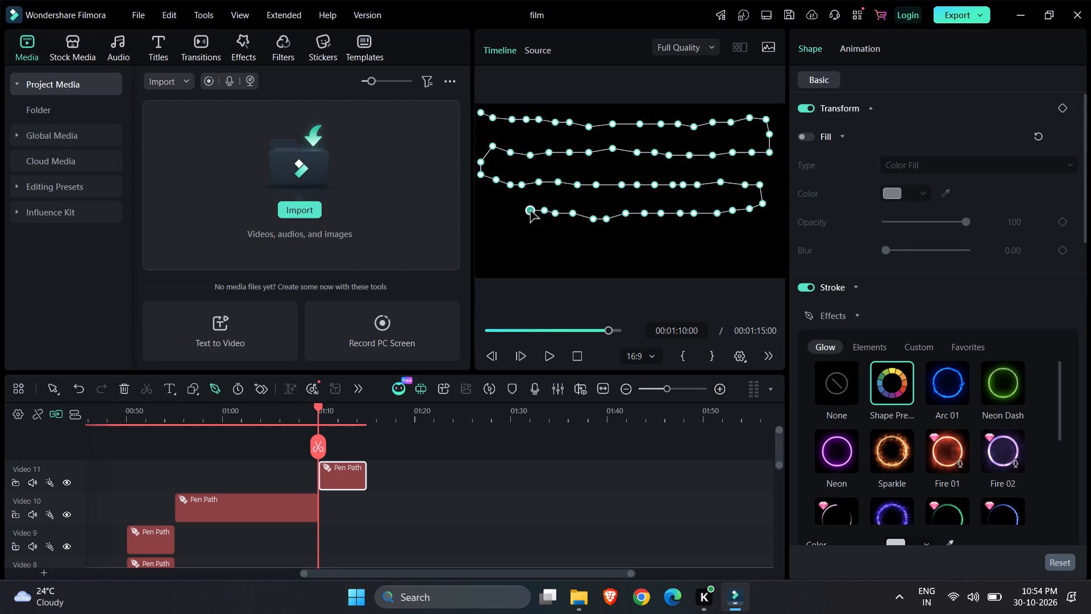
click(517, 211)
click(506, 211)
click(492, 211)
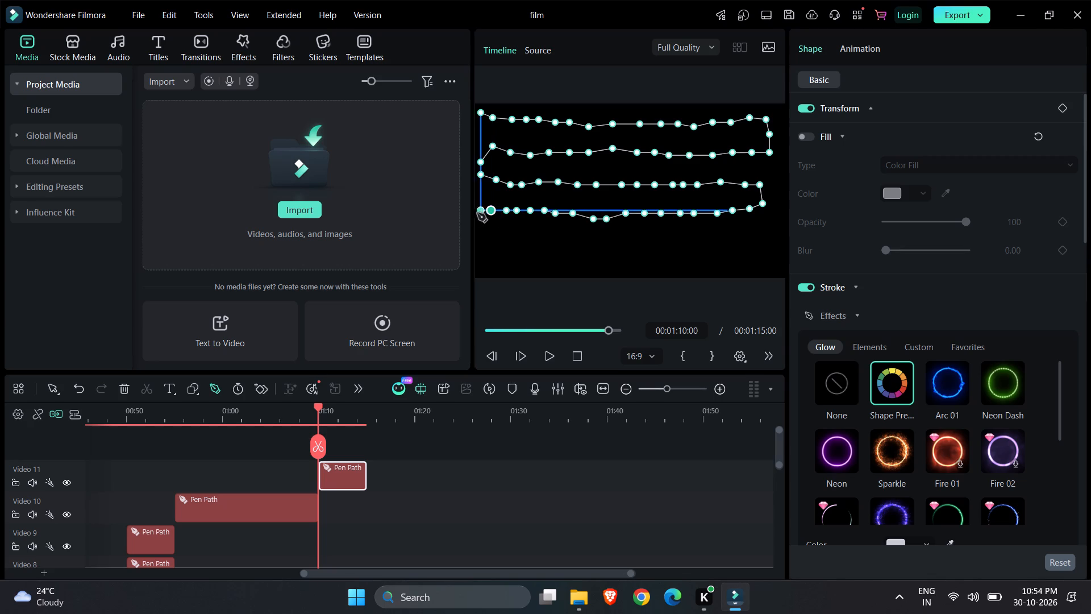
Turn the pen path down at the frame's left edge and begin a short fifth row running rightward.
click(488, 235)
click(502, 235)
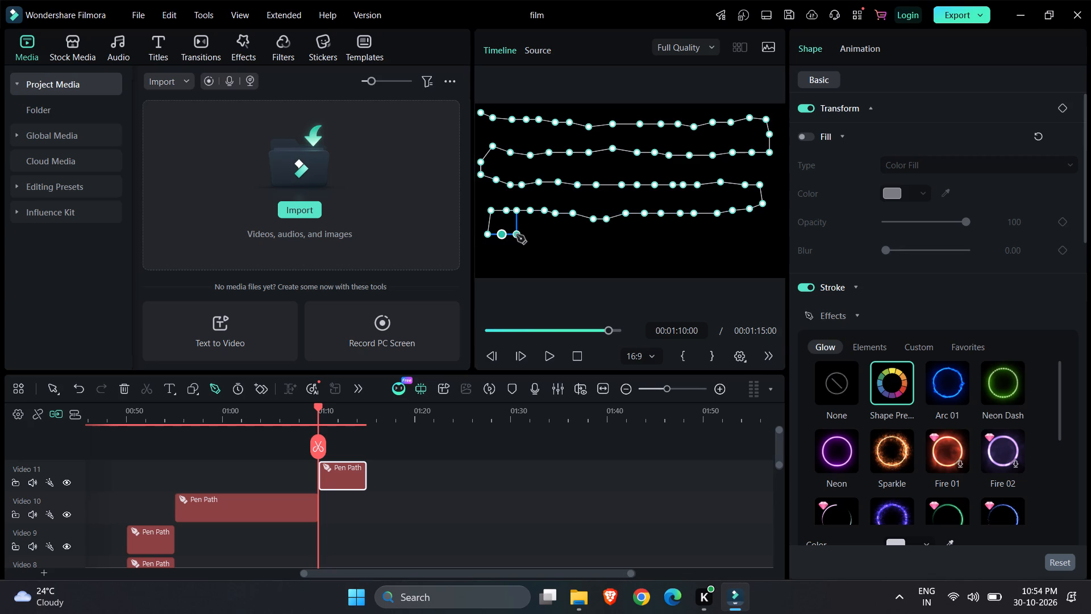
click(517, 235)
click(537, 233)
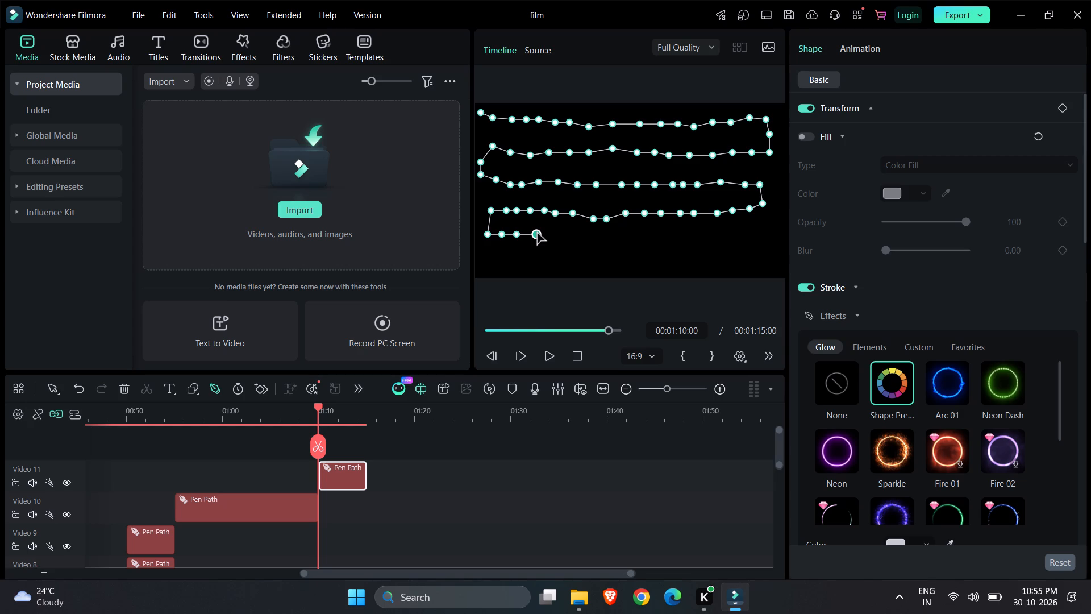
click(555, 235)
Extend the short fifth row rightward with one last point and finish the pen path.
click(575, 236)
click(570, 459)
Apply the Arc 01 glow stroke effect to the finished multi-row pen path.
click(648, 188)
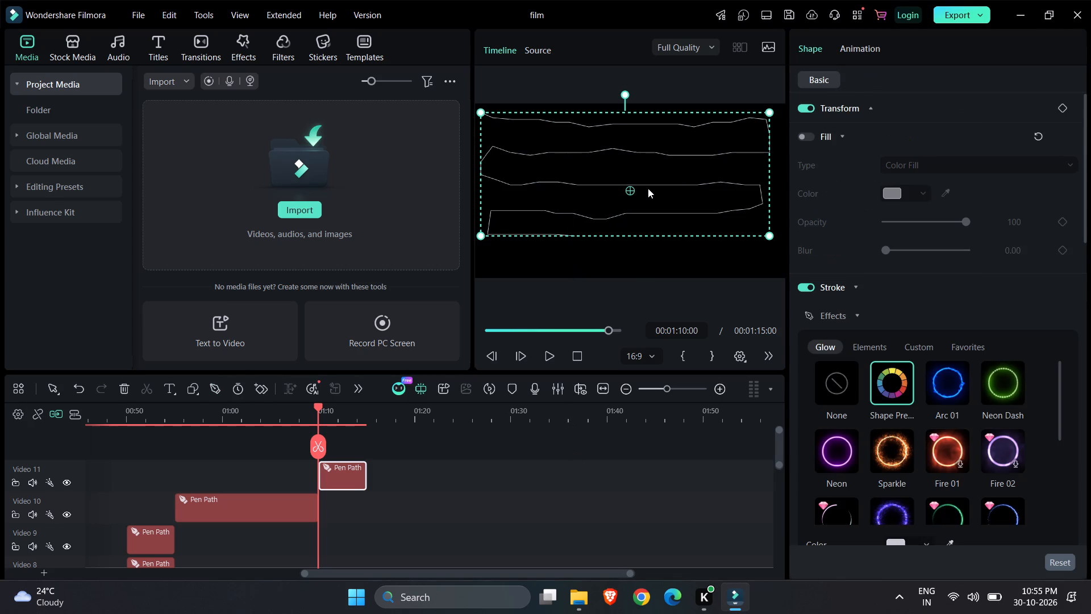
click(946, 387)
click(628, 474)
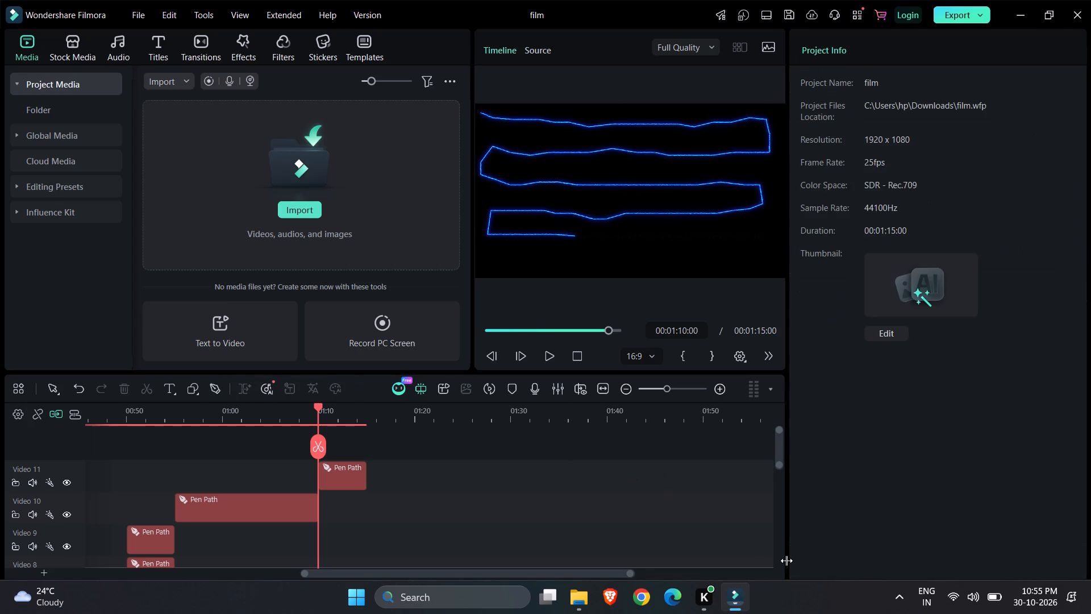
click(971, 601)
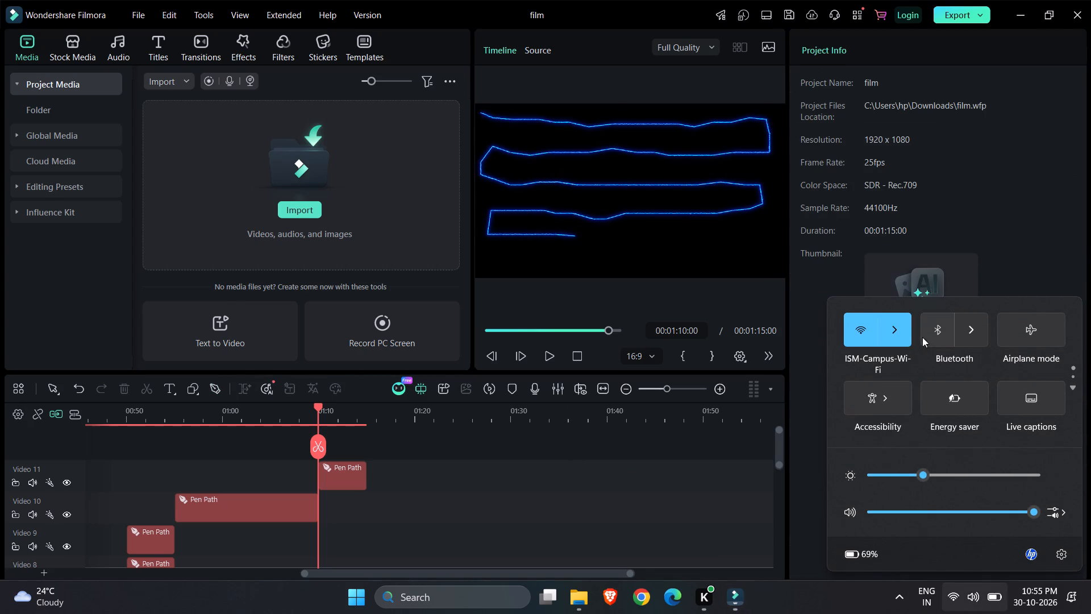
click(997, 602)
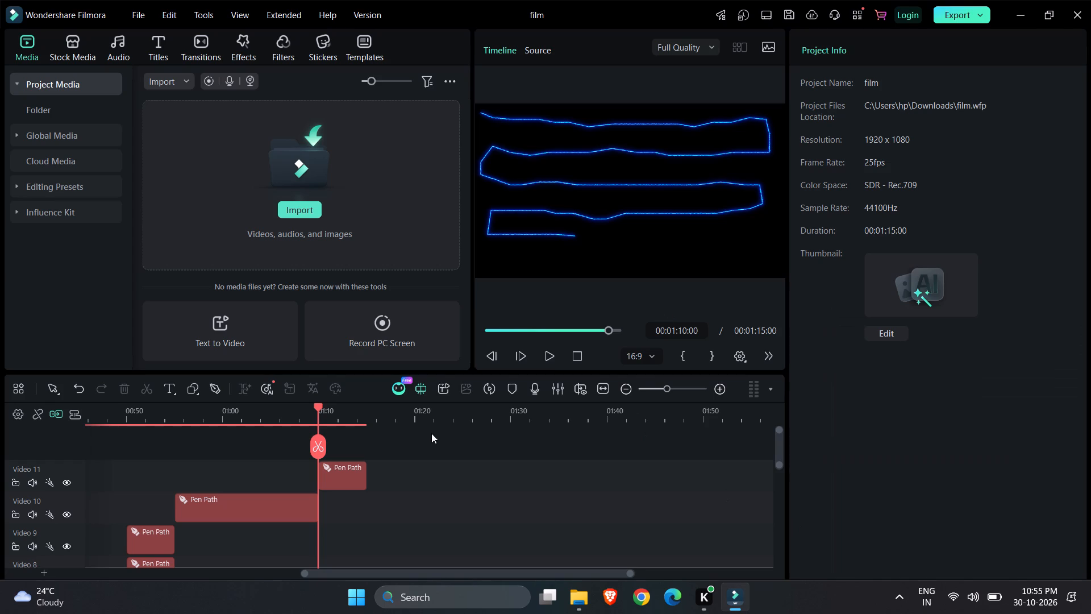
Start a new pen path just below the glowing path's short fifth row, placing its first points rightward.
click(217, 386)
click(505, 247)
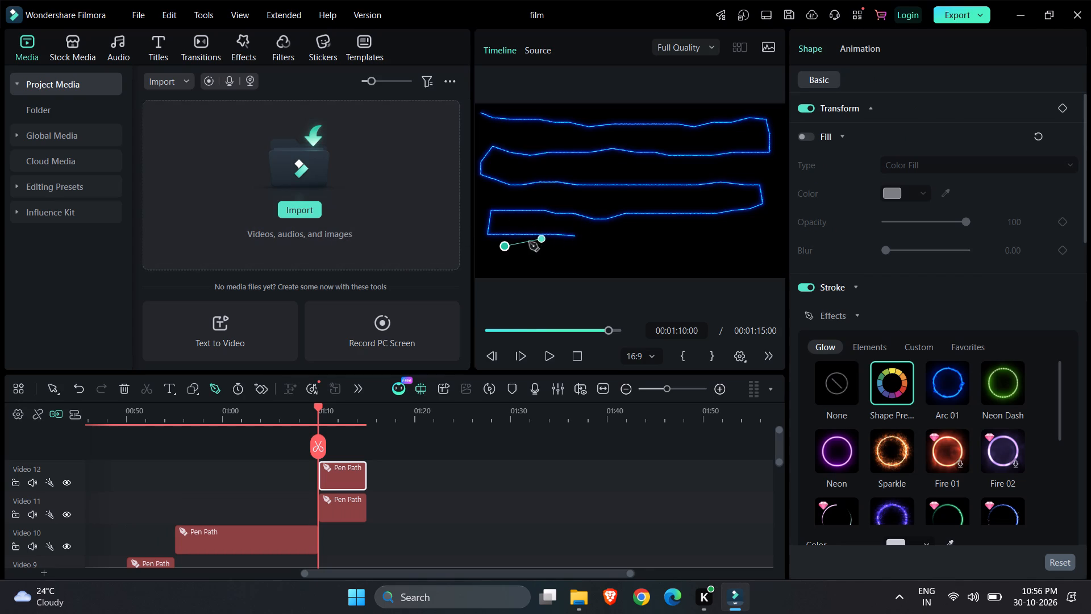
click(519, 244)
click(528, 244)
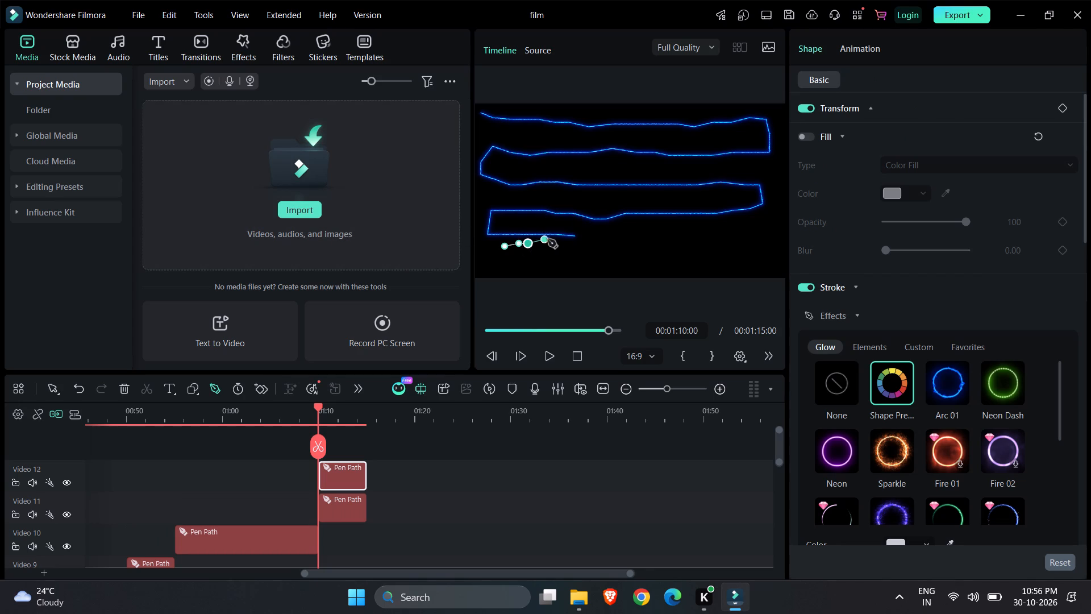
Extend the separate pen path on Video 12 rightward in a wavy row below the zigzag, ending near the frame's right edge.
click(552, 238)
click(586, 239)
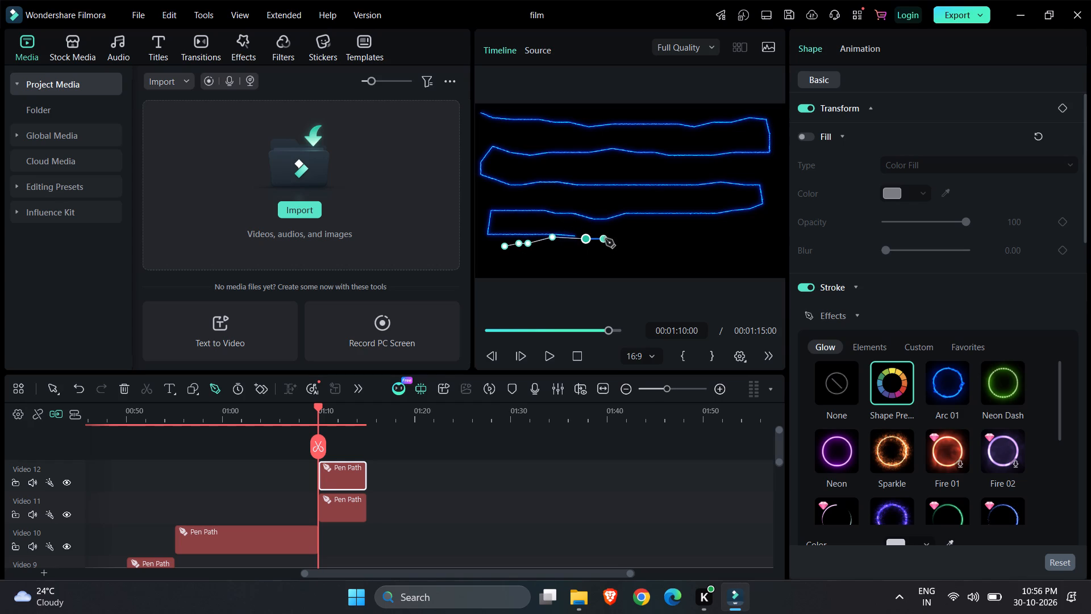
click(605, 239)
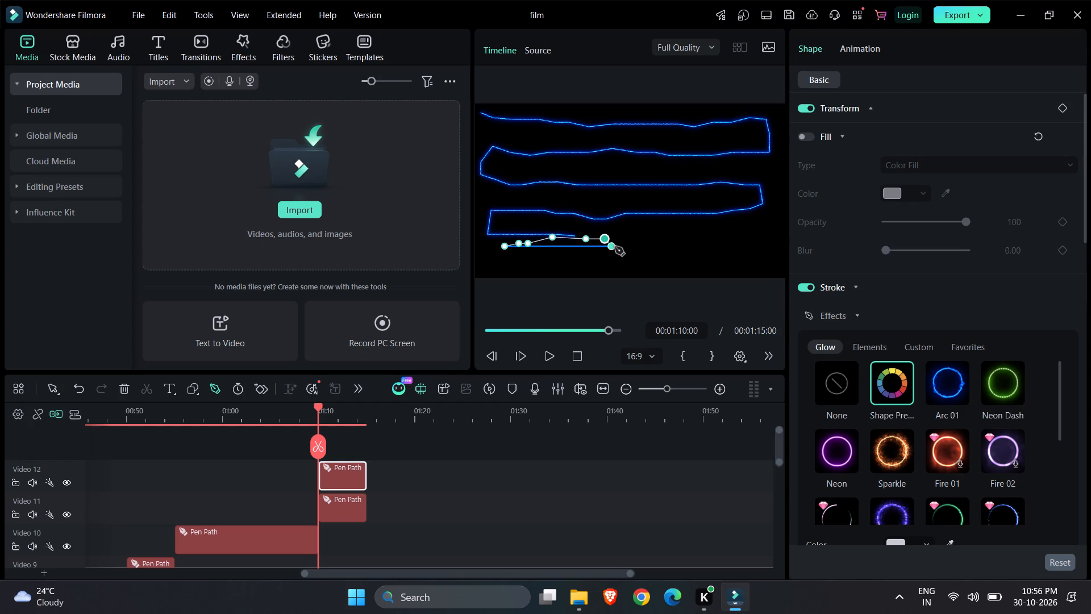
click(615, 247)
click(635, 248)
click(650, 248)
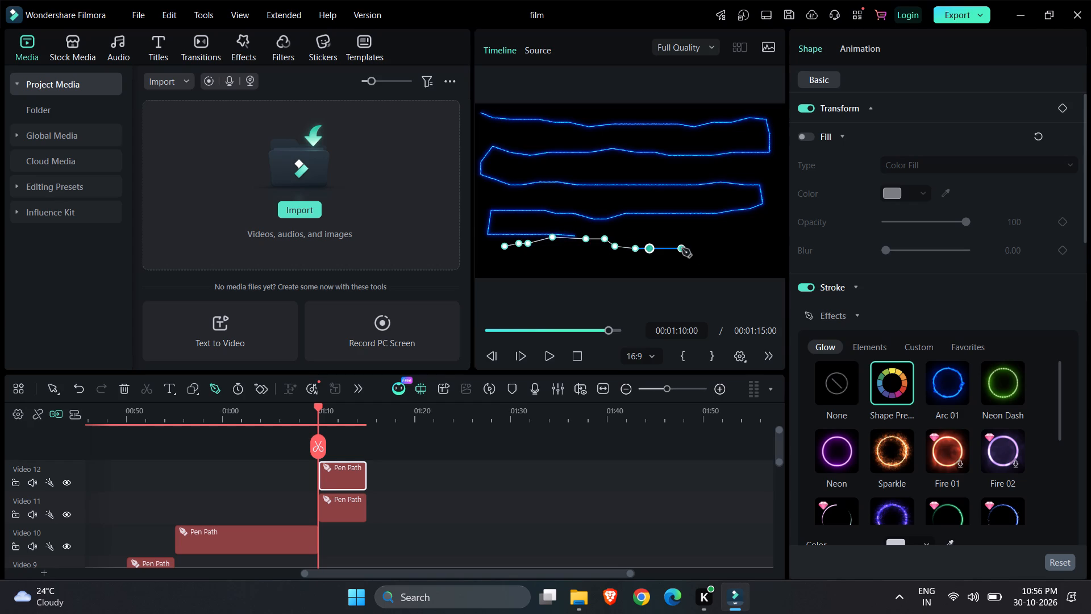
click(682, 248)
click(698, 248)
click(731, 248)
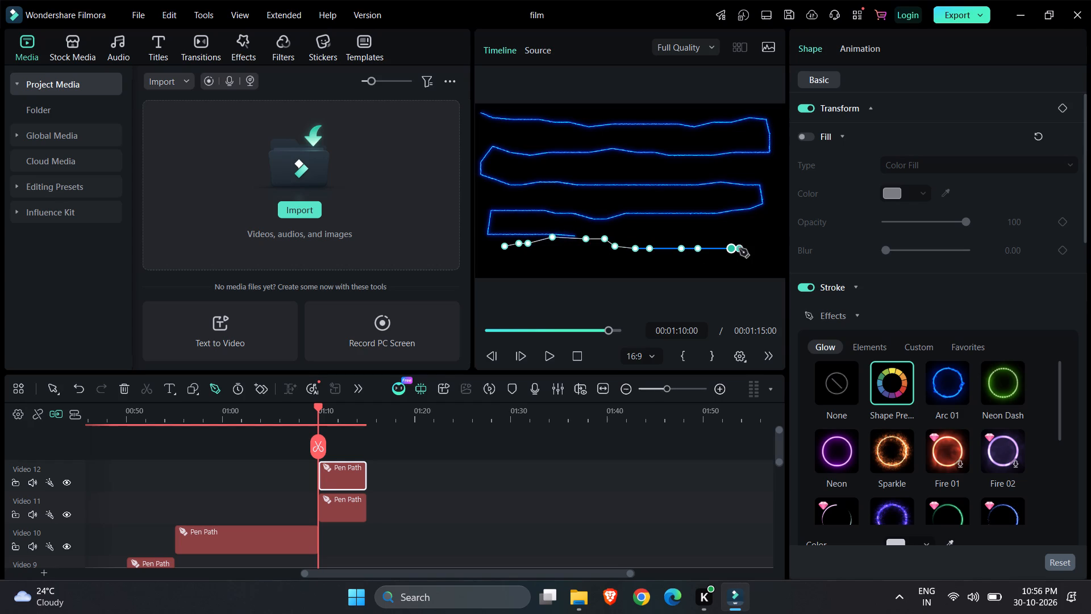
click(744, 248)
click(760, 248)
click(684, 500)
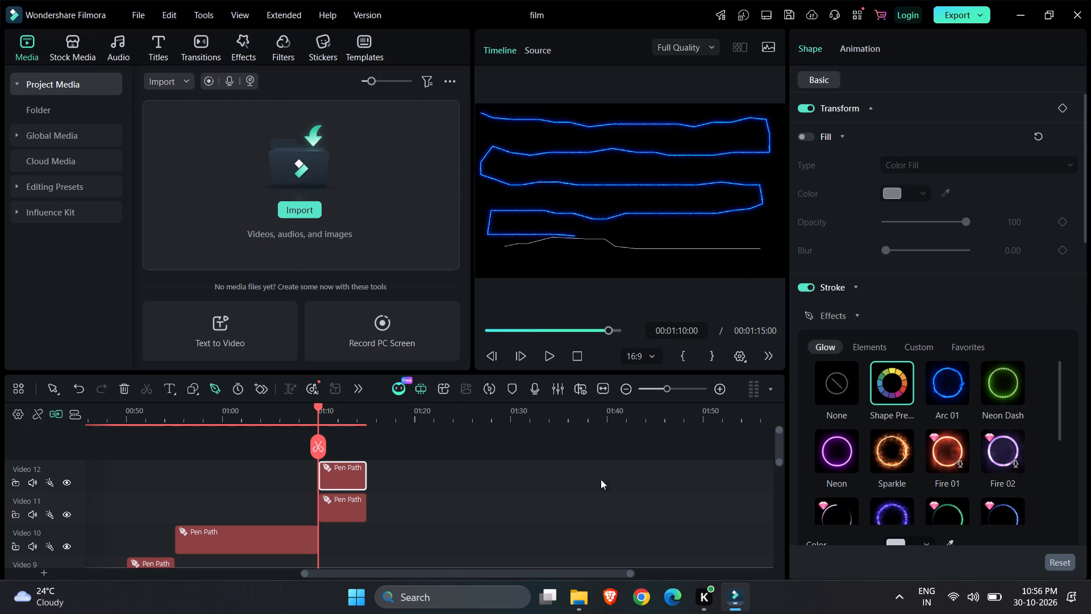
Move the playhead to 00:01:15:00 and shift the Video 12 line down toward the frame's lower edge.
drag(319, 449, 377, 445)
click(658, 246)
drag(658, 246, 649, 246)
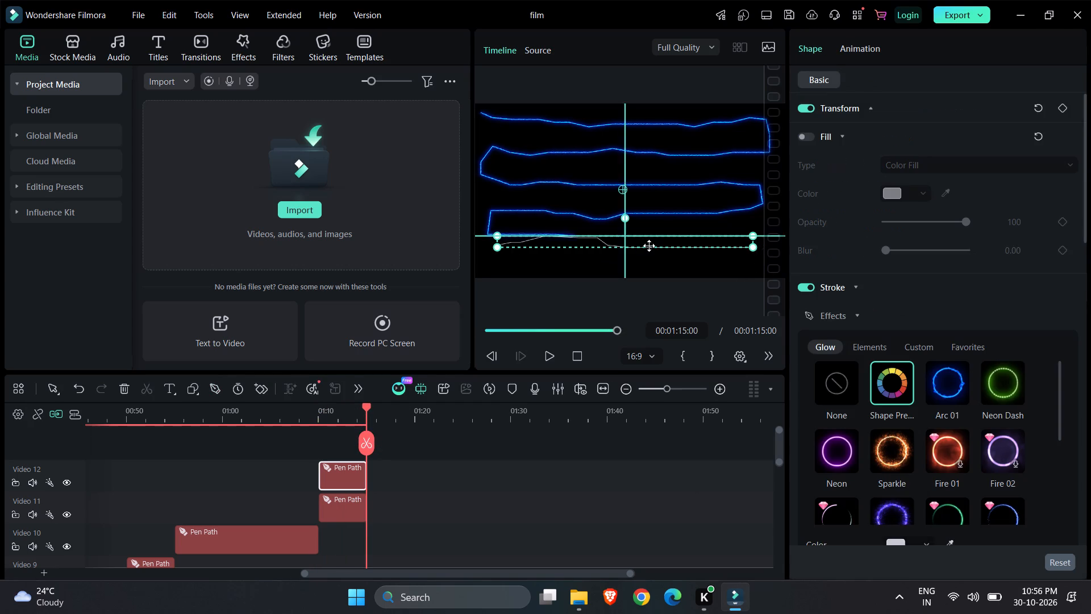
drag(649, 246, 652, 265)
Apply the Arc 01 glow effect to the stroke of the Video 12 line.
click(942, 383)
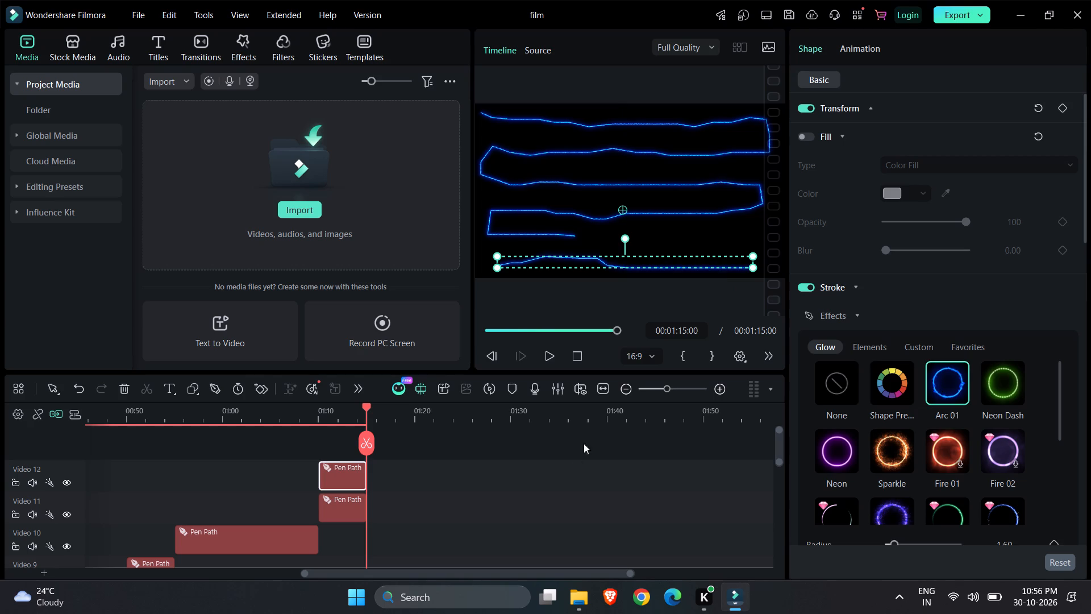
click(559, 471)
Select the Pen Path clips on Video 11 and Video 12 together and extend them to end at 00:01:20:08.
click(359, 471)
drag(299, 450, 354, 526)
click(407, 491)
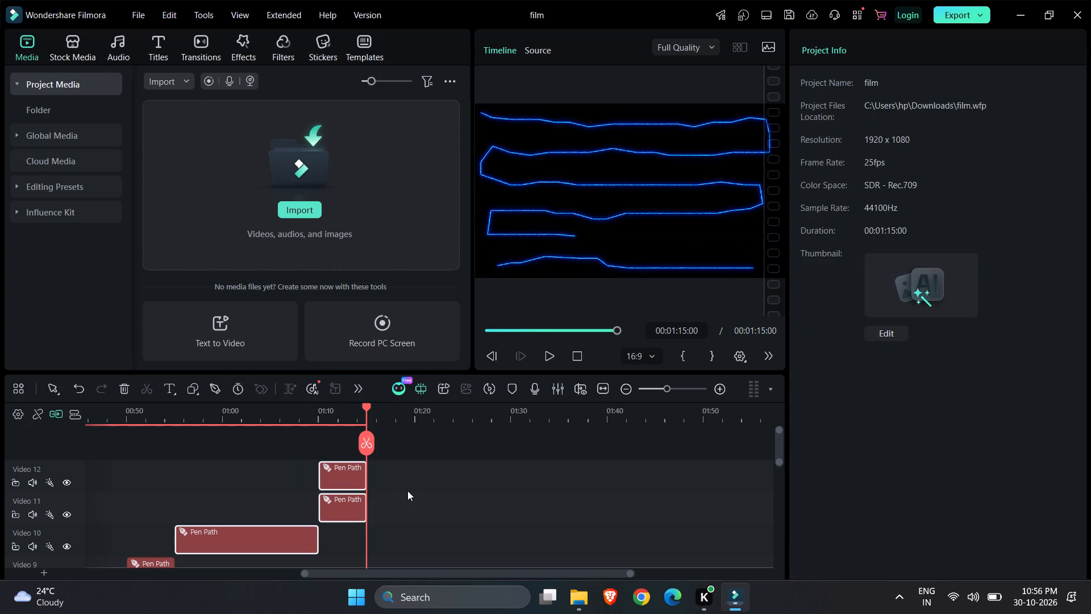
drag(342, 447, 345, 534)
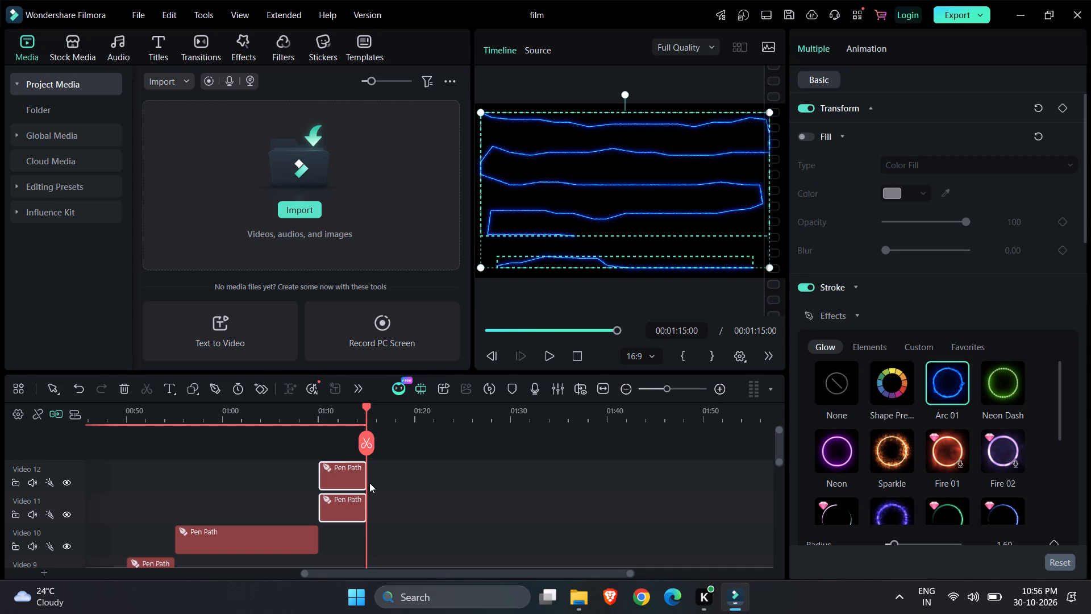
drag(364, 479, 415, 479)
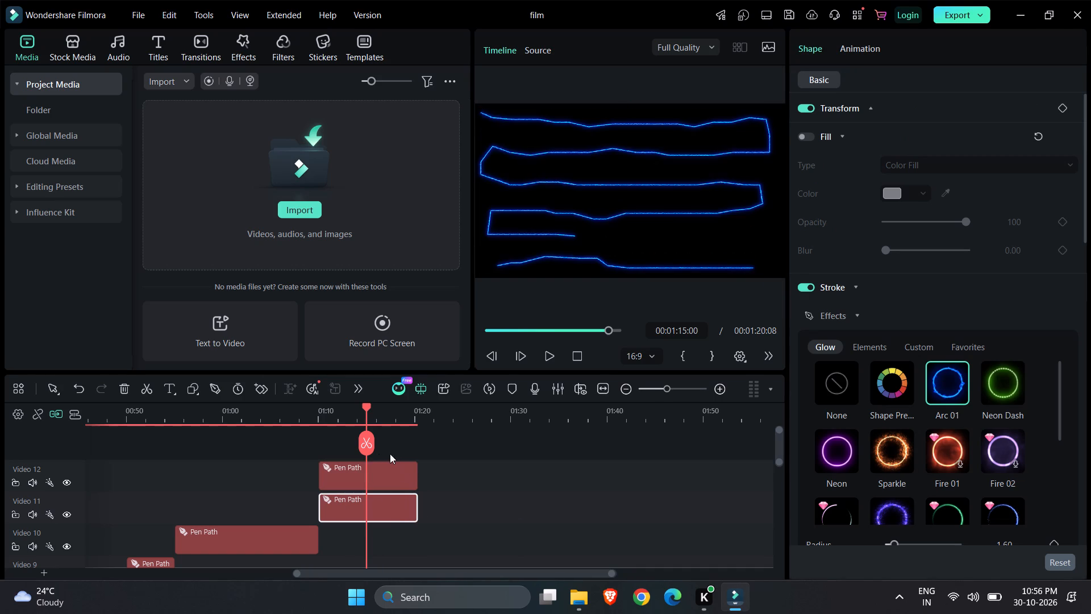
Trim the Pen Path clips on Video 11 and Video 12 together so both end at 00:01:20:02.
drag(361, 442, 444, 442)
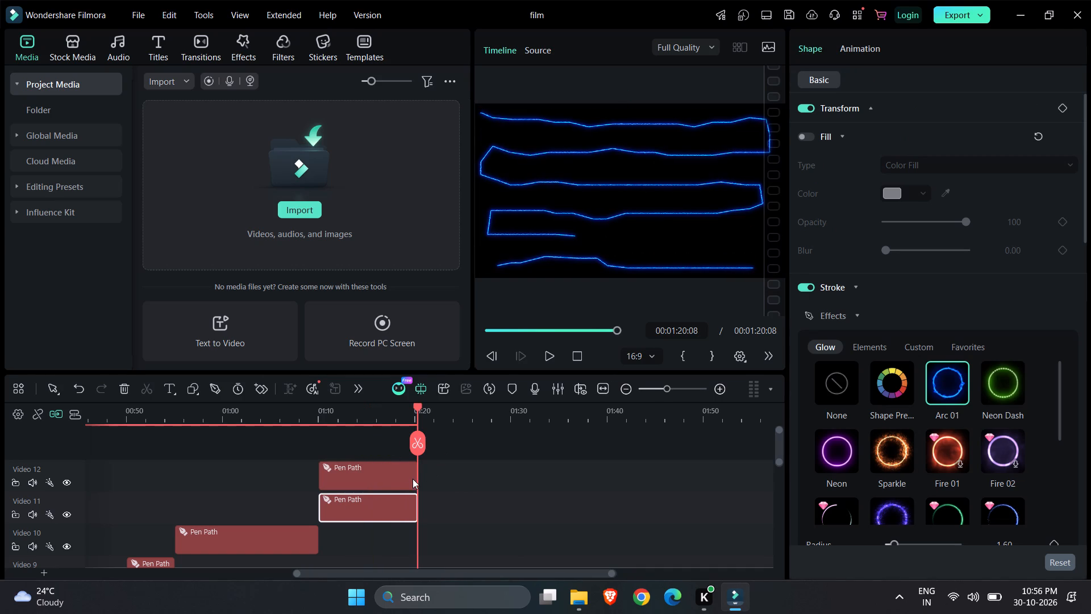
click(417, 479)
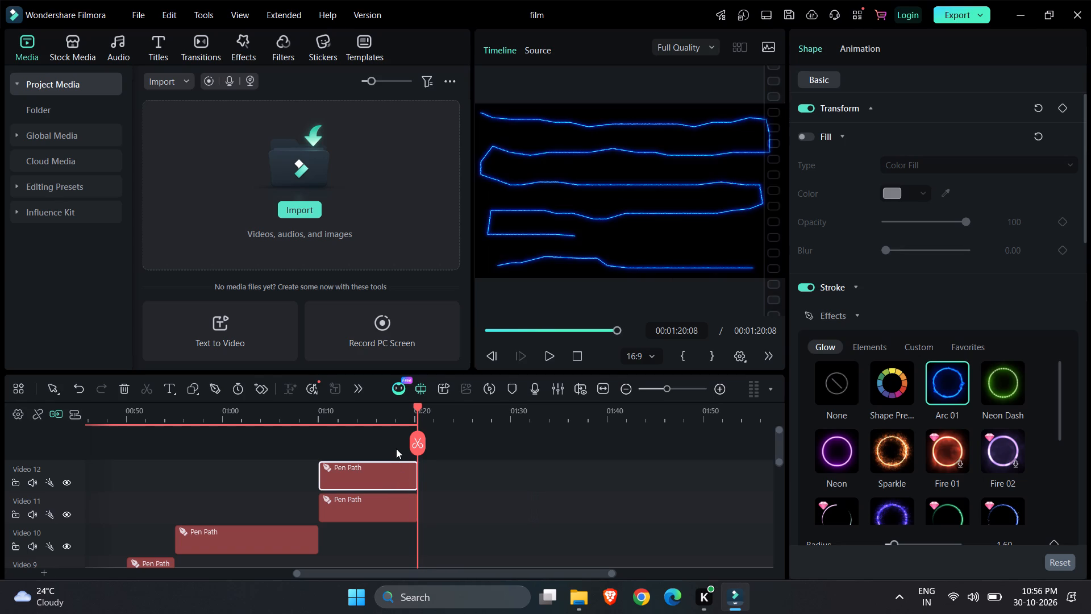
drag(396, 446, 396, 533)
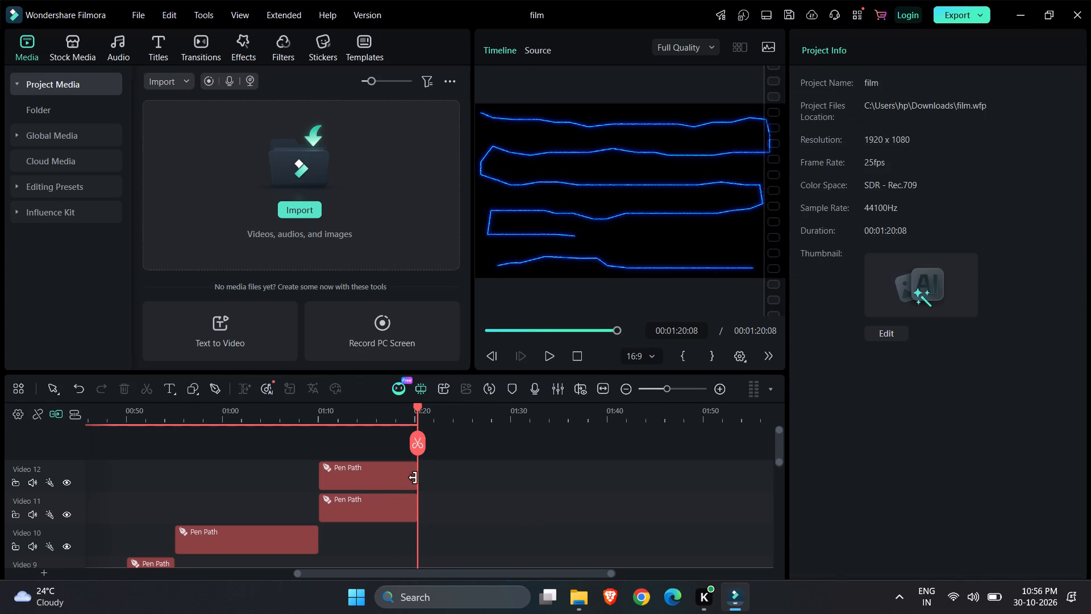
drag(420, 441, 344, 441)
drag(394, 444, 423, 540)
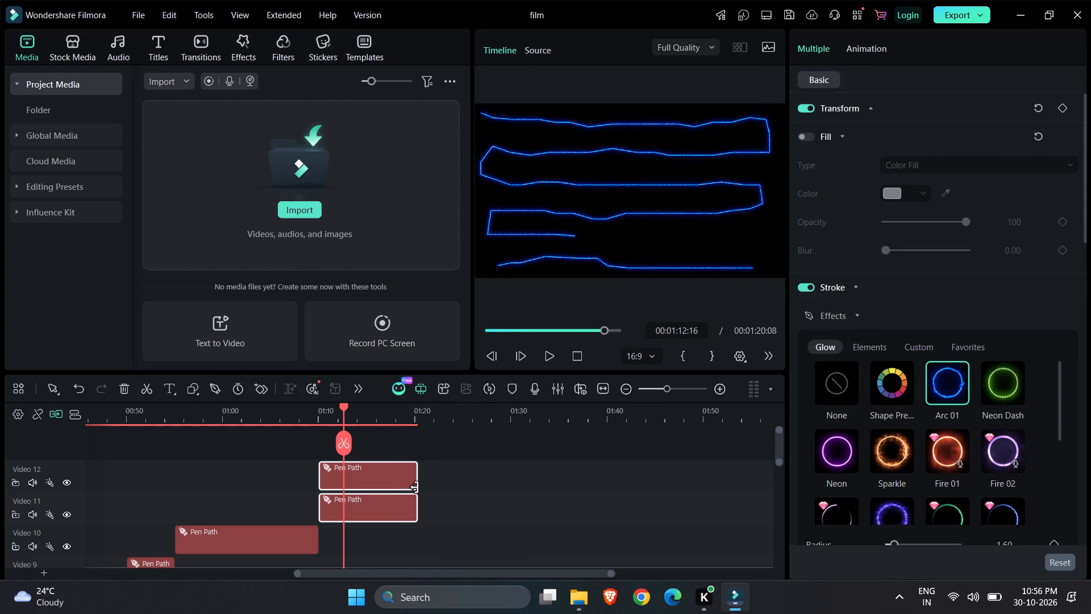
click(415, 487)
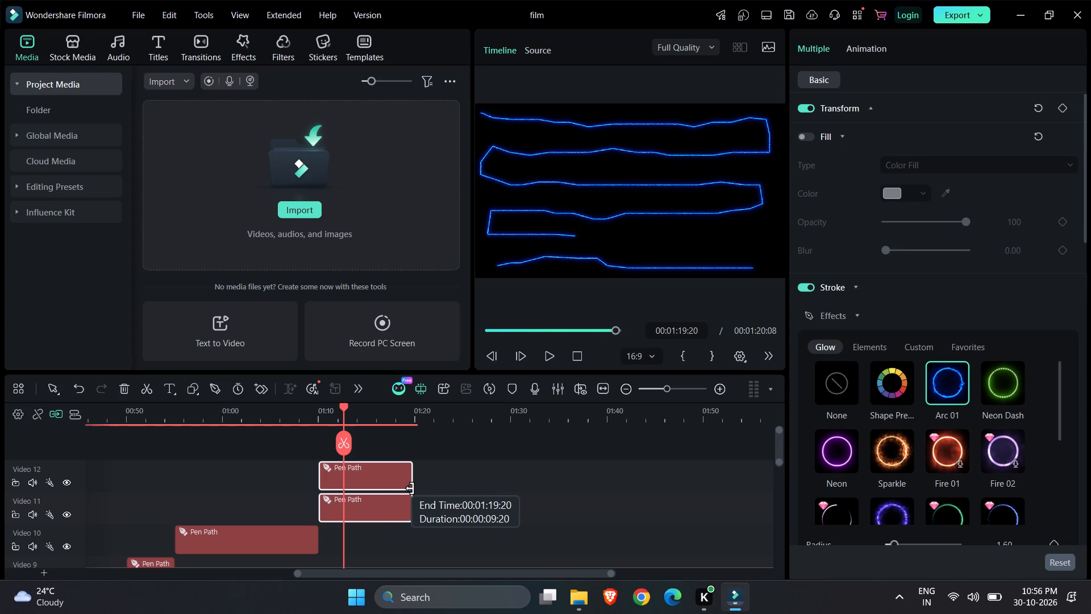
click(410, 488)
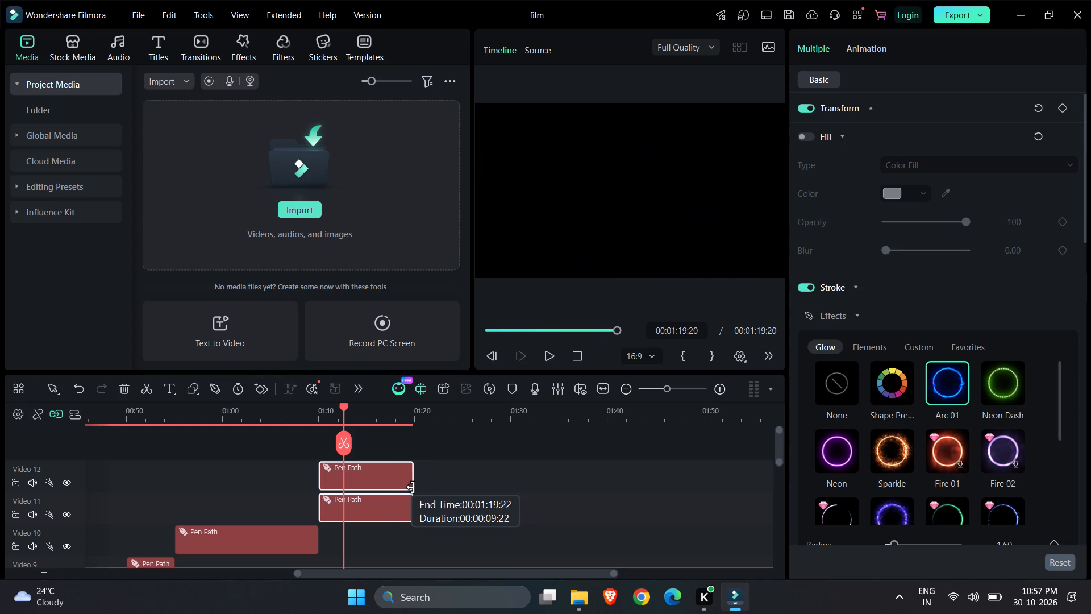
At 00:01:20:02, start a new pen path with a nearly straight row of points across the frame's top, from left edge to right edge.
drag(348, 444, 405, 447)
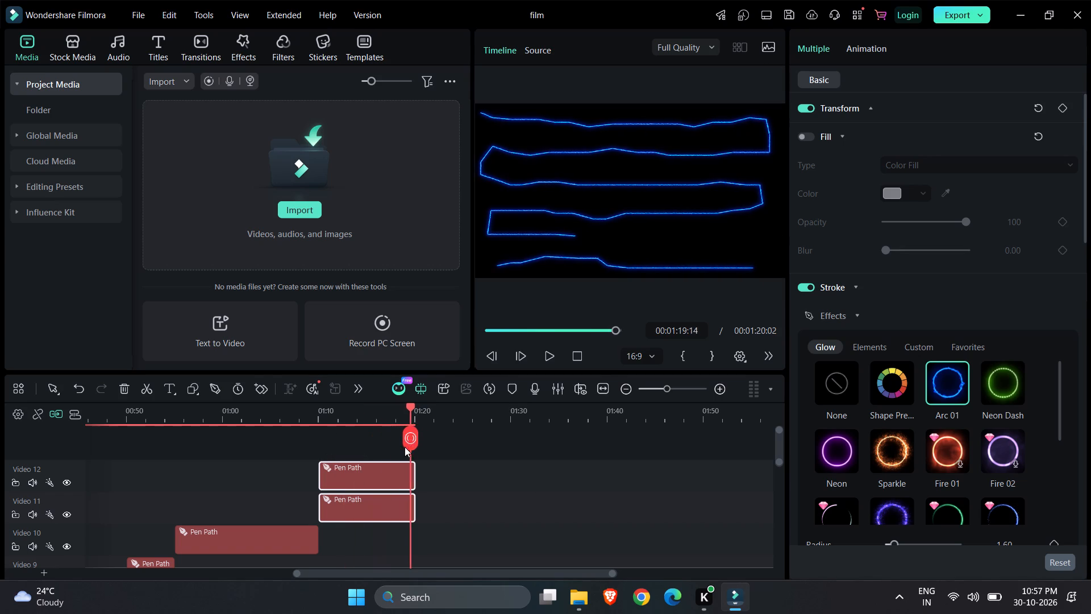
drag(405, 447, 440, 438)
click(214, 393)
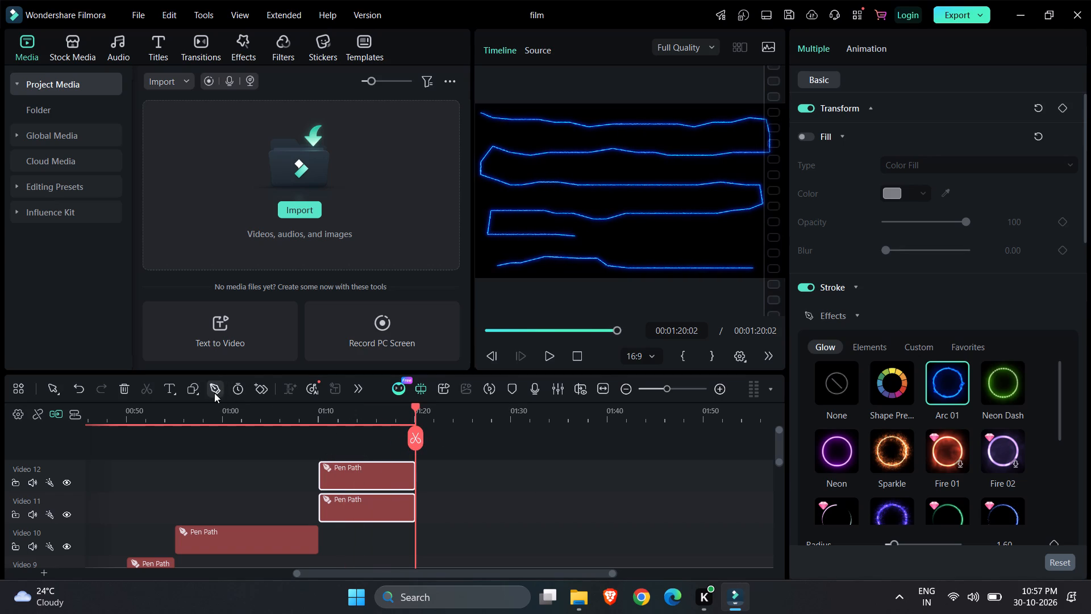
click(489, 119)
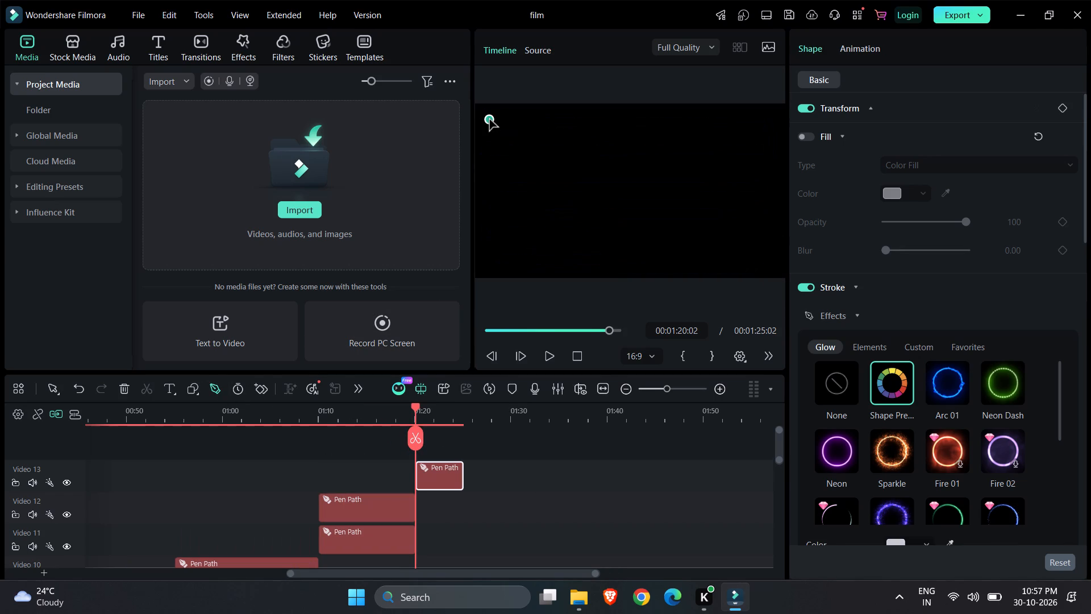
click(507, 119)
click(532, 119)
click(560, 119)
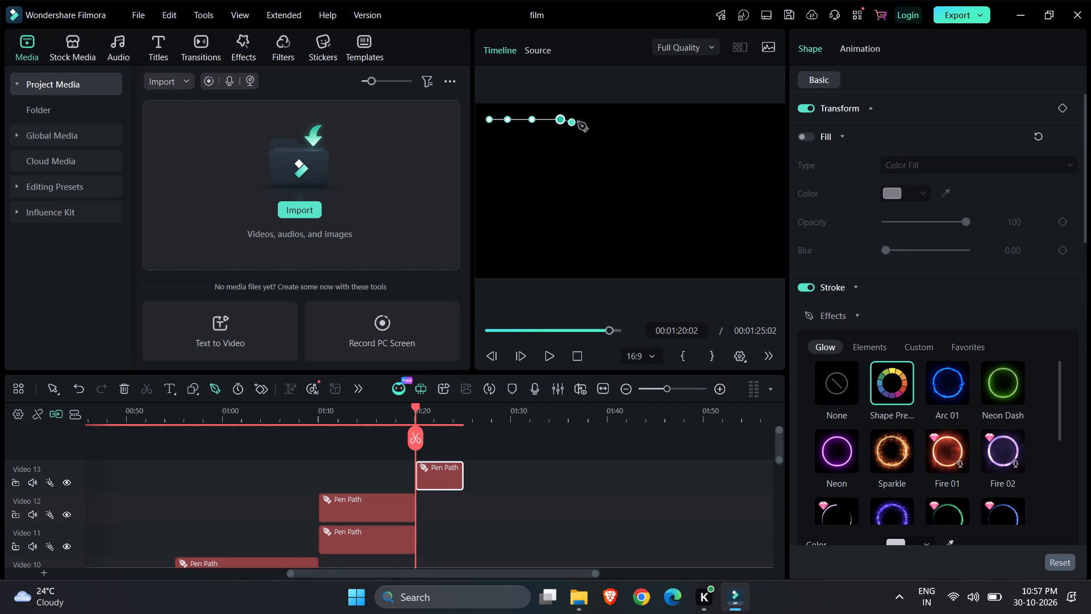
click(585, 121)
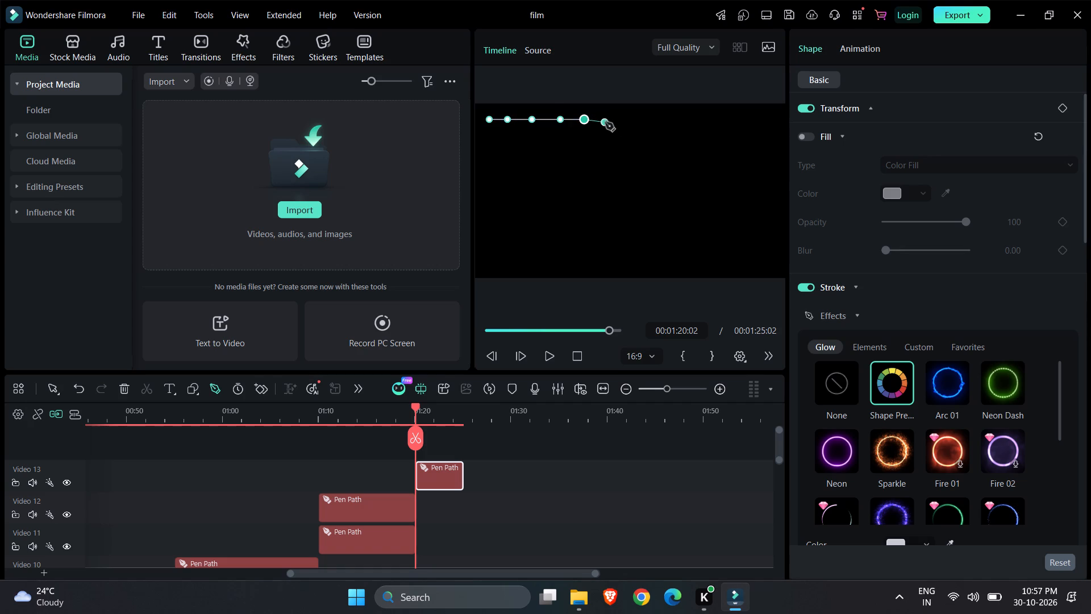
click(615, 121)
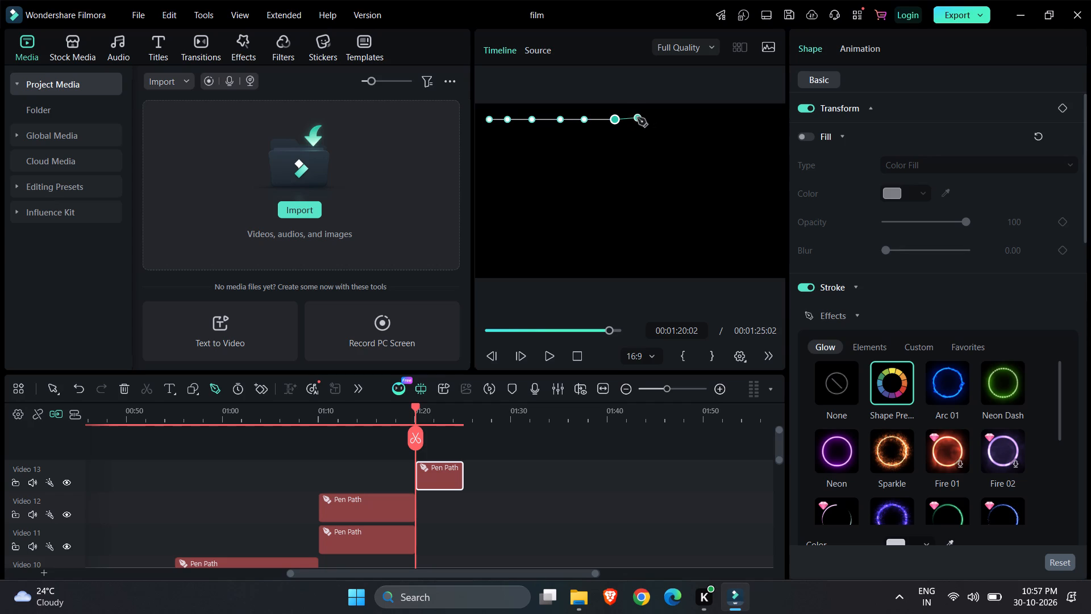
click(638, 118)
click(652, 118)
click(663, 117)
click(680, 121)
click(701, 121)
click(728, 121)
click(739, 121)
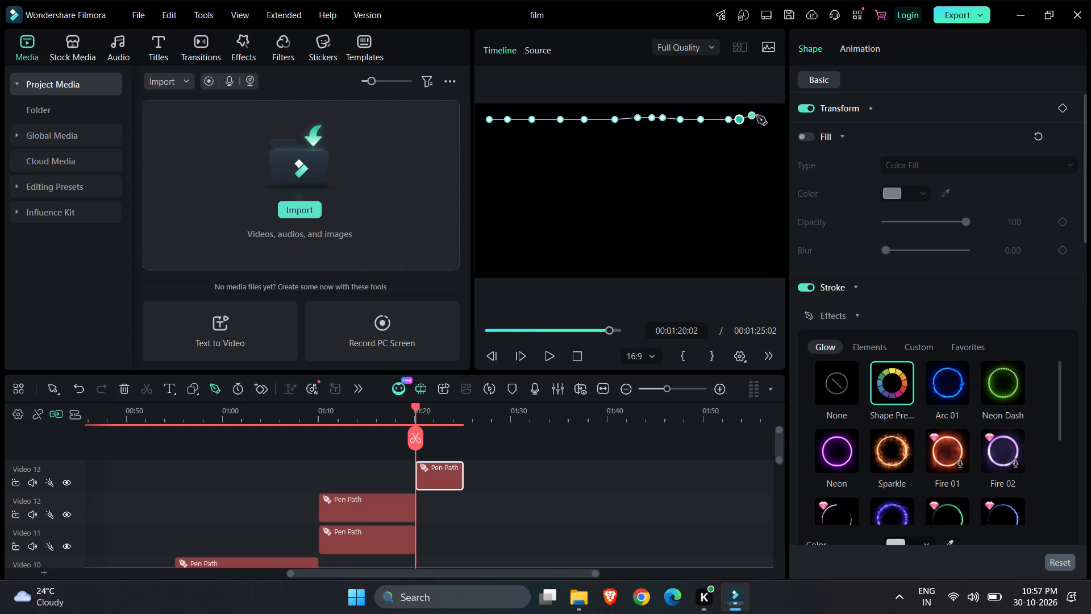
click(753, 121)
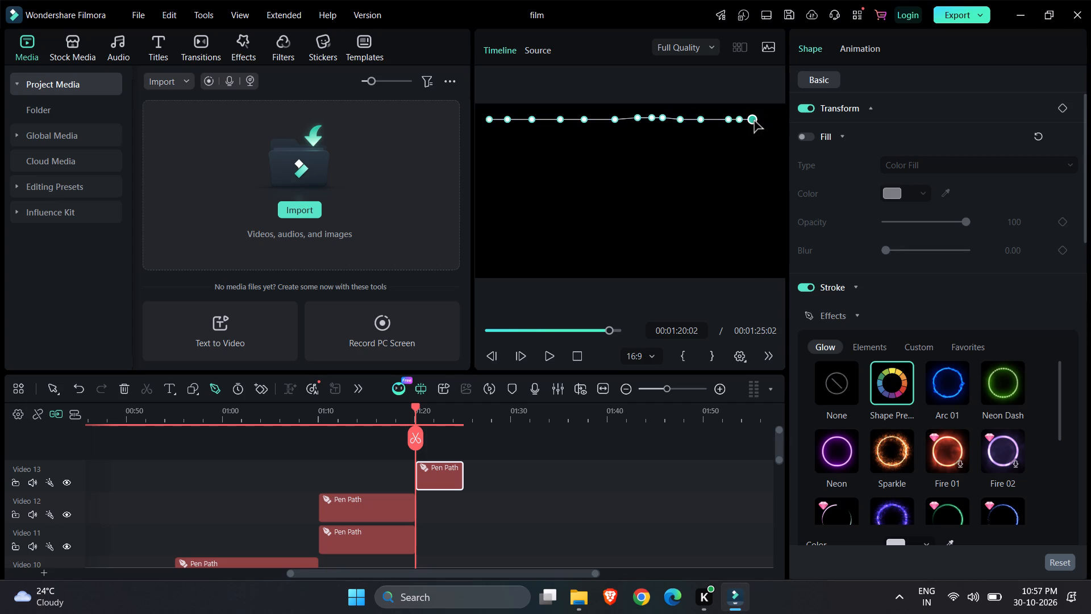
click(768, 121)
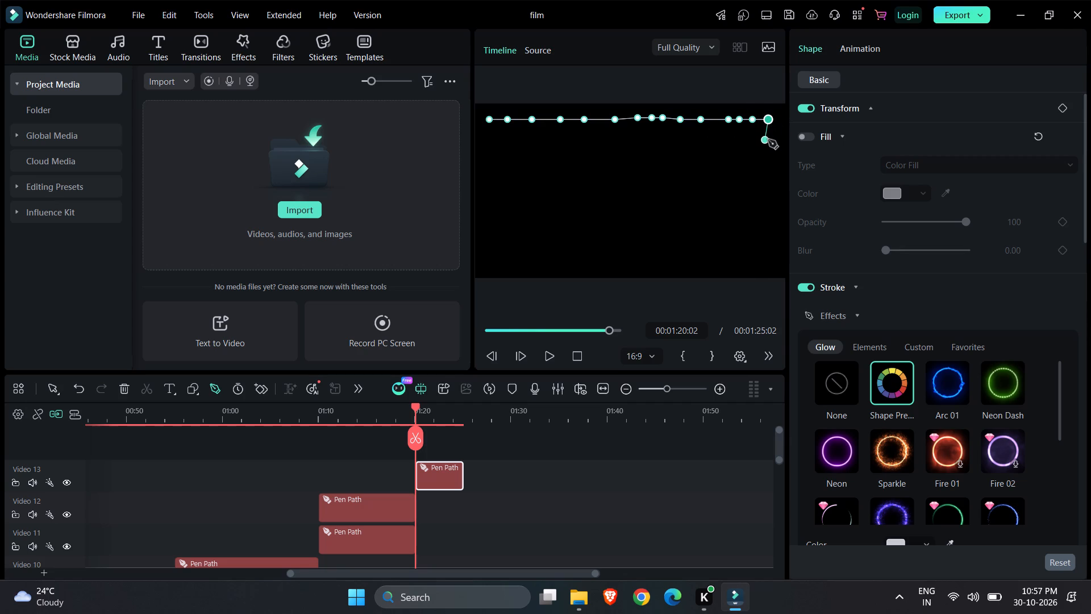
Continue the new pen path a short way down the frame's right side and back in a straight second row to the left side.
click(768, 140)
click(753, 140)
click(735, 140)
click(716, 142)
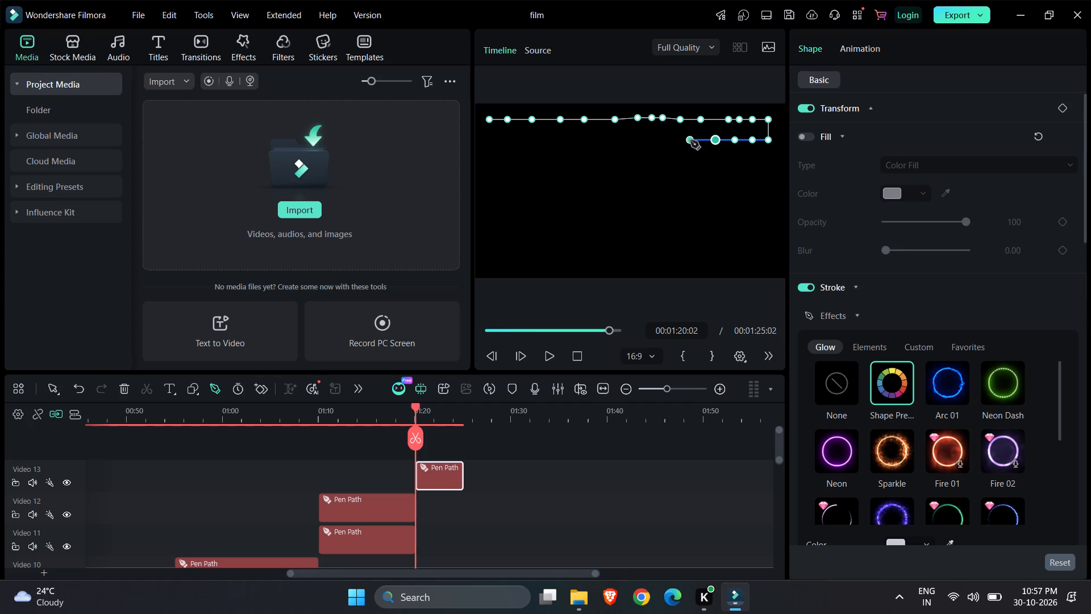
click(700, 142)
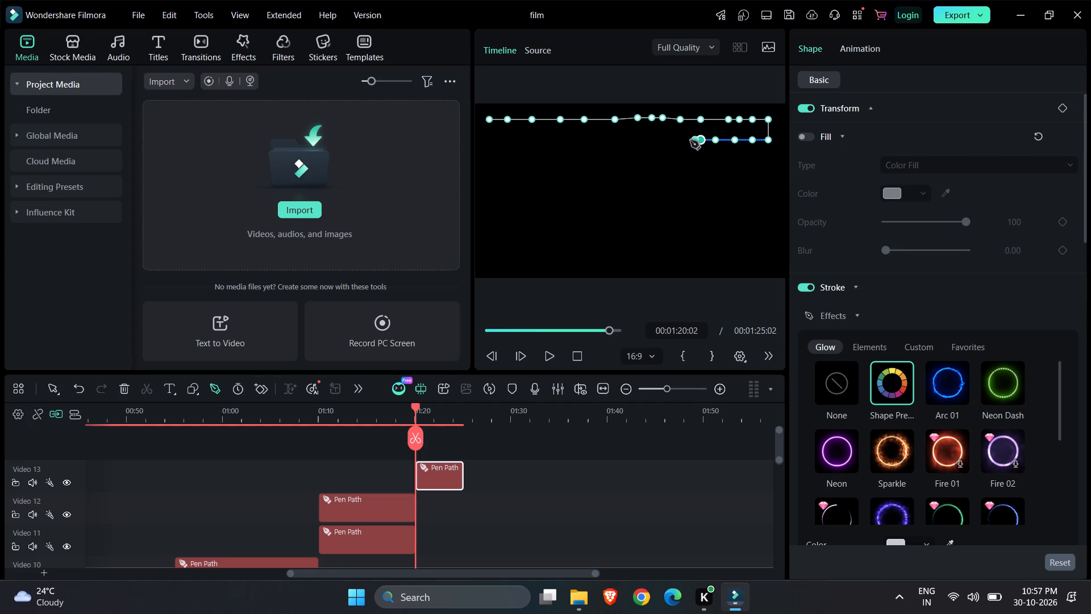
click(680, 140)
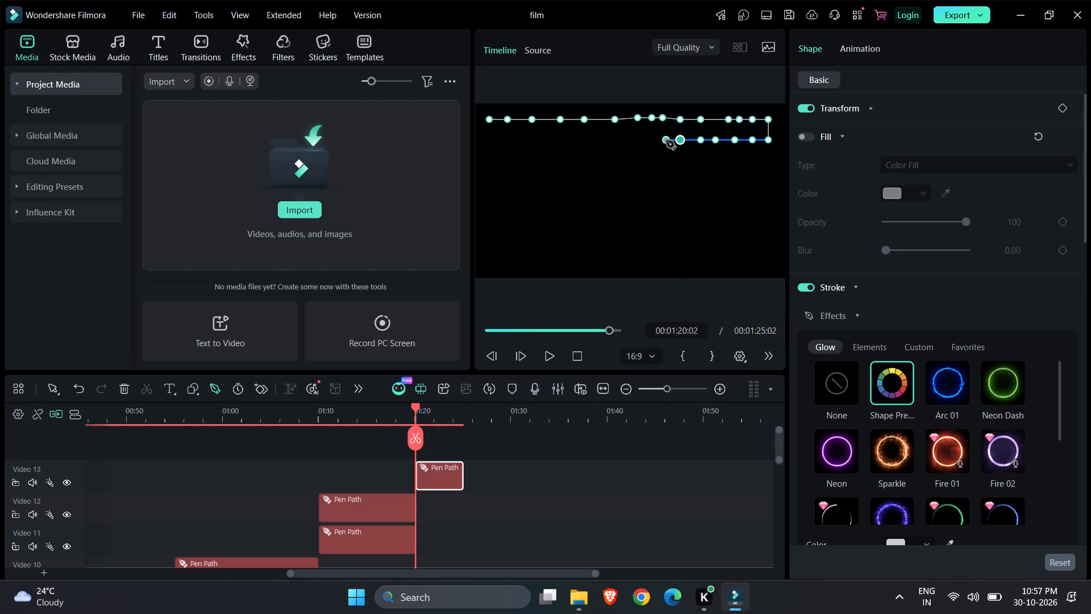
click(663, 140)
click(652, 140)
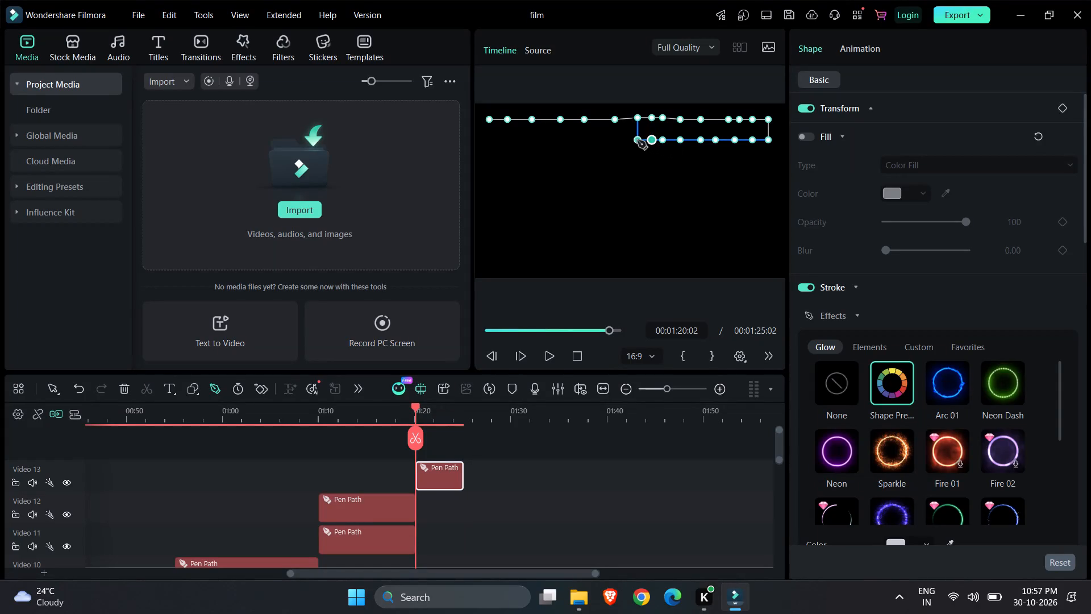
click(638, 140)
click(615, 140)
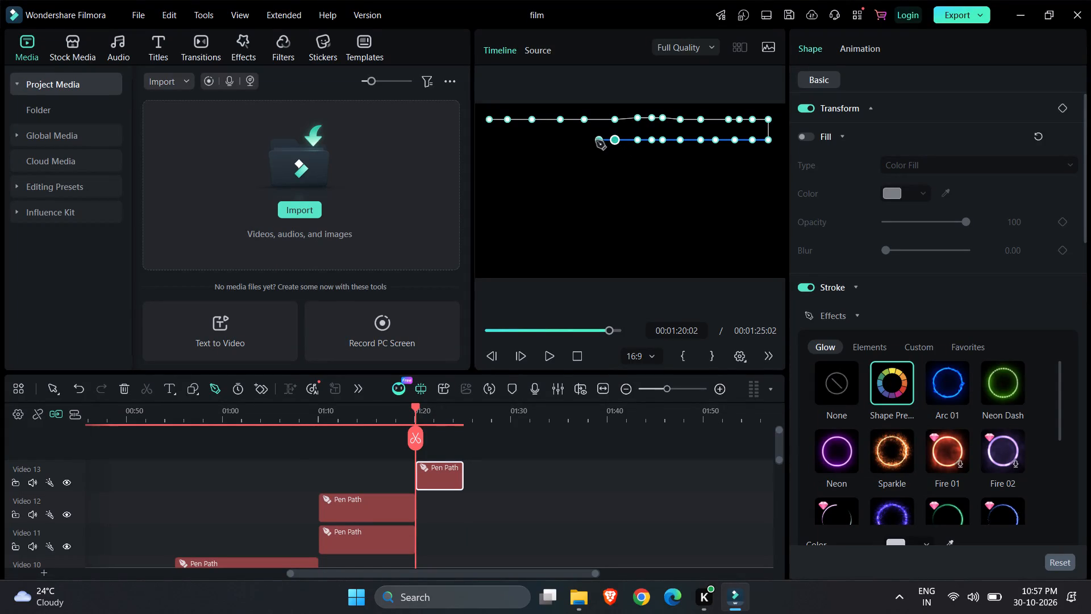
click(596, 140)
click(582, 140)
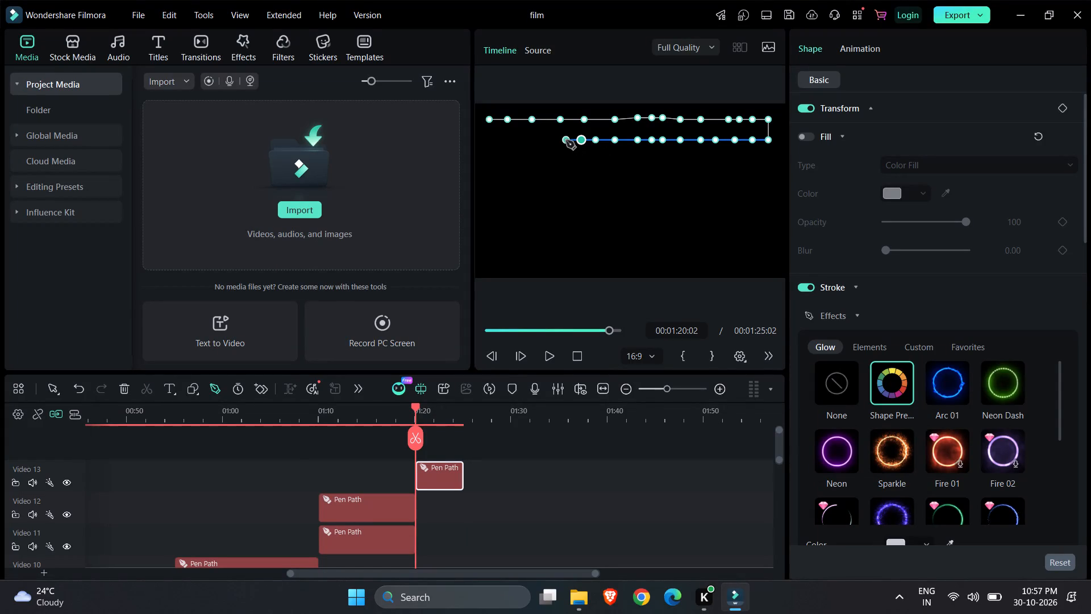
click(566, 140)
click(548, 140)
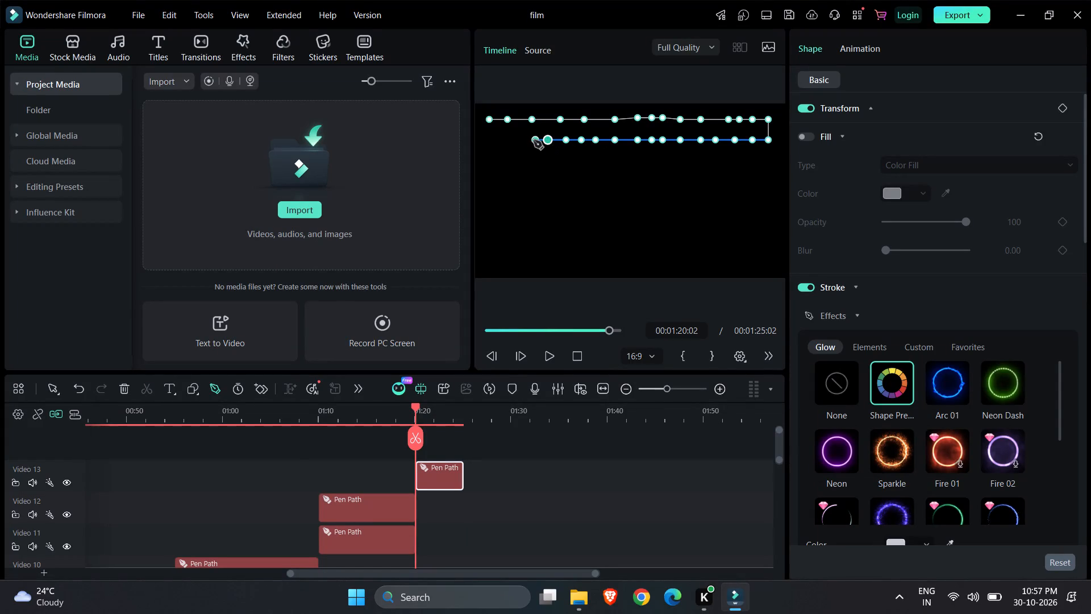
click(534, 140)
click(519, 142)
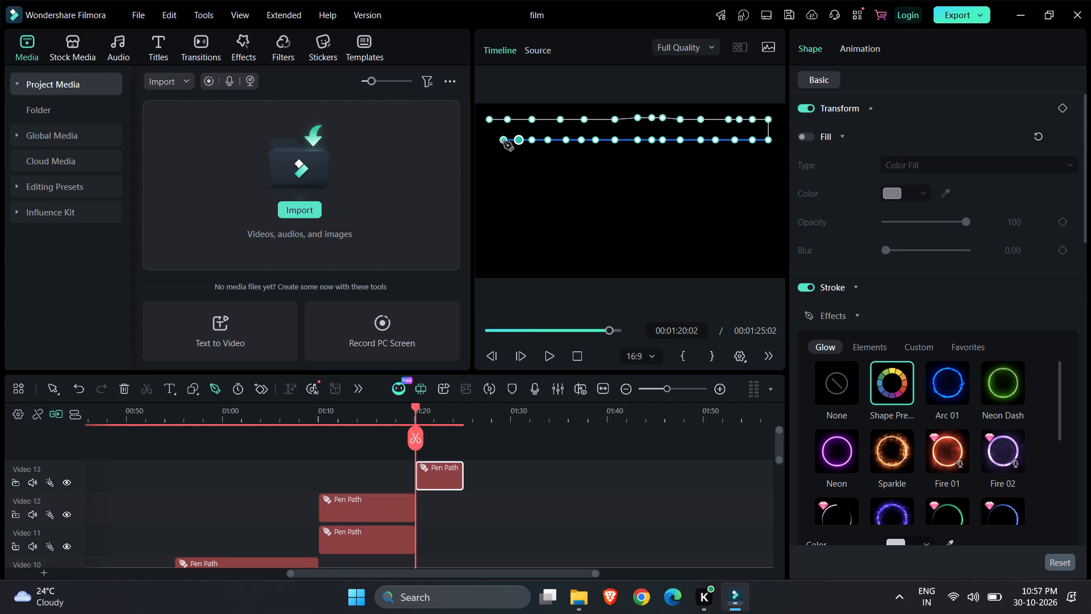
click(503, 142)
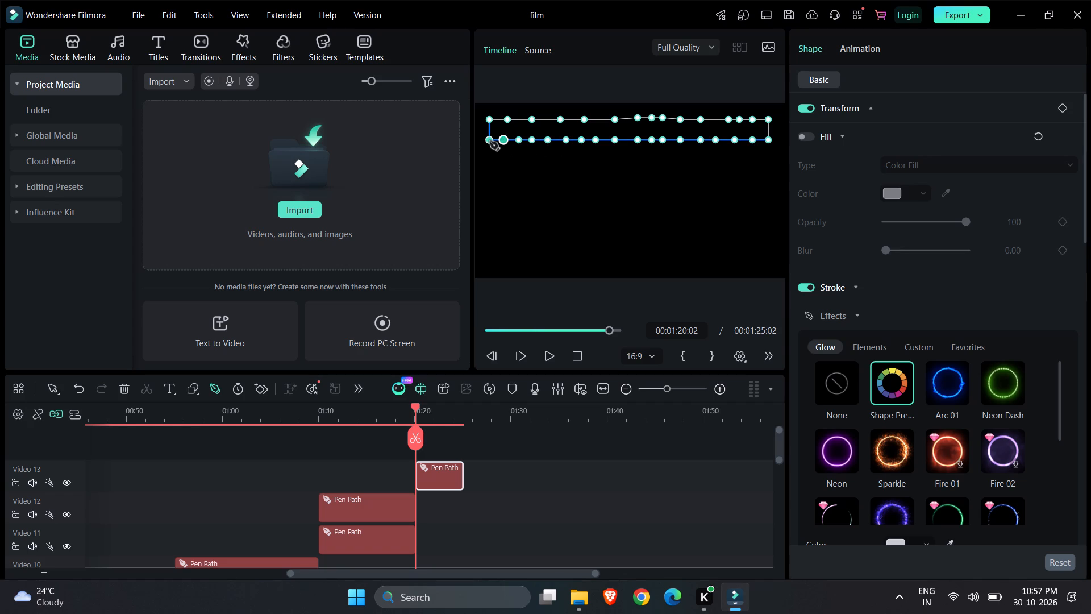
click(490, 142)
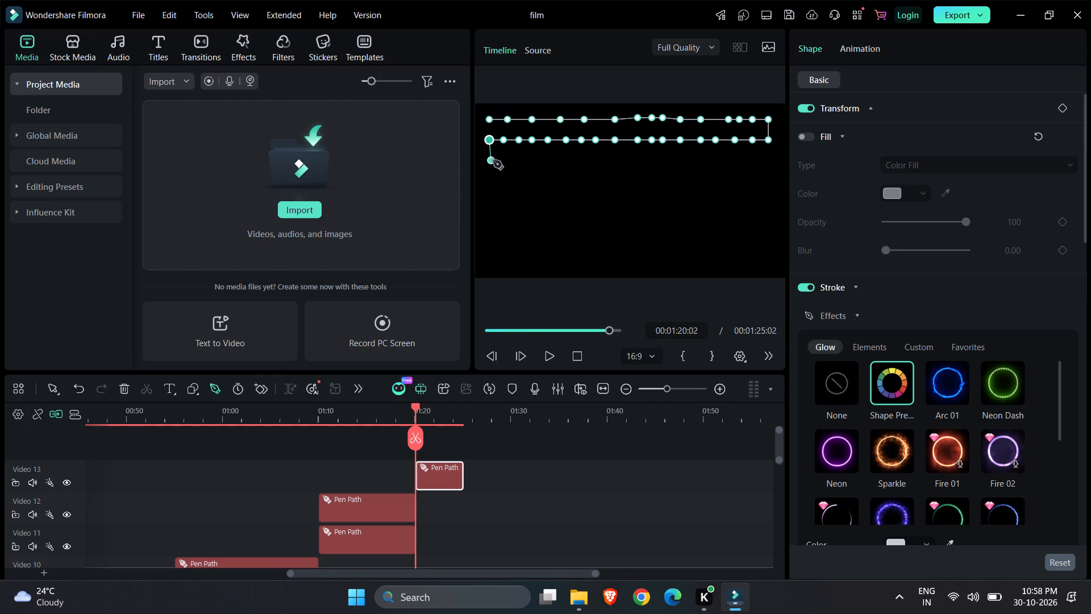
Continue the pen path a short way down the frame's left side and across in a nearly straight third row to the right side.
click(489, 160)
click(503, 160)
click(519, 160)
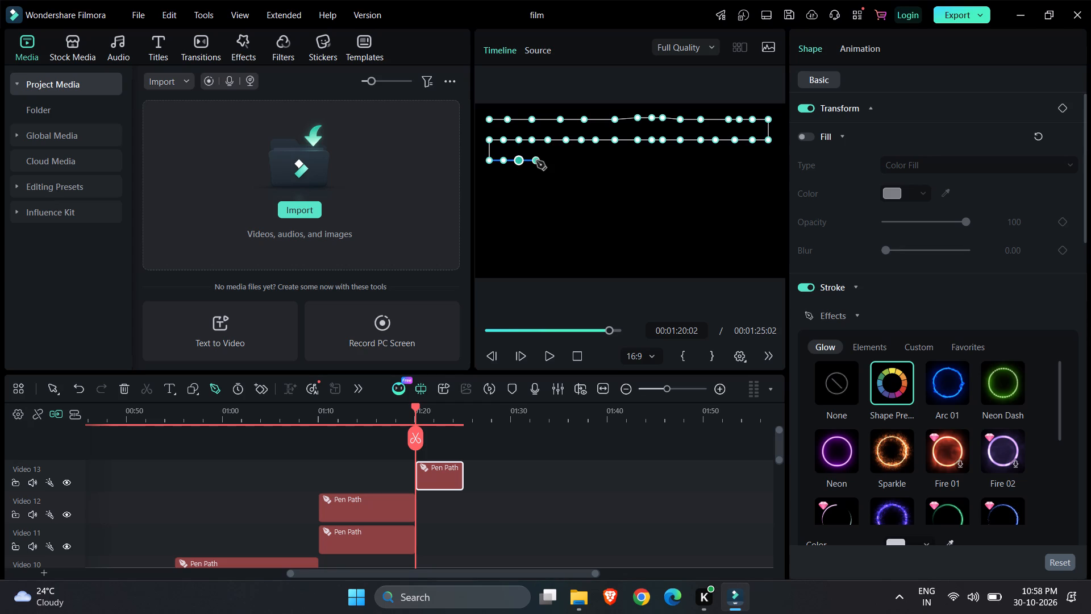
click(534, 161)
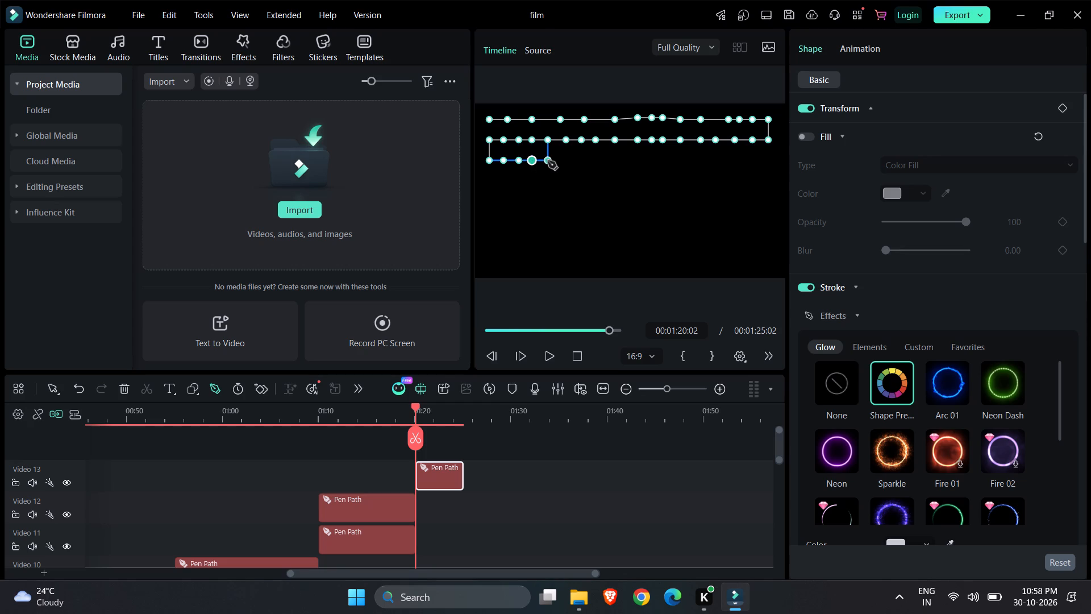
click(548, 161)
click(567, 161)
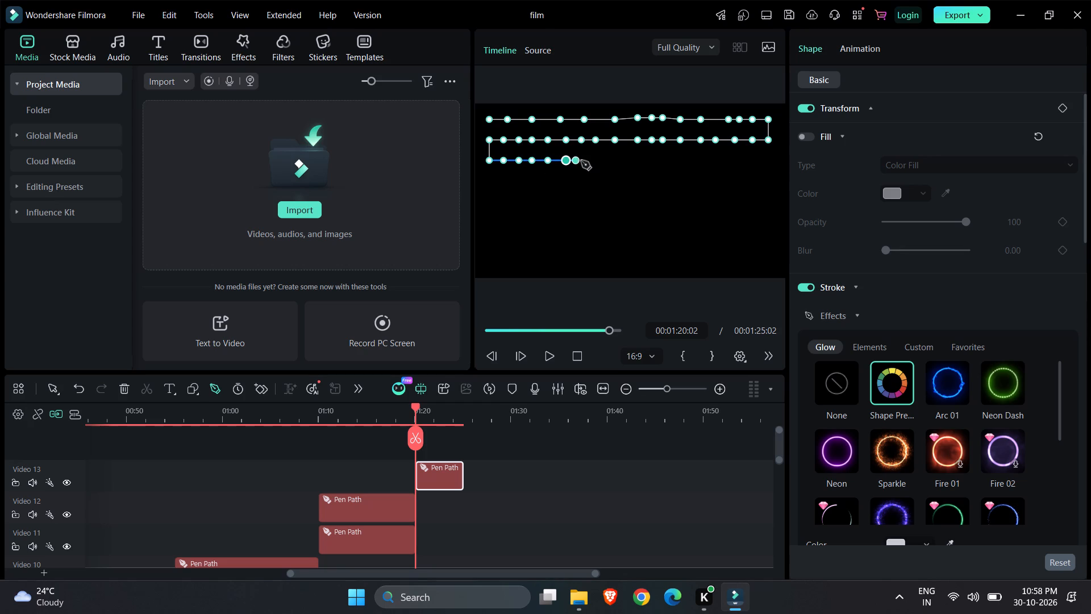
click(584, 161)
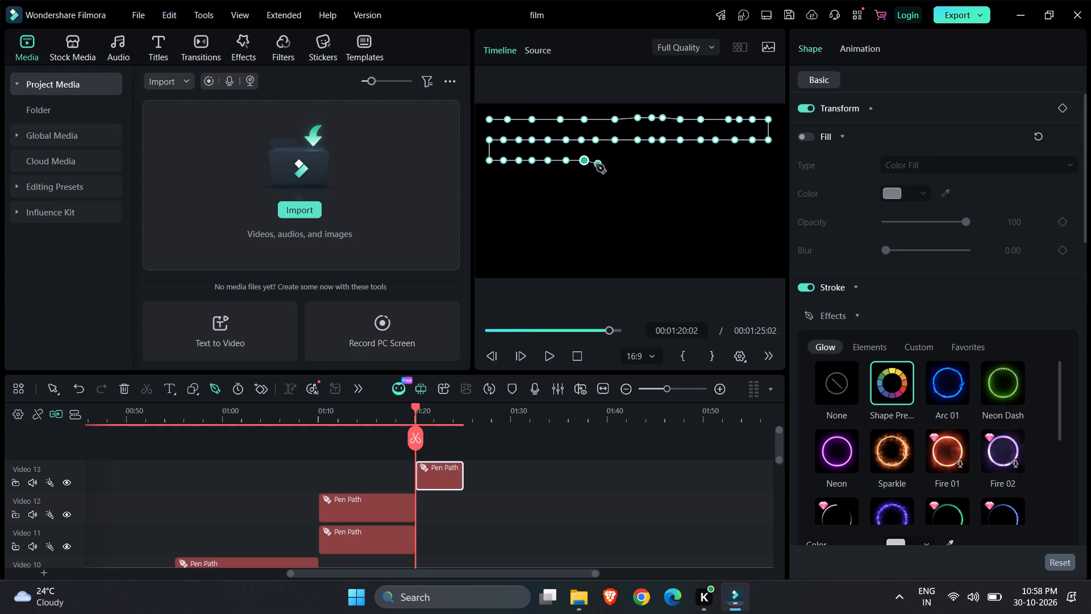
click(605, 161)
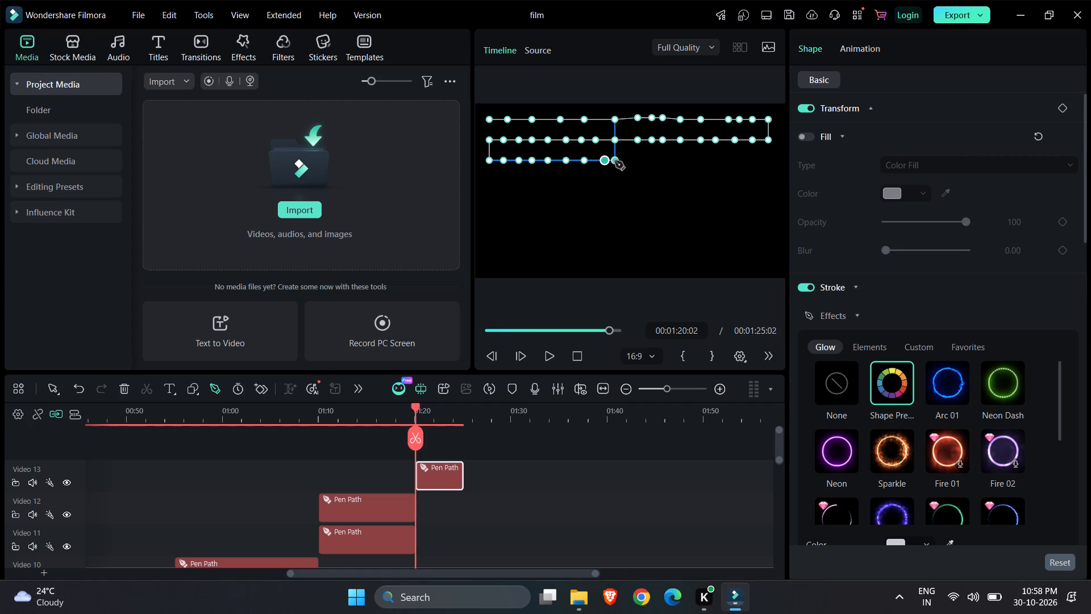
click(615, 161)
click(634, 161)
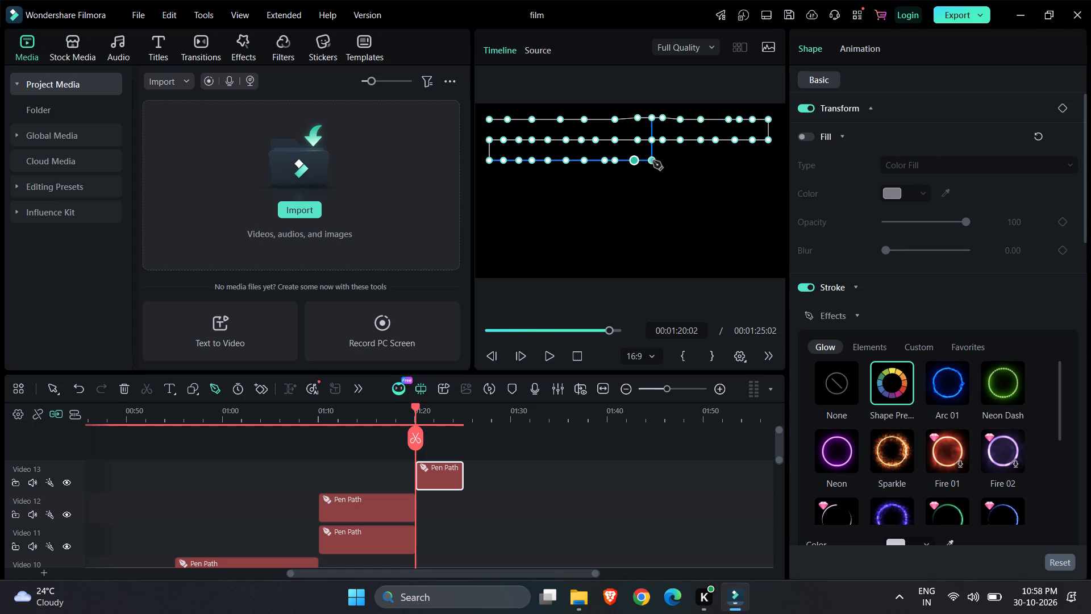
click(653, 161)
click(666, 164)
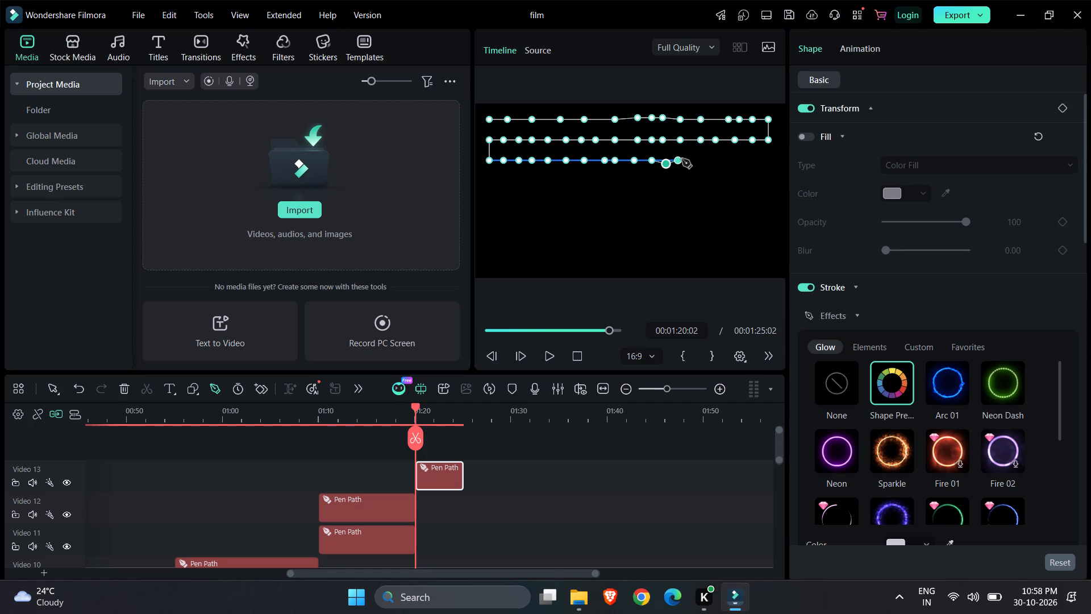
click(682, 159)
click(693, 160)
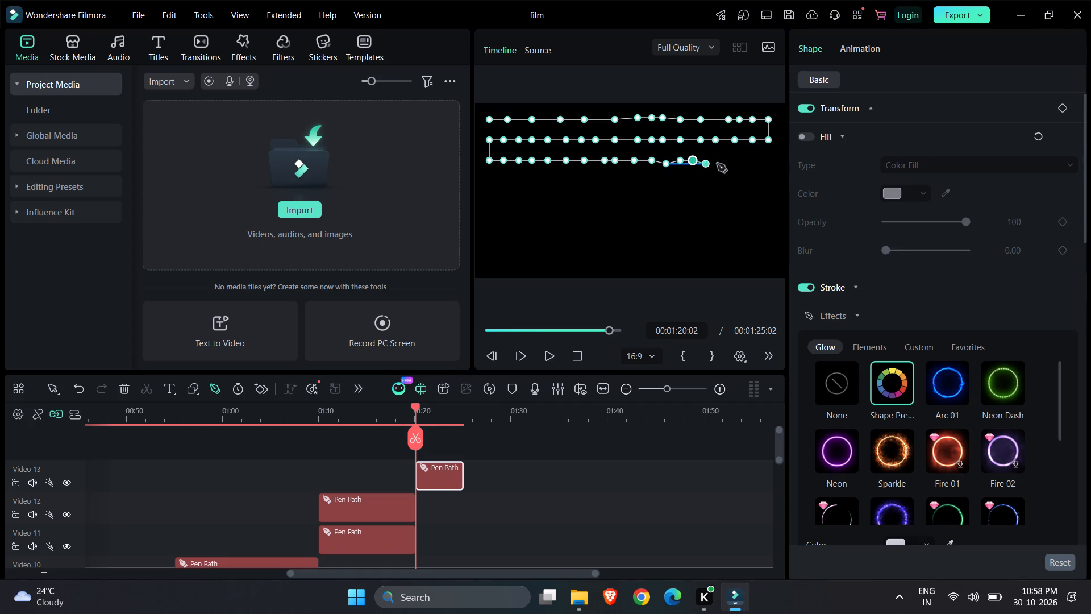
click(713, 161)
click(733, 160)
click(751, 160)
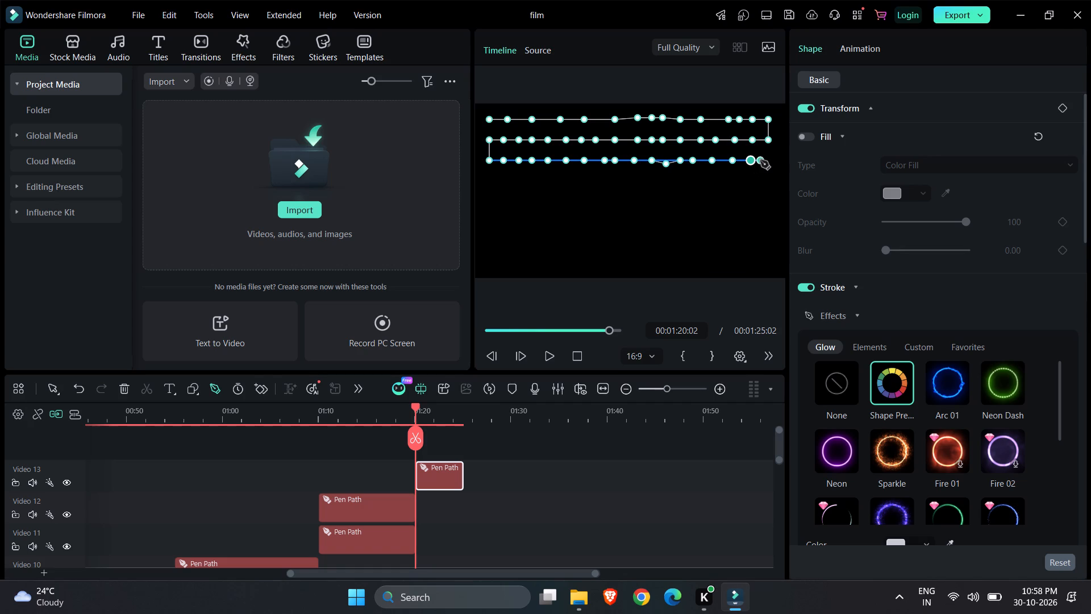
click(770, 160)
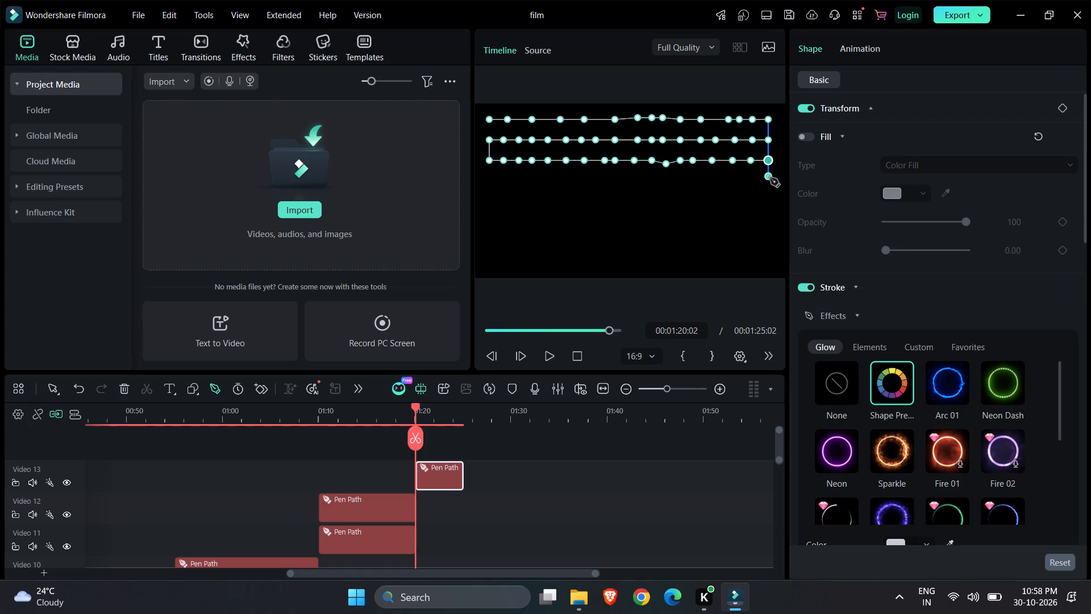
Continue the pen path a short way down the right side and back in a straight fourth row to the frame's left side.
click(770, 183)
click(753, 183)
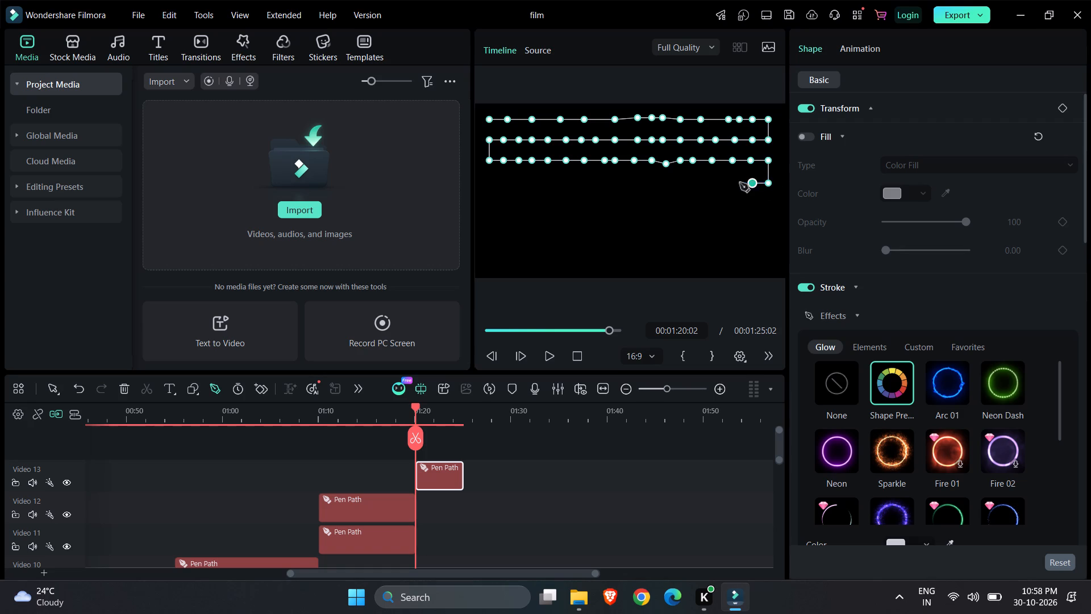
click(732, 183)
click(714, 183)
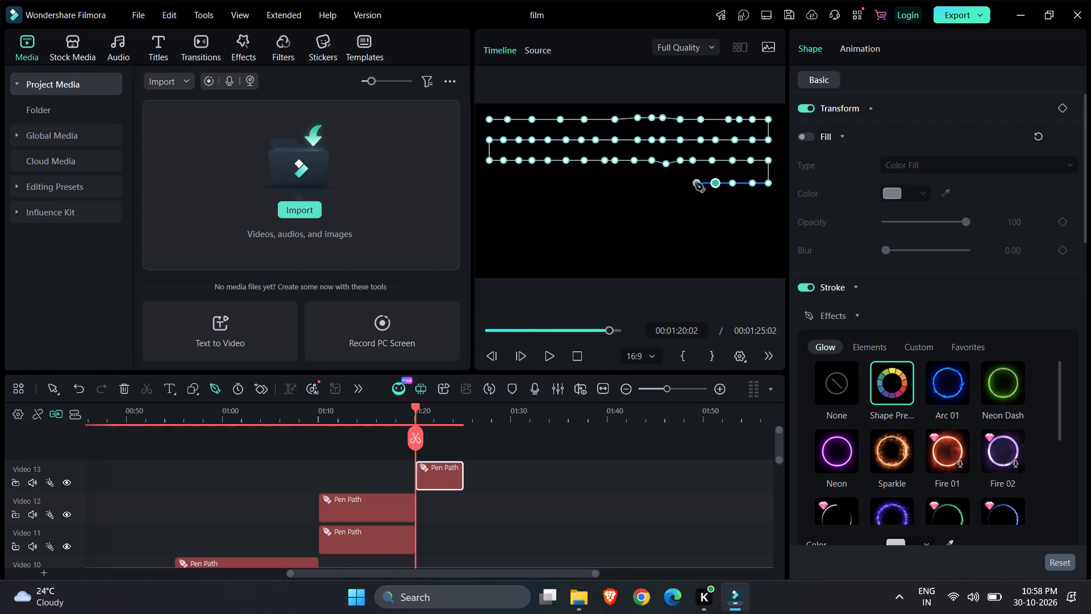
click(695, 183)
click(681, 184)
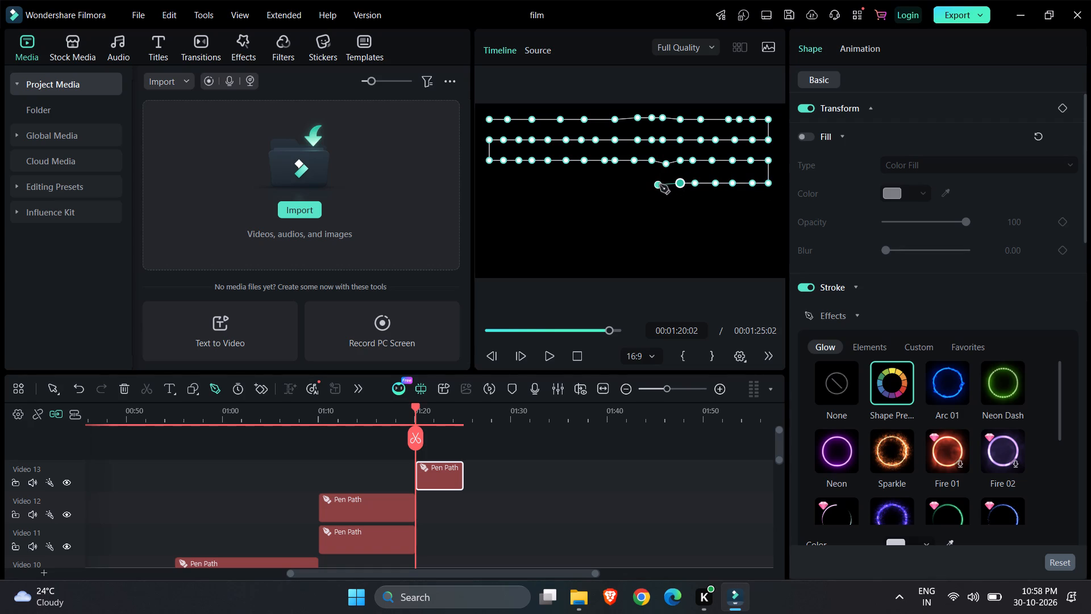
click(664, 184)
click(651, 184)
click(636, 184)
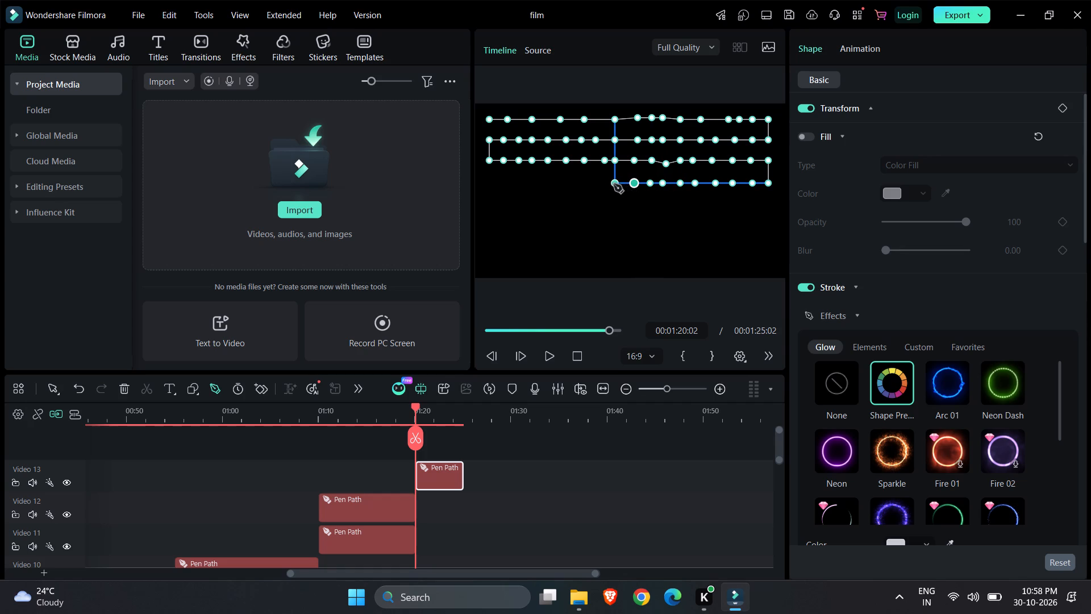
click(614, 184)
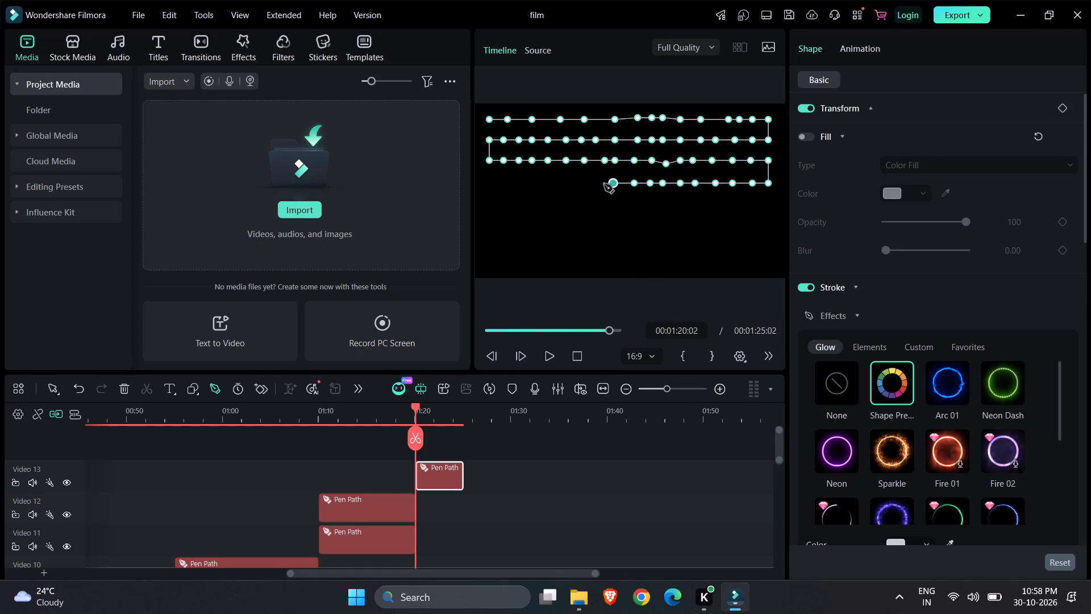
click(593, 184)
click(575, 184)
click(556, 184)
click(537, 184)
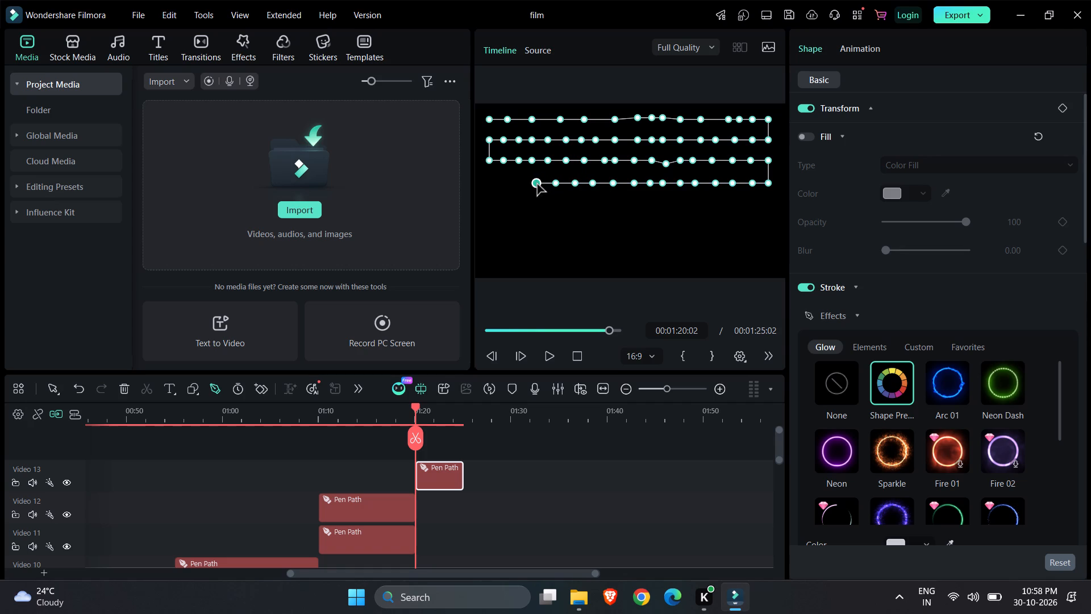
click(523, 184)
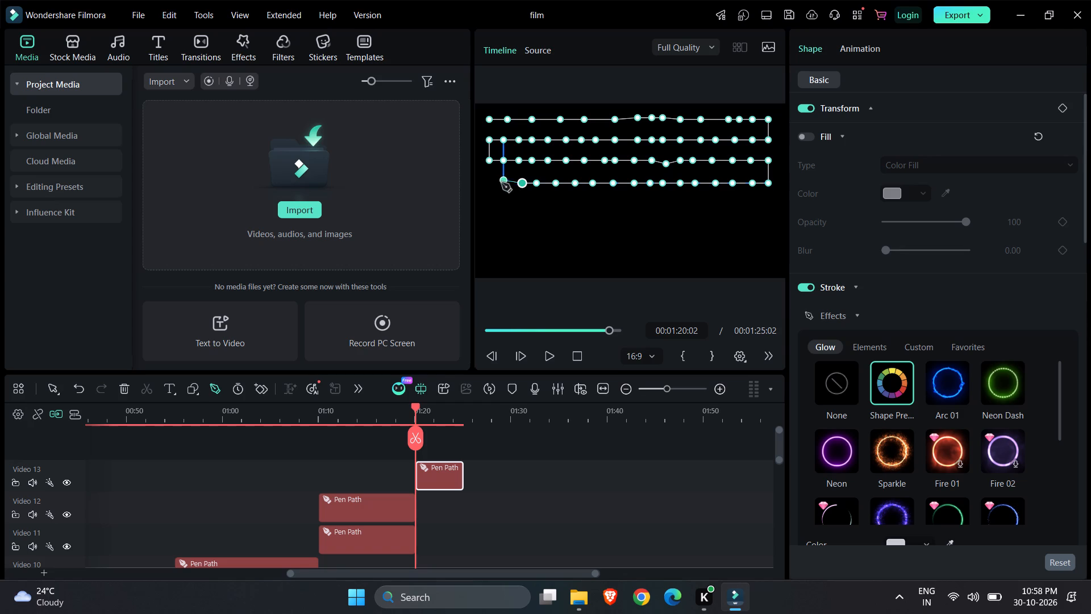
click(498, 184)
click(488, 184)
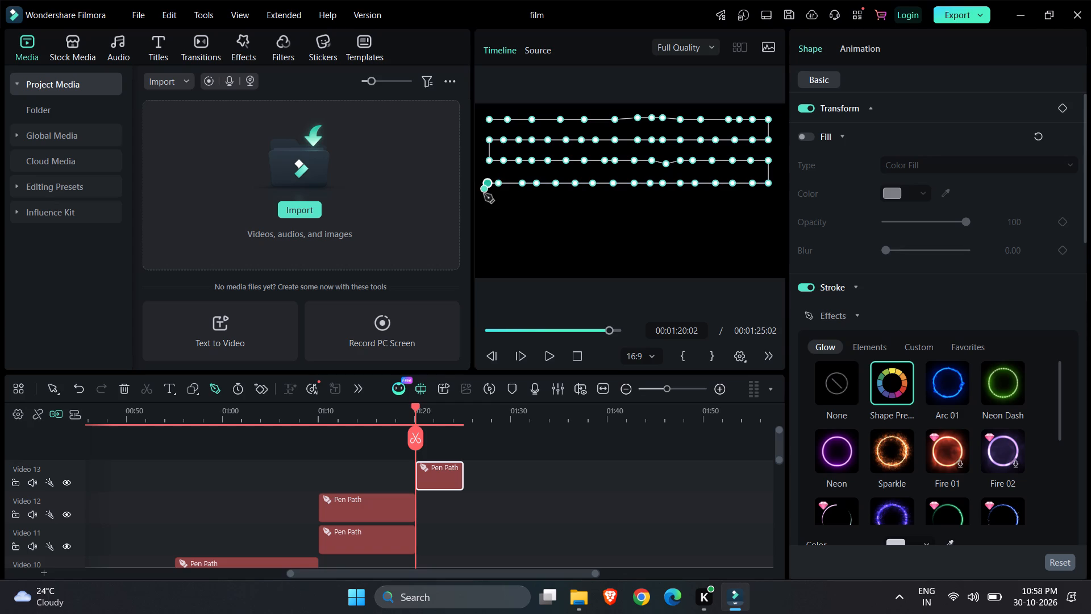
Continue the pen path a short way down the left side and across in a fifth row, dipping slightly near the frame's right side.
click(488, 204)
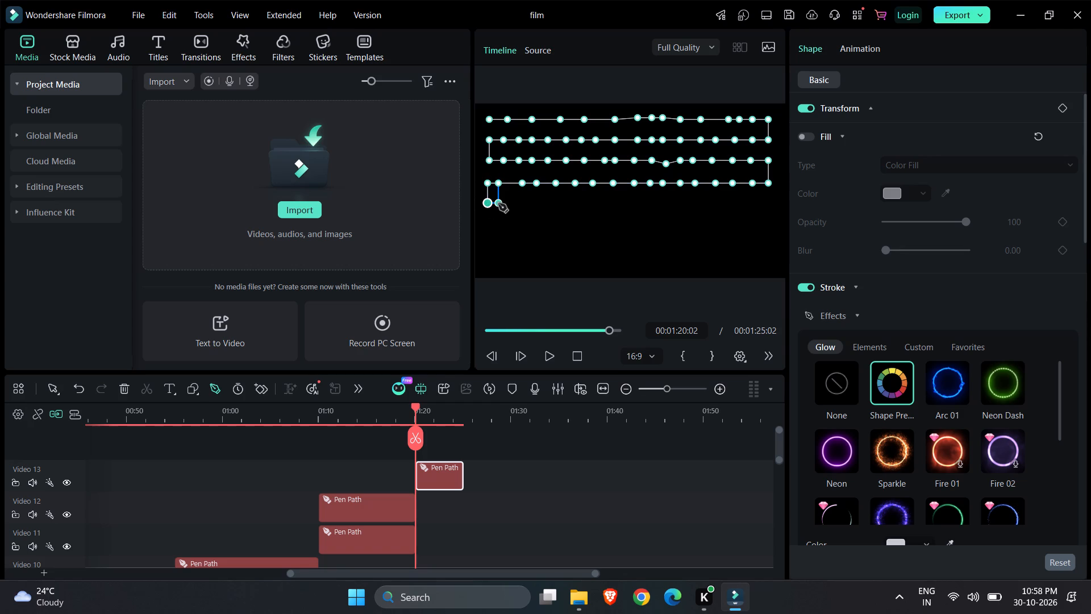
click(498, 204)
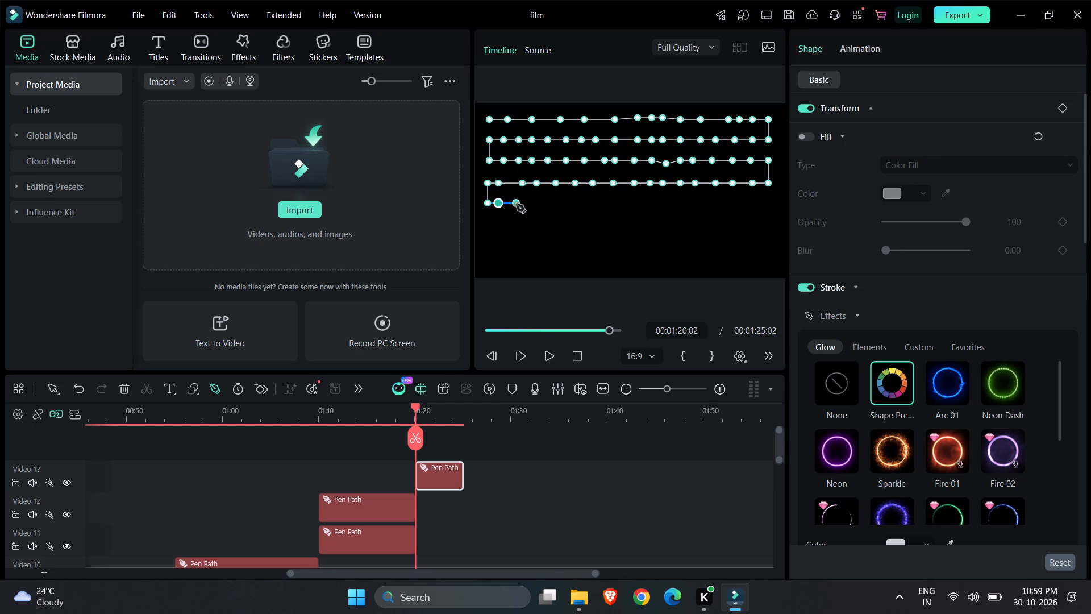
click(516, 204)
click(535, 204)
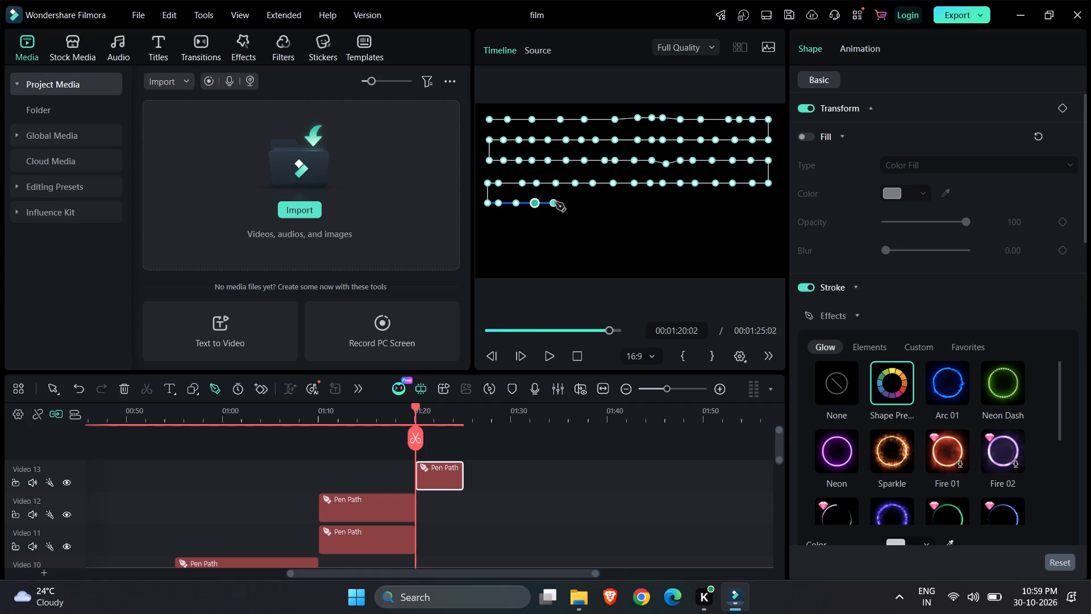
click(556, 202)
click(578, 202)
click(599, 202)
click(618, 202)
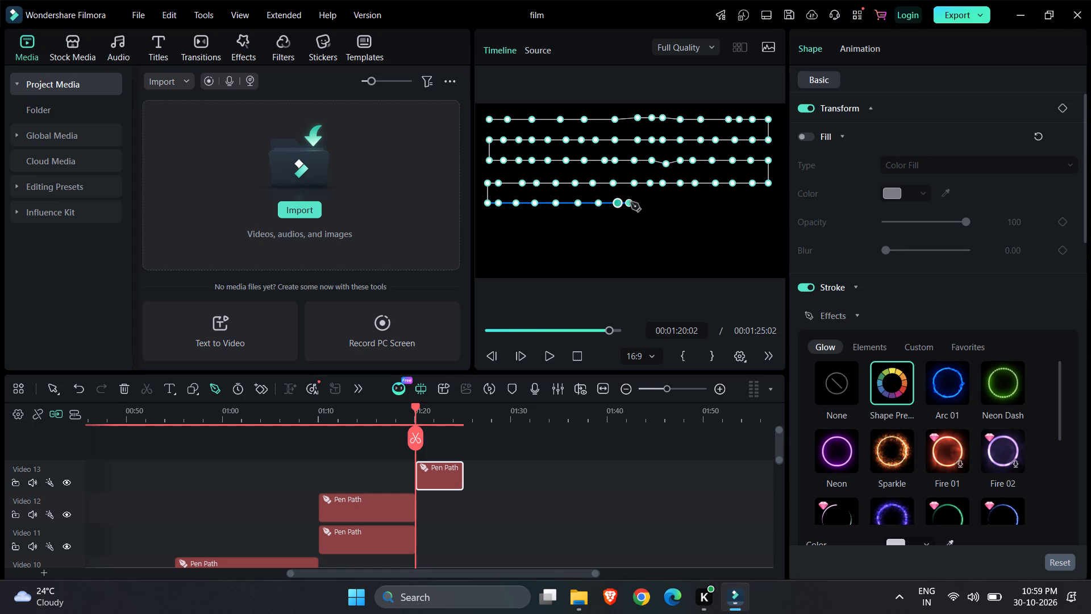
click(635, 202)
click(652, 202)
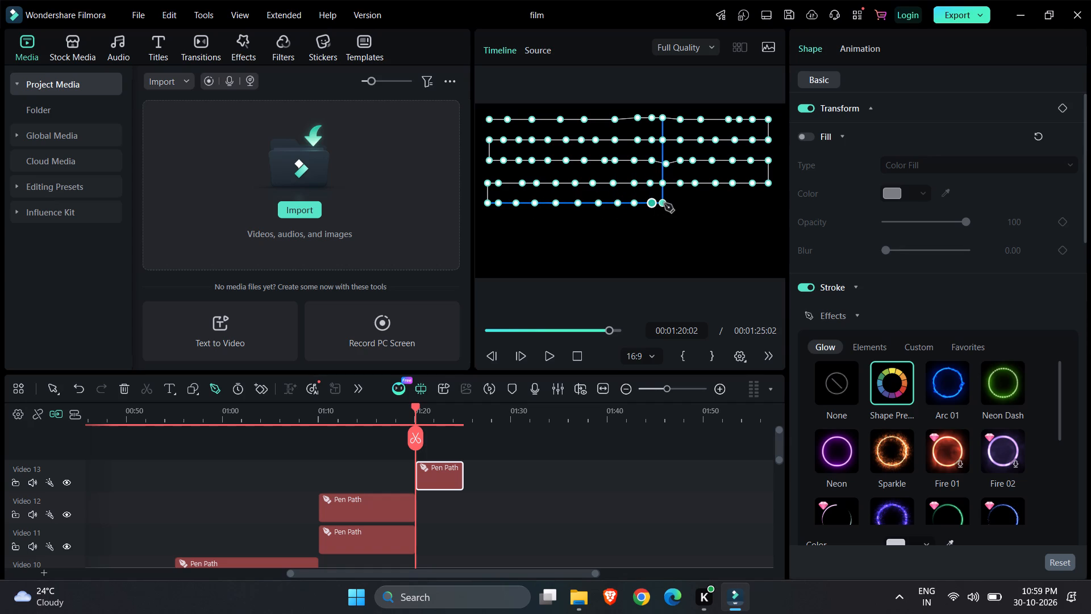
click(671, 204)
click(680, 204)
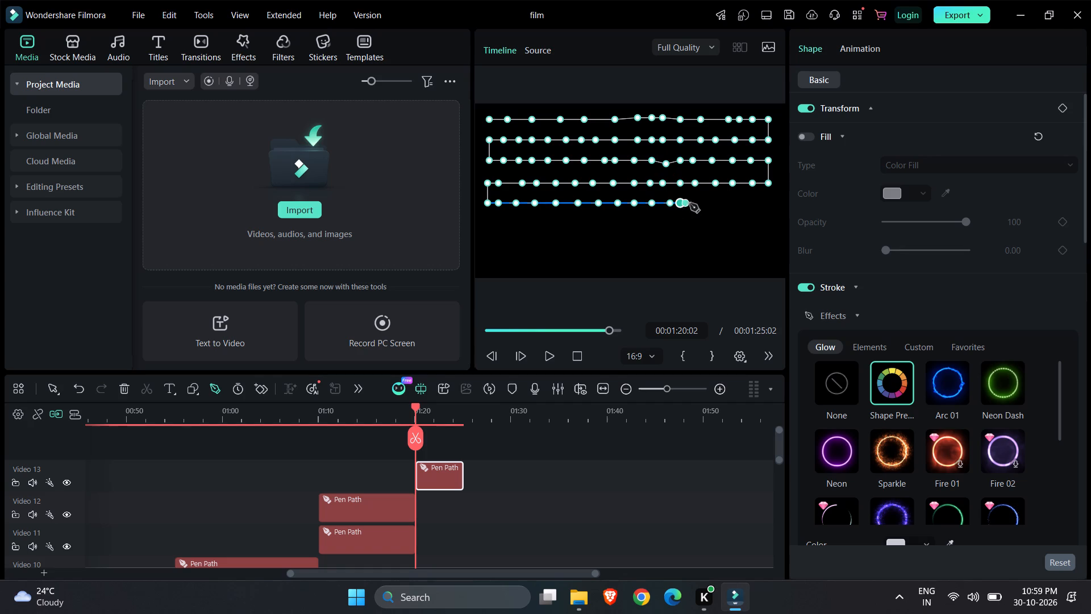
click(694, 204)
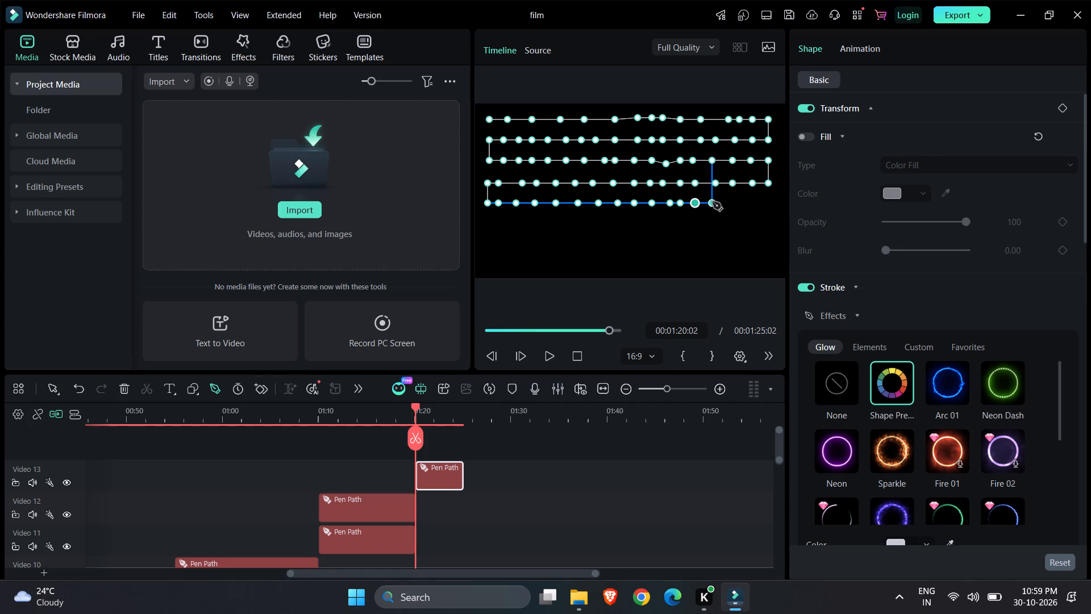
click(713, 202)
click(733, 204)
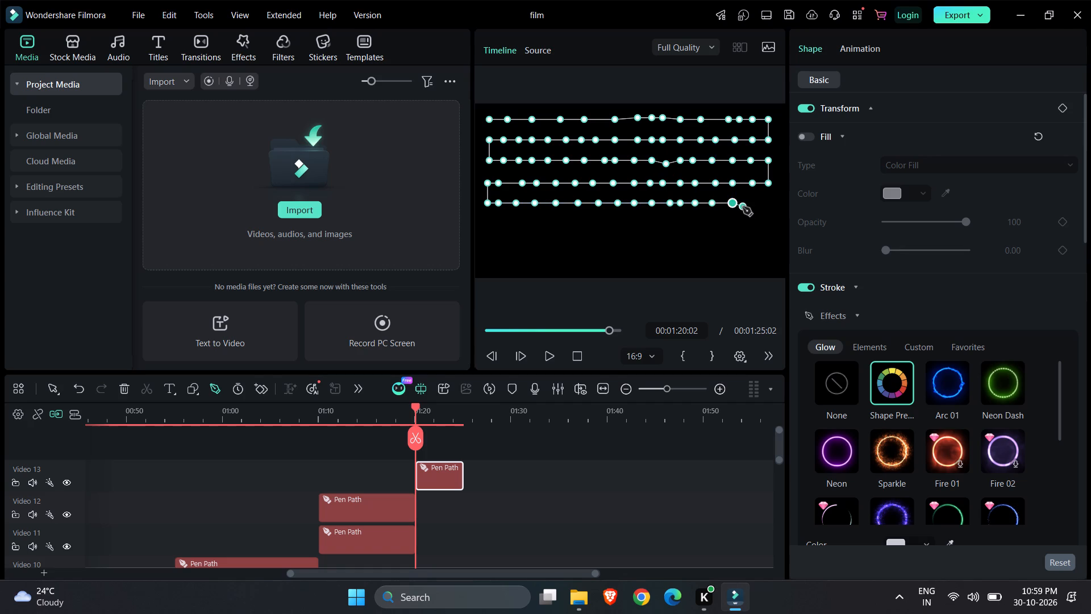
click(751, 207)
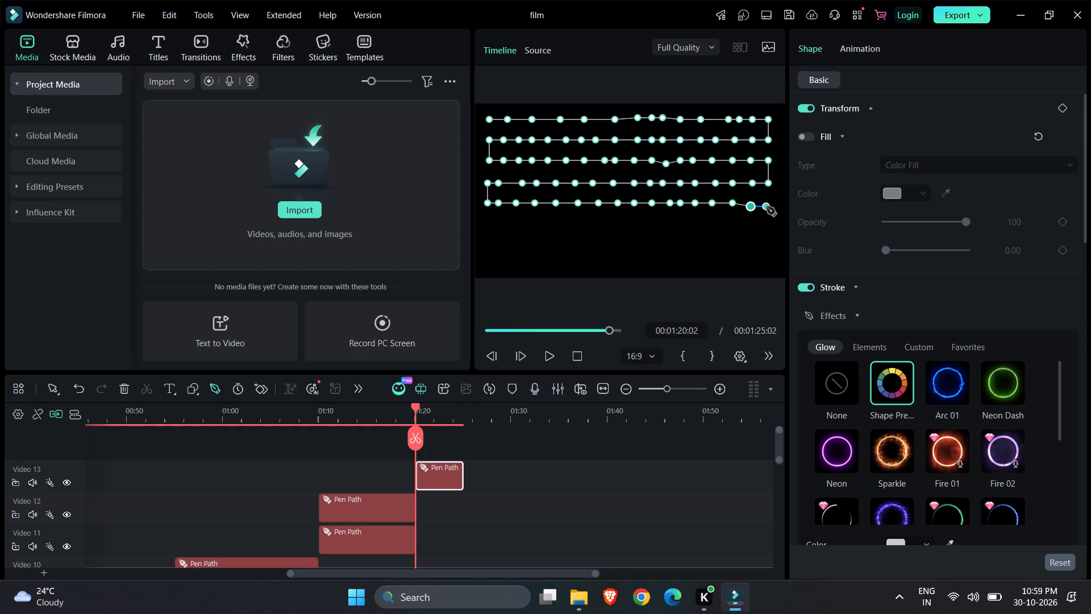
click(770, 207)
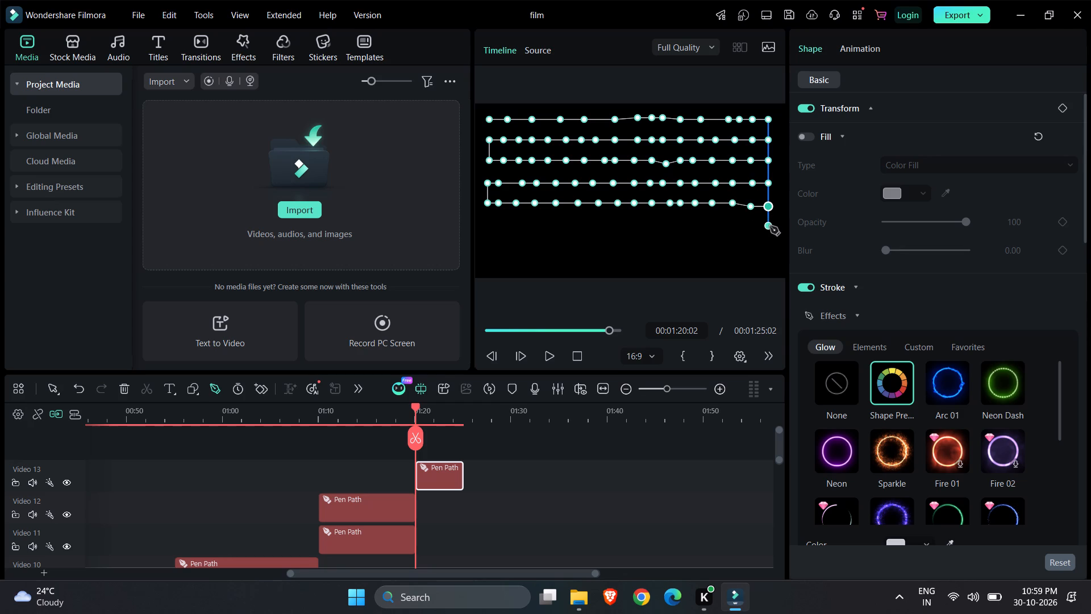
Continue the pen path a short way down the right side and back in a slightly wavy sixth row to the frame's left side.
click(770, 233)
click(751, 235)
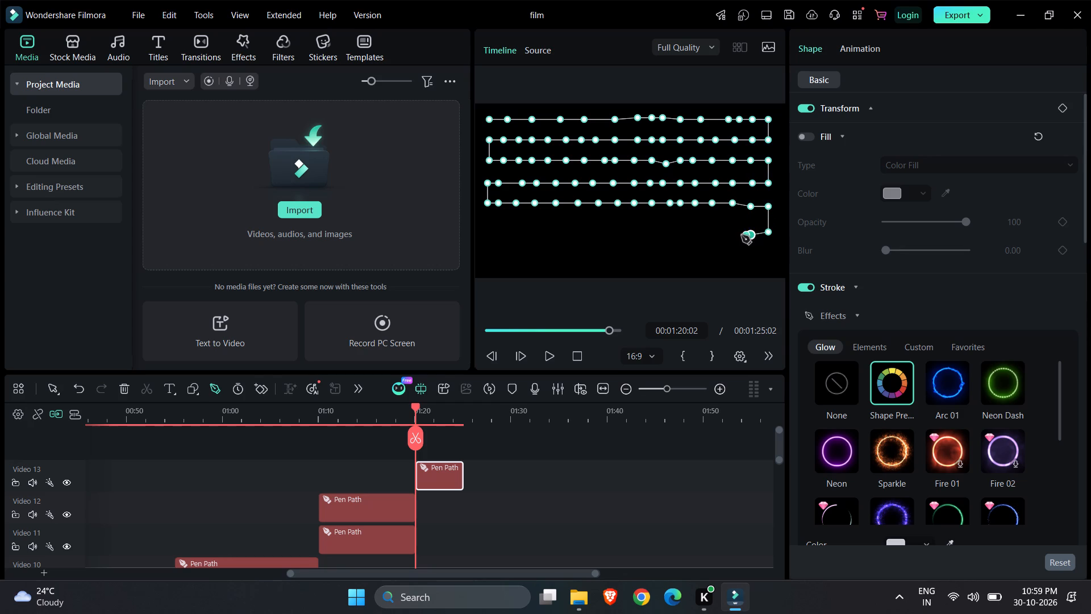
click(737, 235)
click(722, 235)
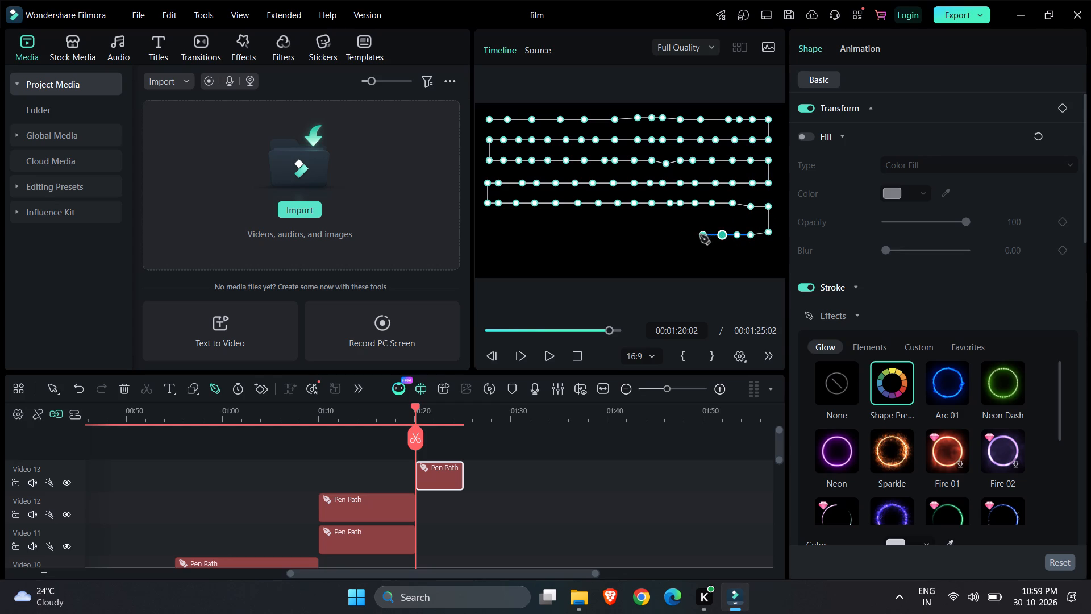
click(700, 235)
click(684, 238)
click(667, 238)
click(646, 238)
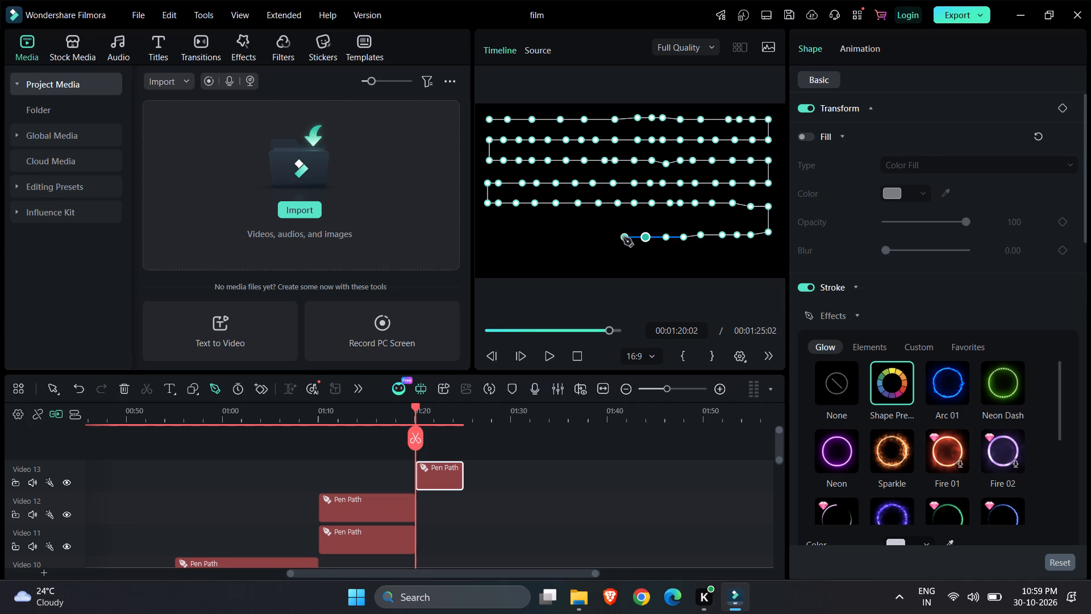
click(623, 238)
click(612, 238)
click(588, 240)
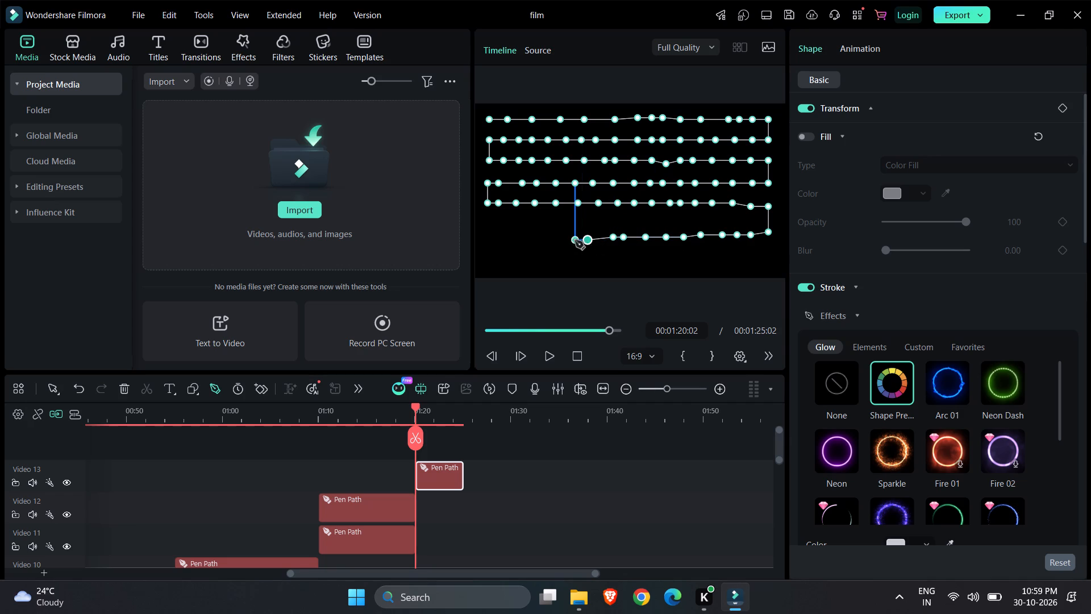
click(569, 240)
click(551, 238)
click(531, 238)
click(516, 238)
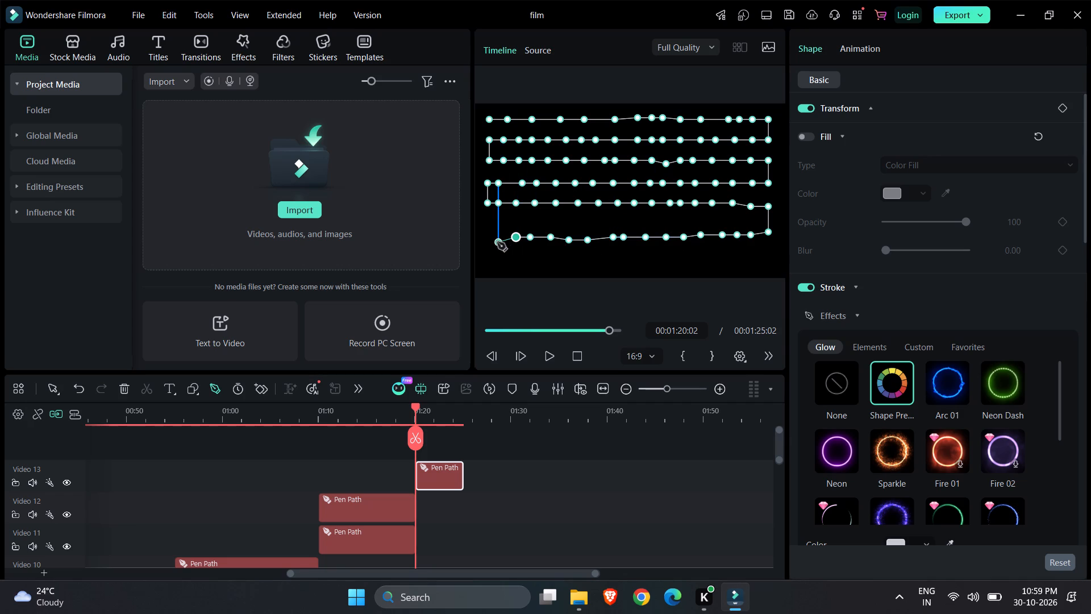
click(492, 238)
Continue the pen path a short way down the left side and across in a nearly straight seventh row to the right side, then finish it.
click(489, 260)
click(511, 261)
click(531, 260)
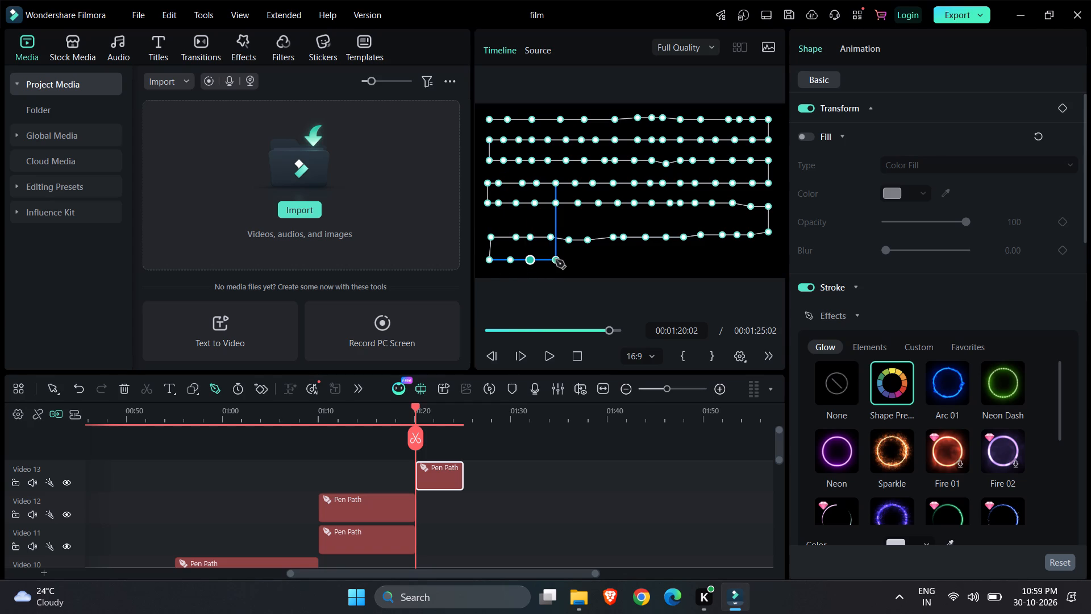
click(555, 260)
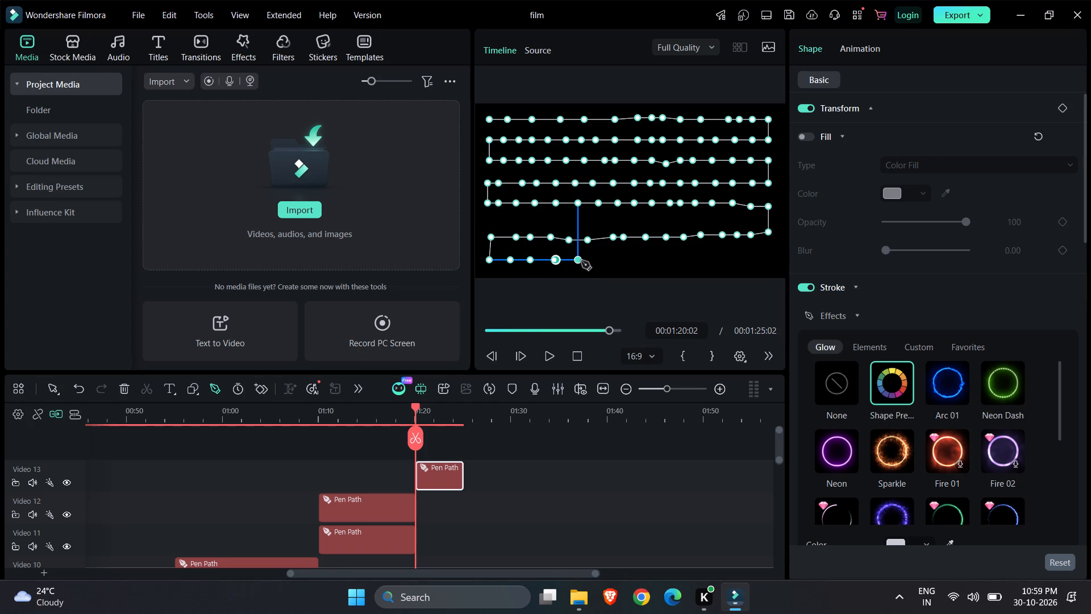
click(577, 260)
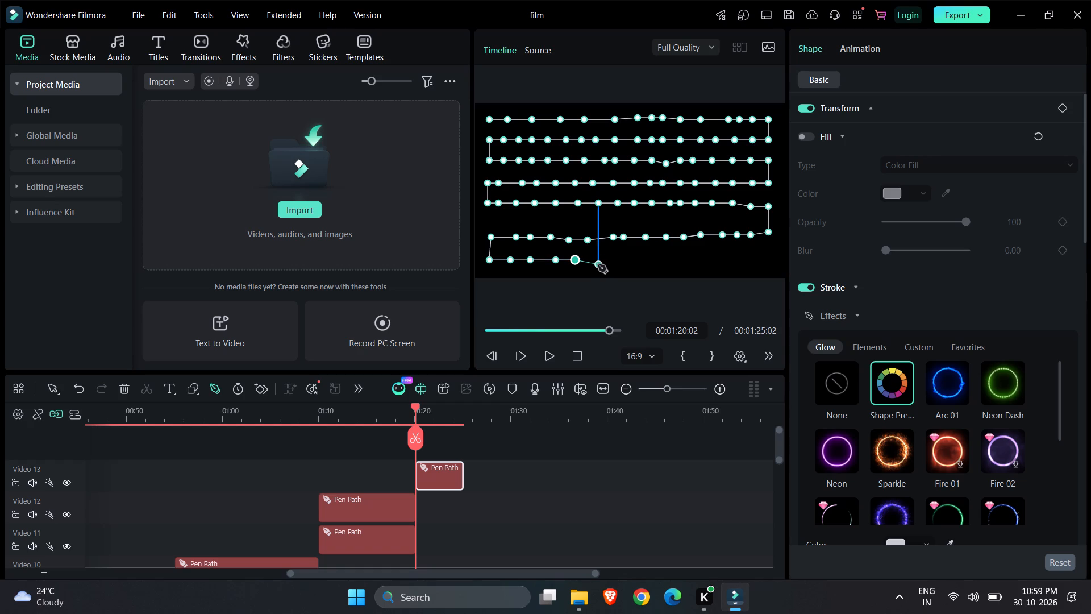
click(601, 260)
click(624, 257)
click(650, 261)
click(678, 261)
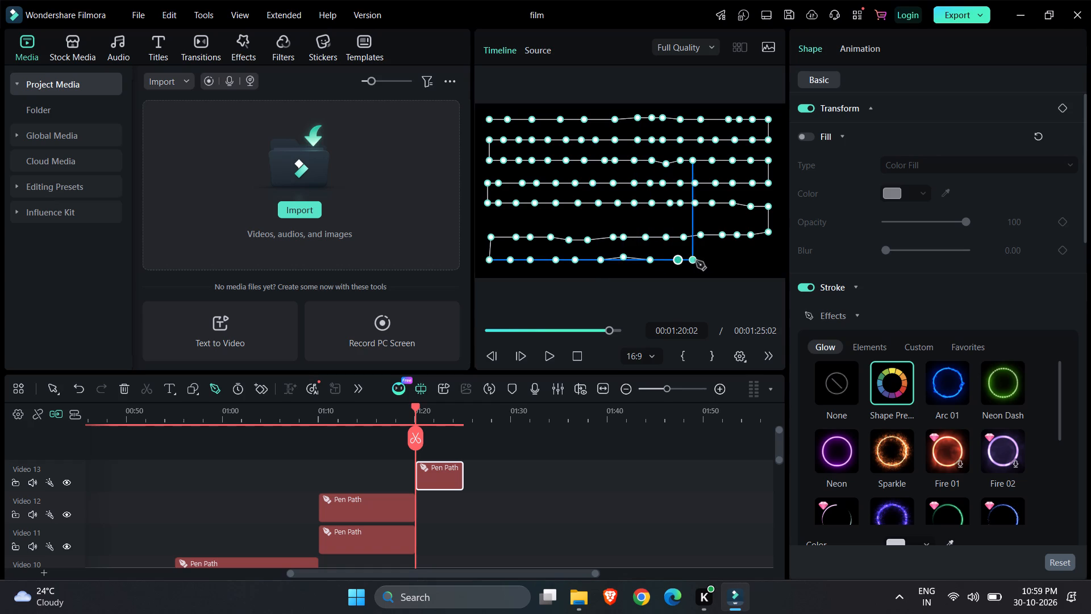
click(701, 261)
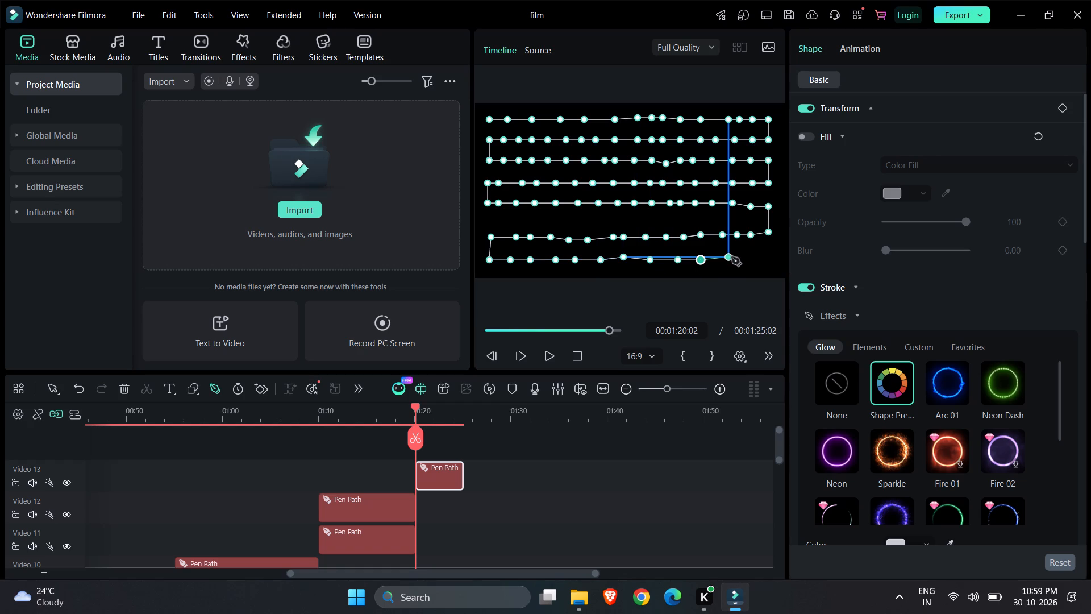
click(722, 260)
click(741, 260)
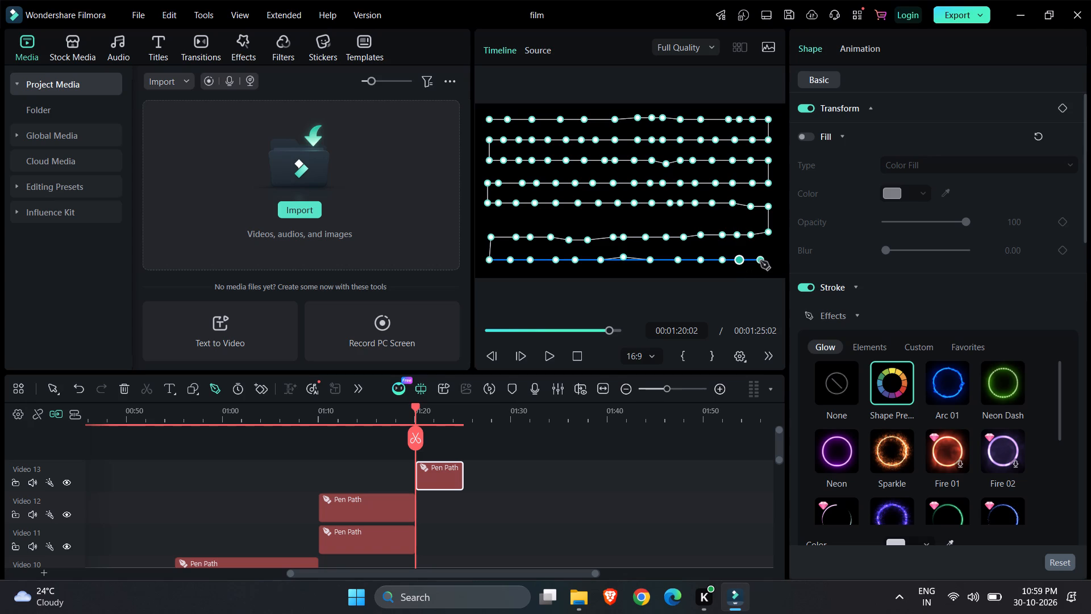
click(760, 261)
click(773, 261)
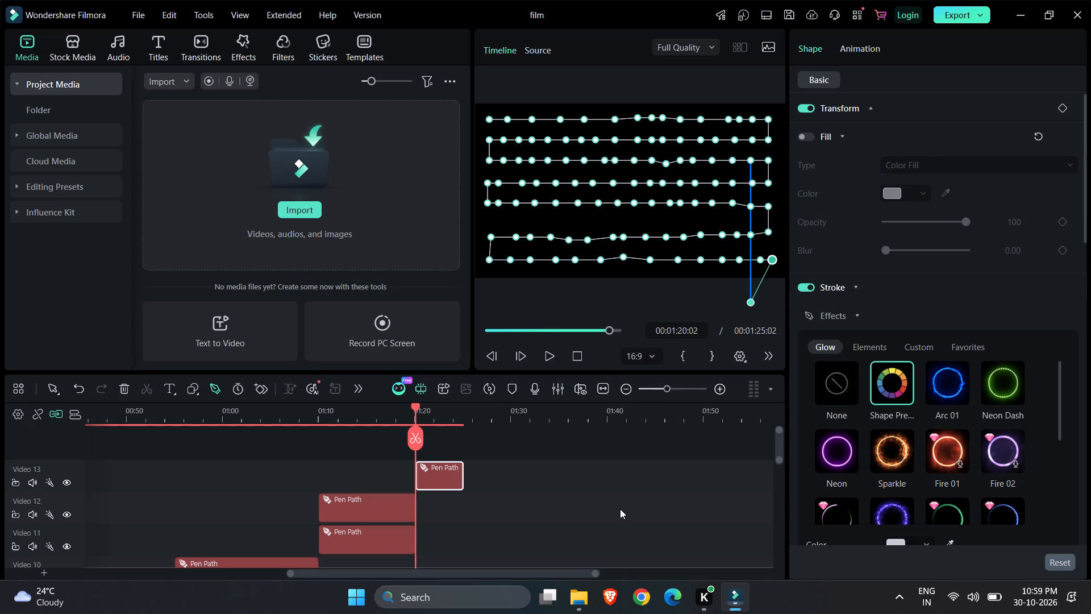
click(620, 509)
Try the Neon Dash, Arc 01 and Sparkle glows on the finished zigzag path and settle on the Neon stroke effect.
click(655, 225)
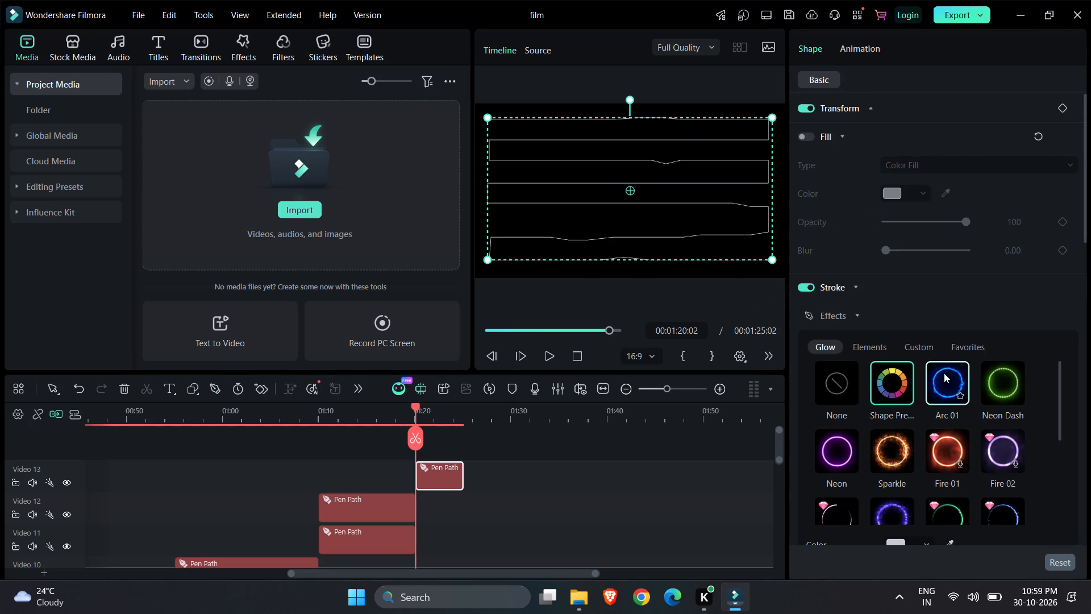
click(987, 381)
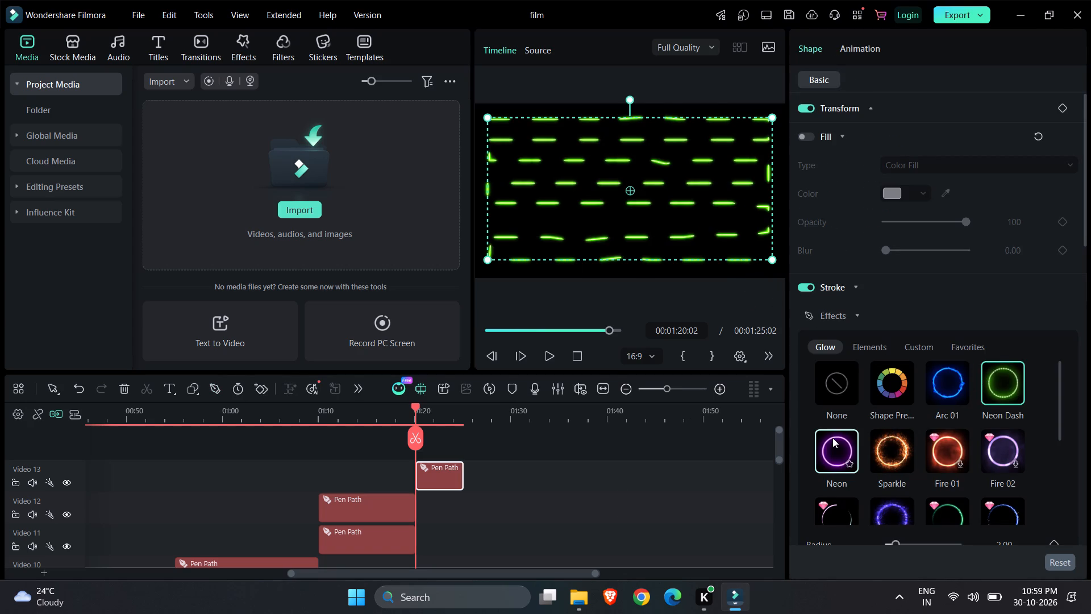
click(832, 438)
click(947, 374)
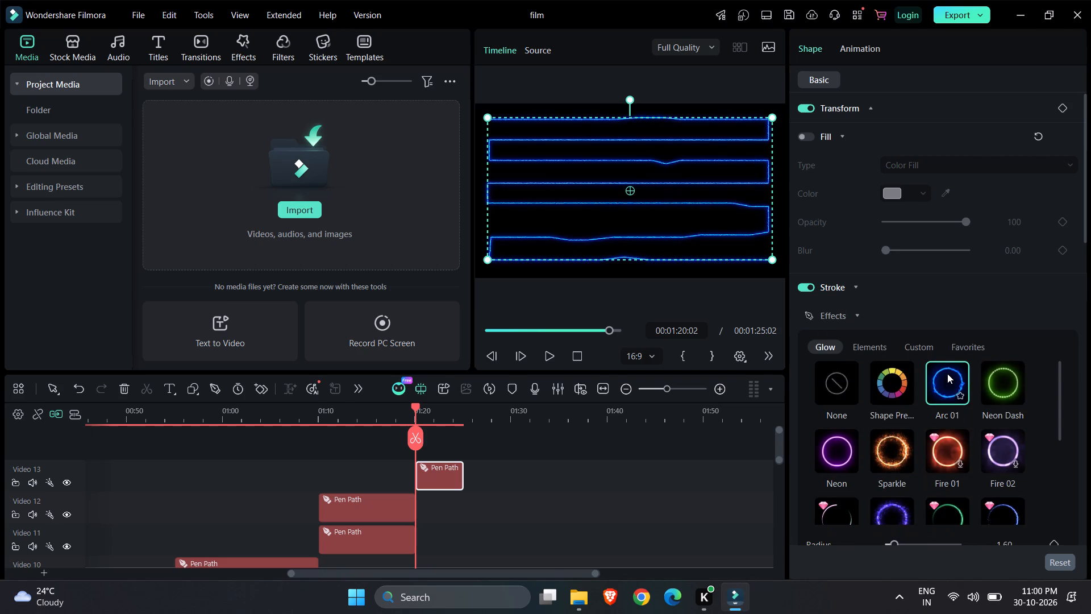
click(902, 444)
click(885, 439)
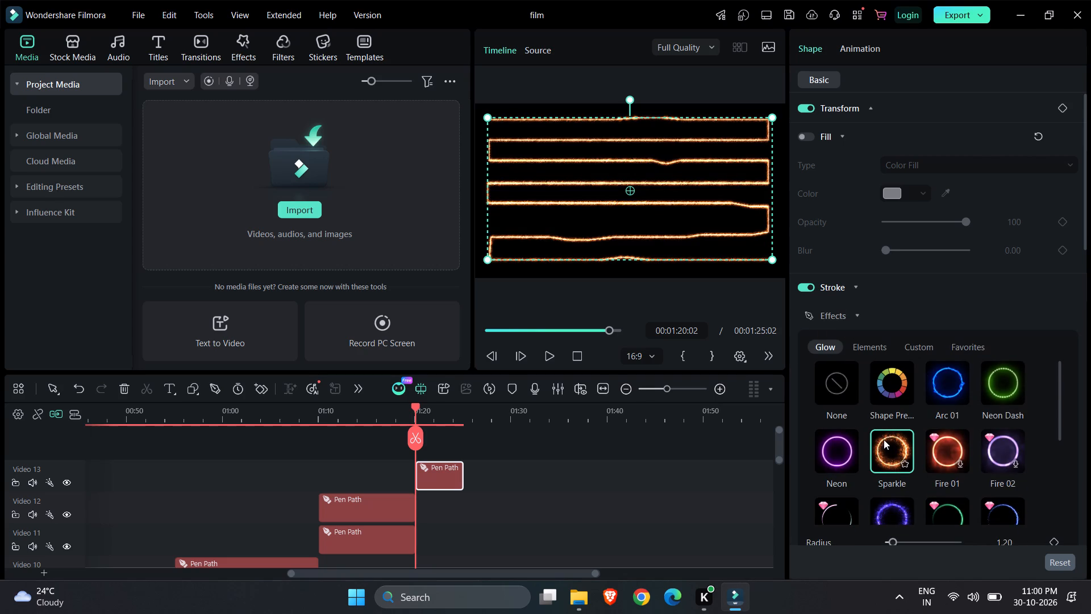
click(836, 443)
click(626, 466)
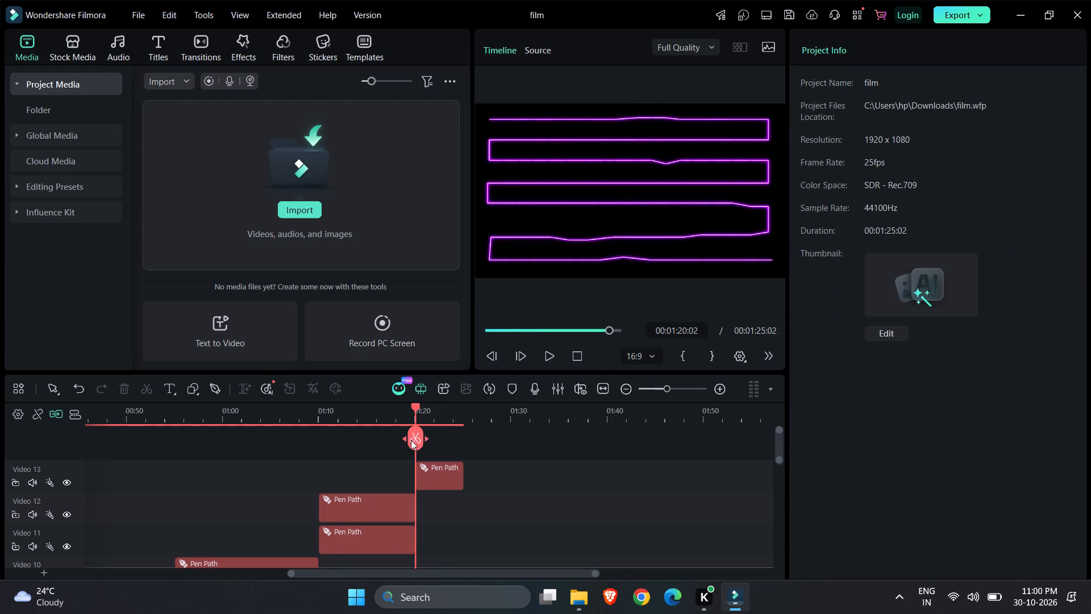
Start a new pen path at 00:01:25:02 with closely spaced points in a straight top row from the frame's left side to near mid-frame.
drag(411, 440, 473, 442)
click(209, 389)
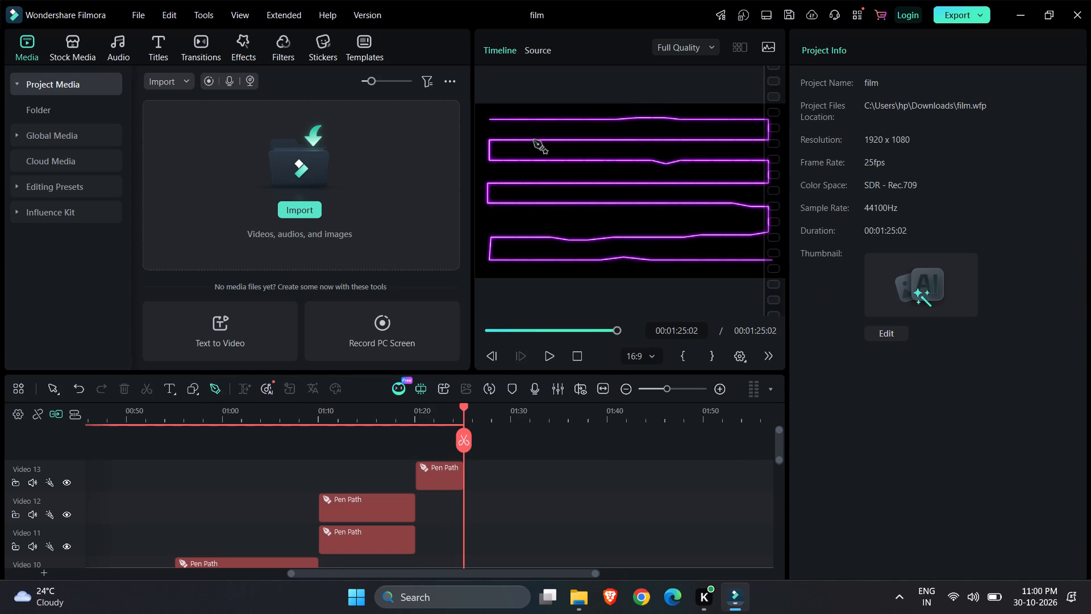
click(488, 113)
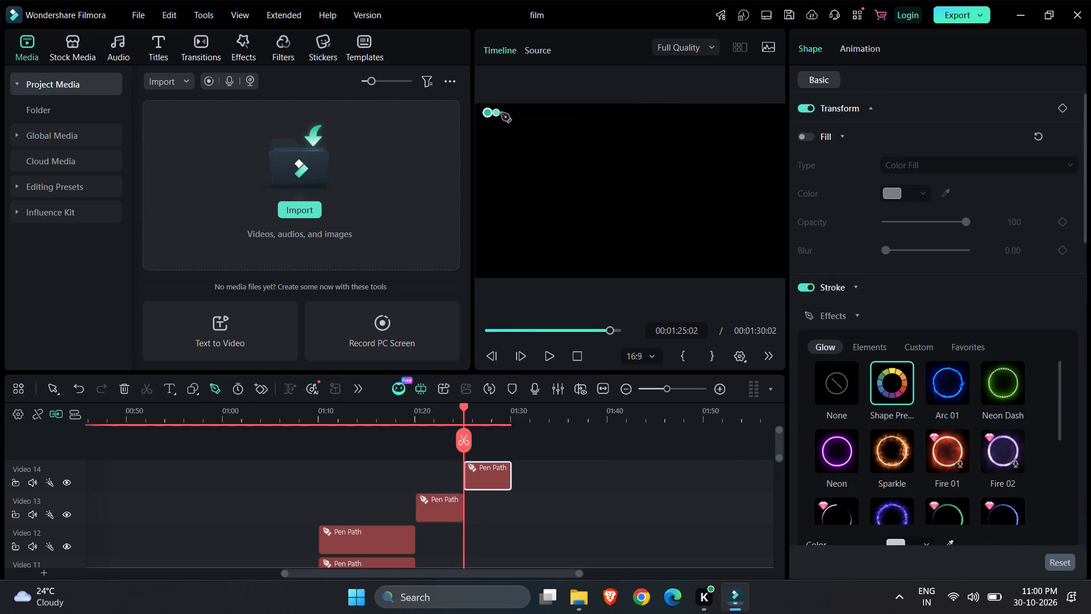
click(501, 113)
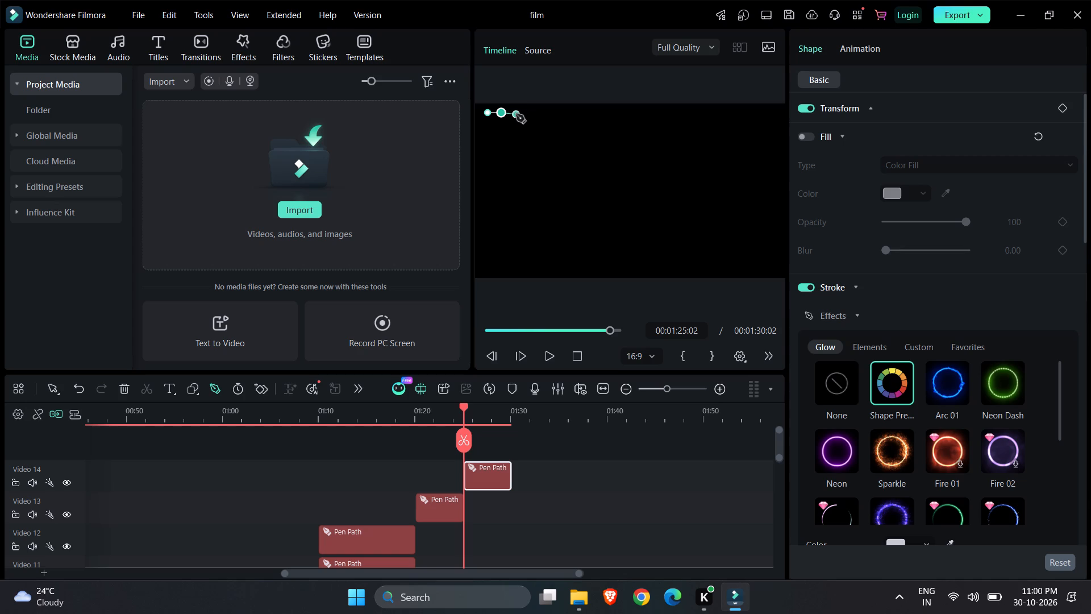
click(517, 113)
click(532, 113)
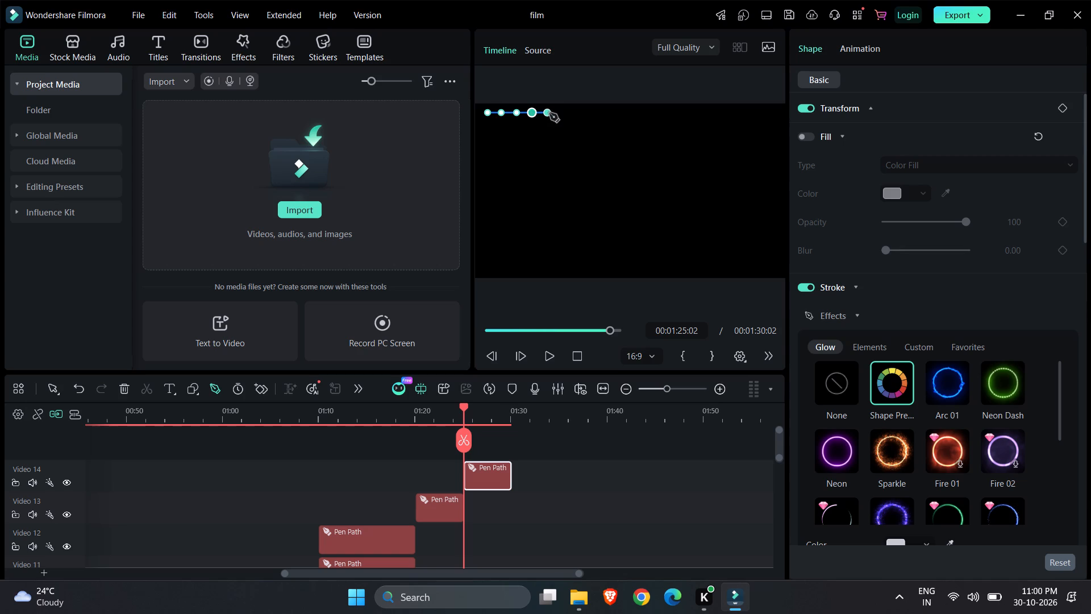
click(549, 113)
click(560, 113)
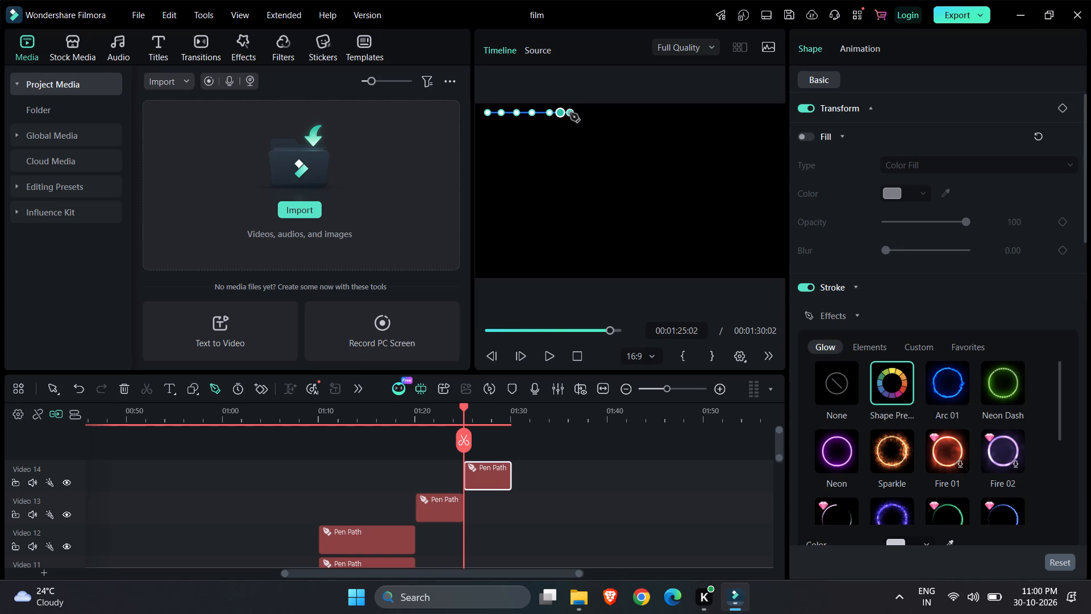
click(570, 113)
click(584, 113)
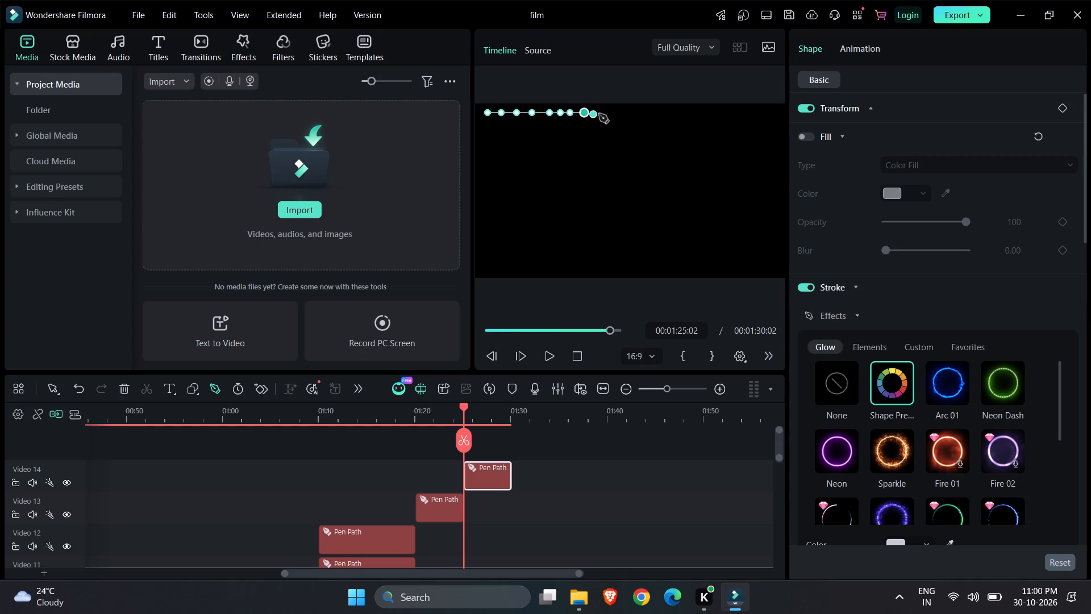
click(598, 113)
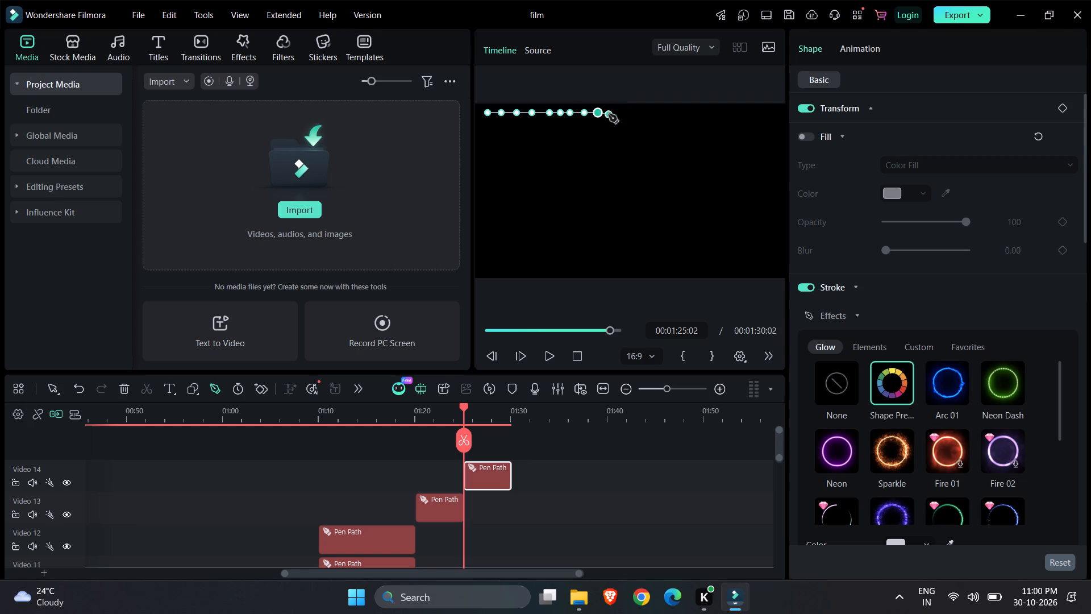
click(613, 113)
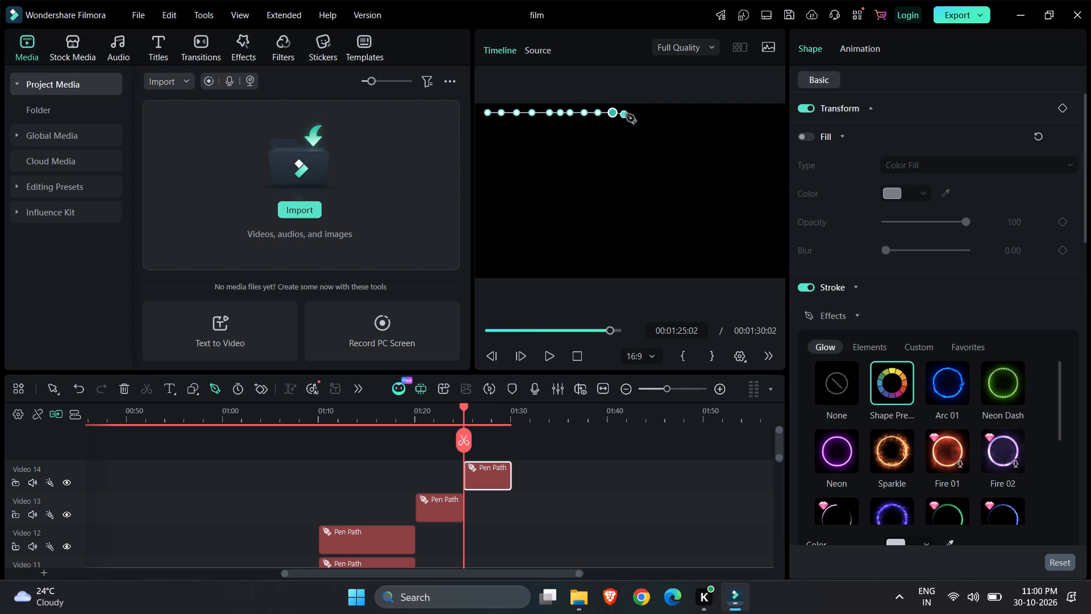
Continue the pen path's top row with closely spaced points to the frame's right edge, dipping slightly shortly before the end.
click(626, 114)
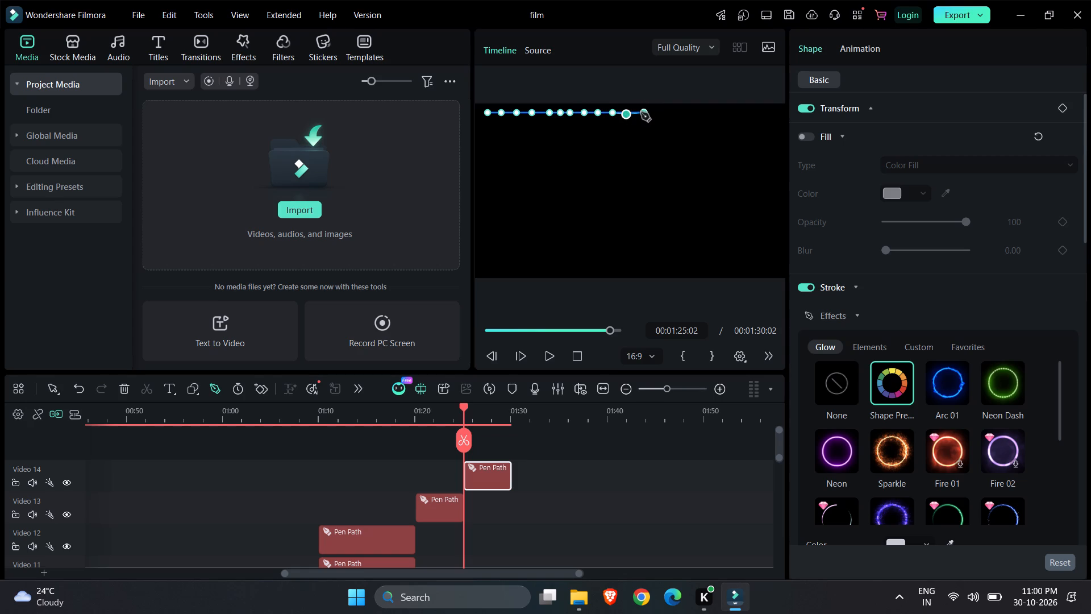
click(640, 116)
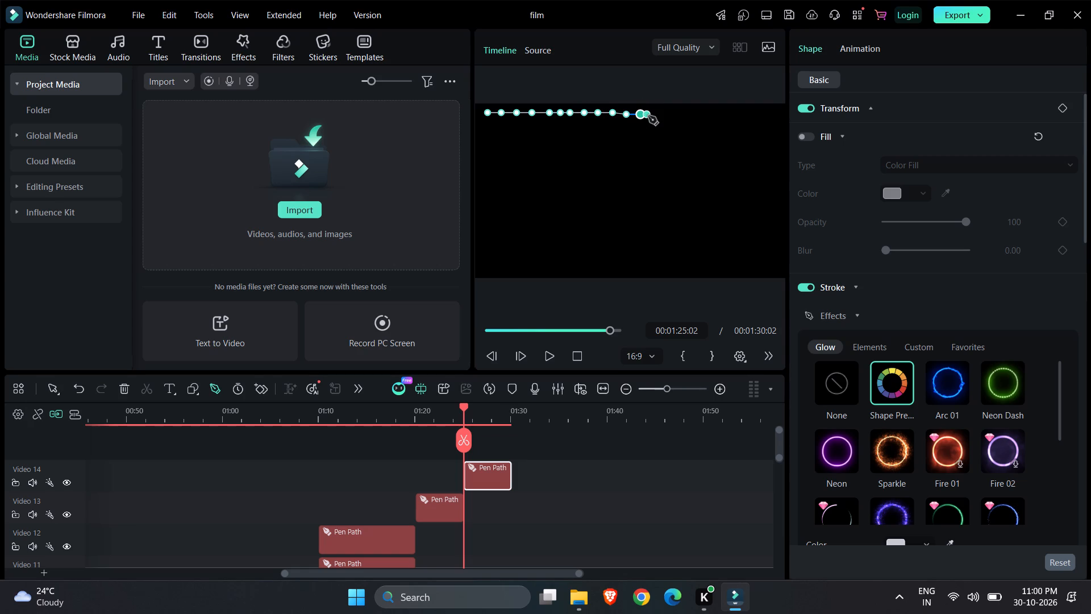
click(652, 116)
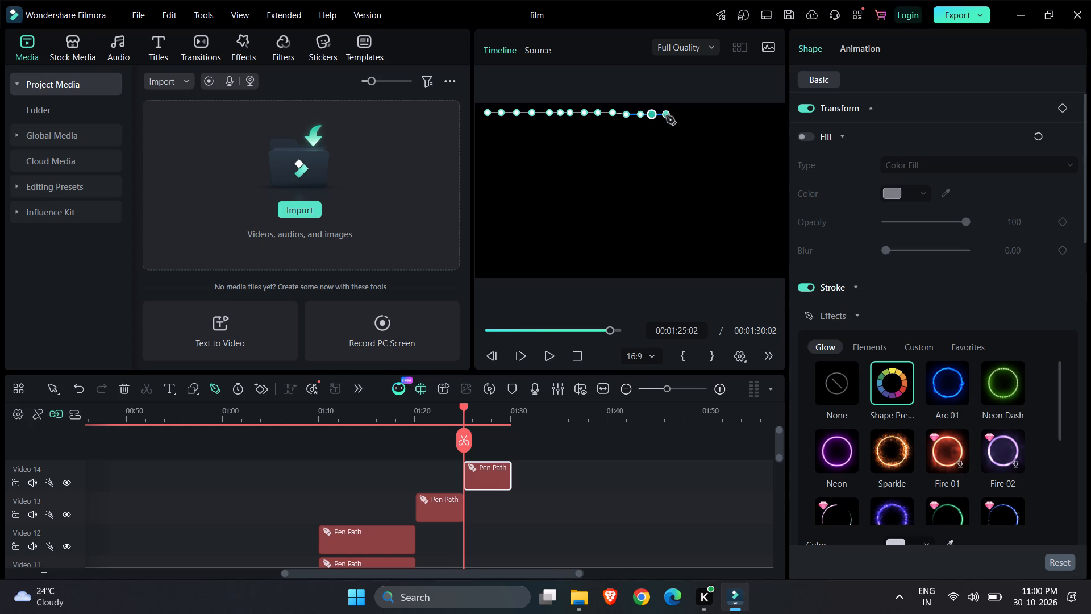
click(666, 116)
click(678, 116)
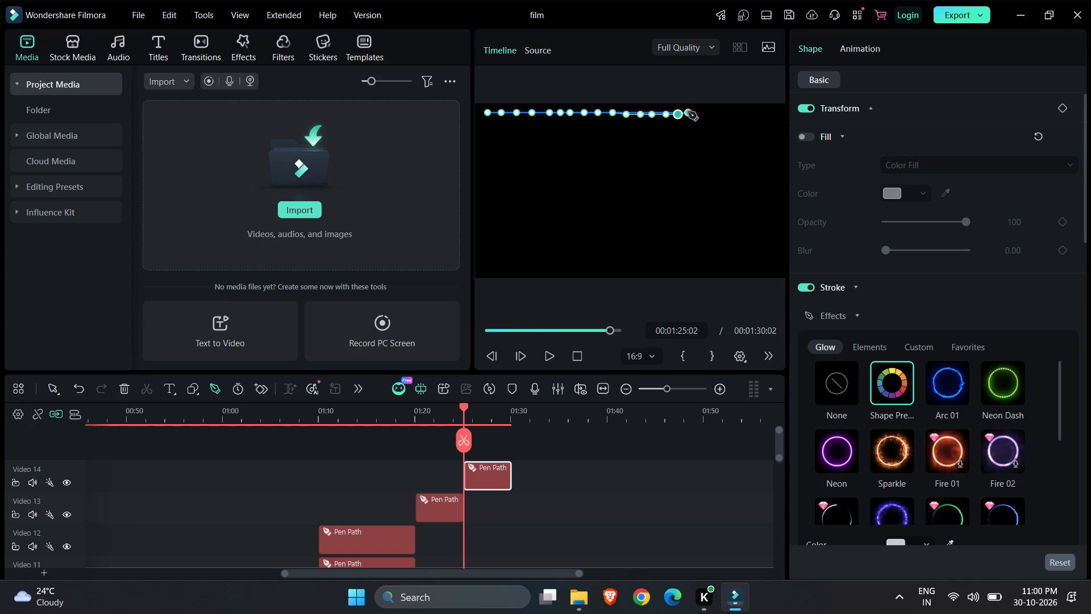
click(694, 116)
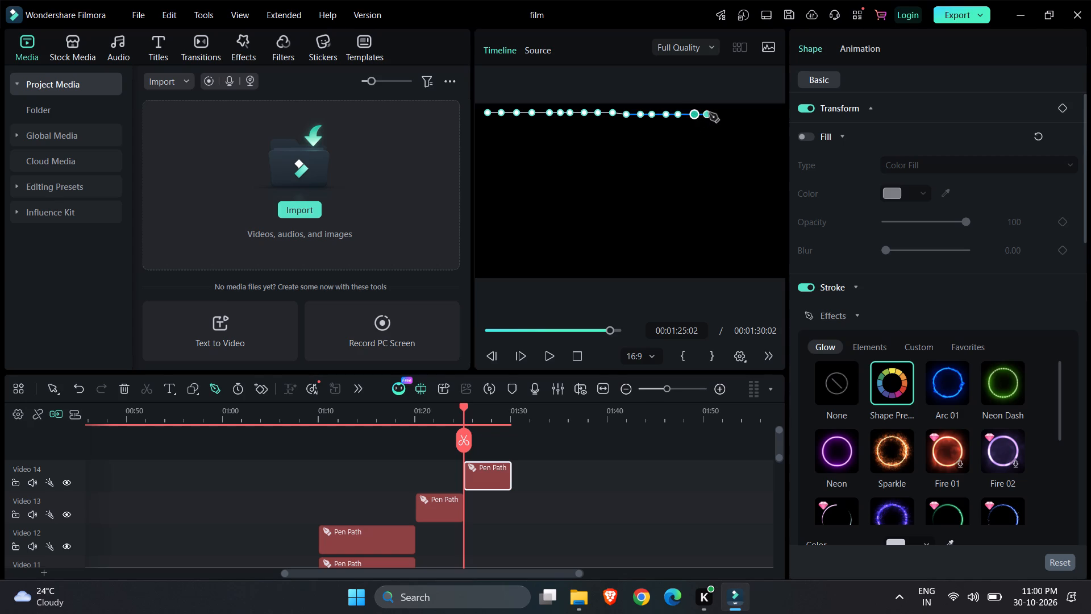
click(709, 113)
click(723, 116)
click(738, 117)
click(757, 116)
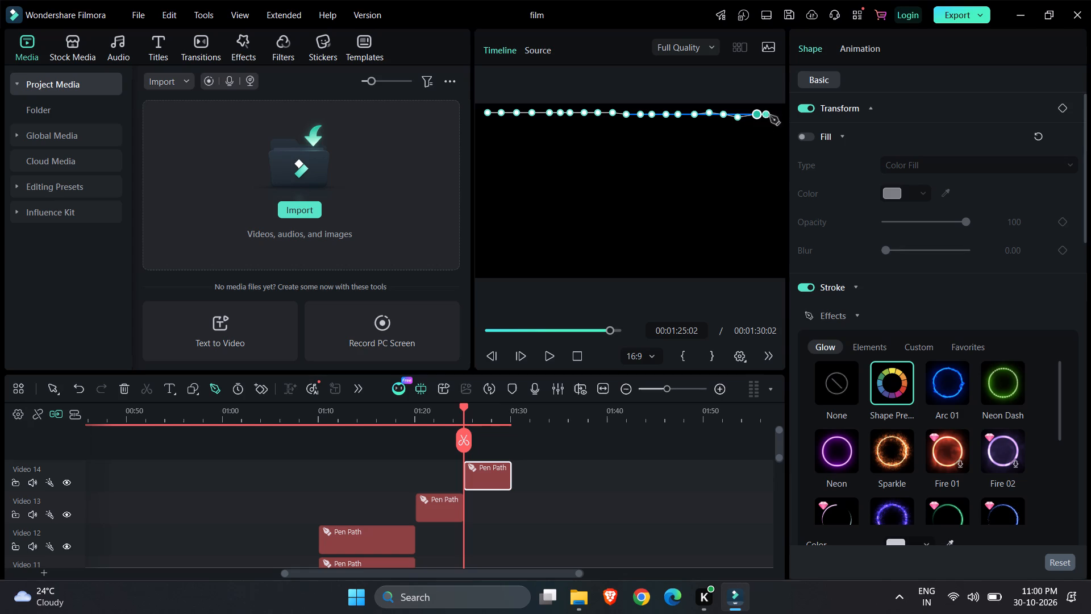
click(771, 113)
click(776, 116)
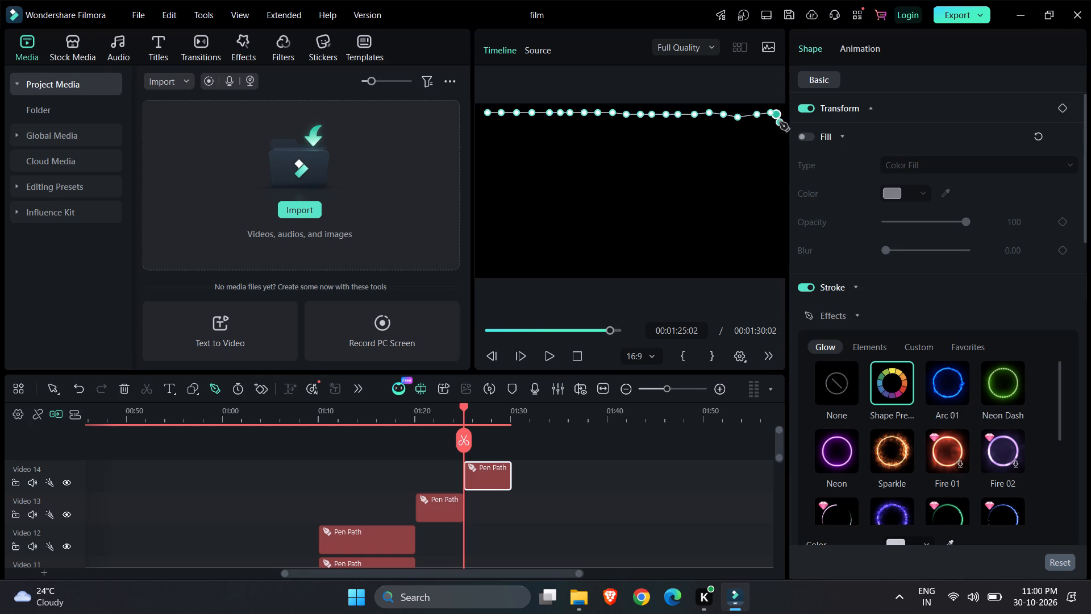
Continue the pen path a short way down the right side and back in a slightly wavy second row to mid-frame.
click(774, 135)
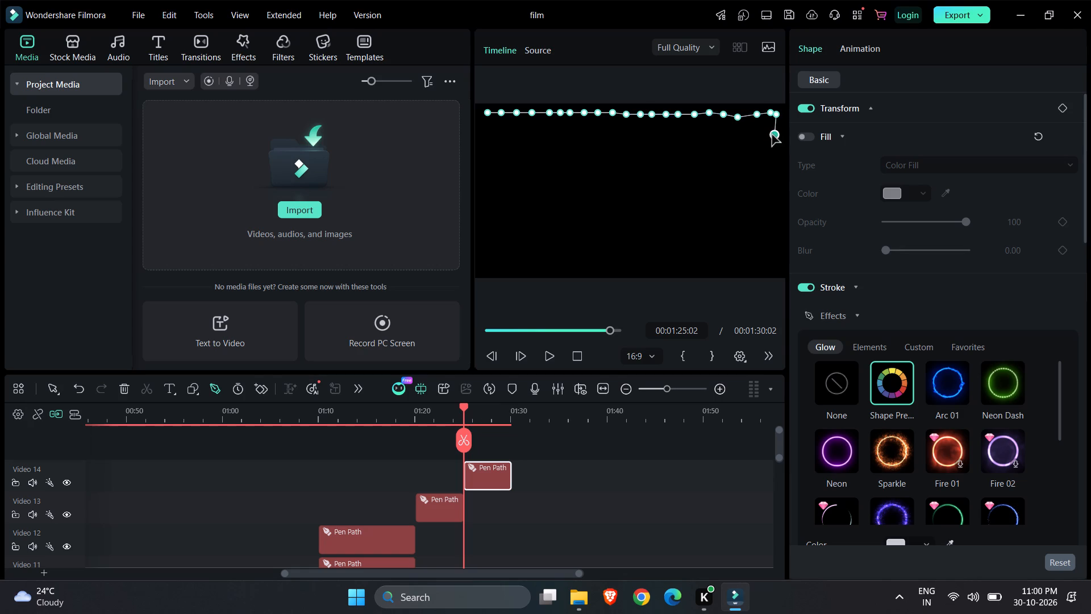
click(757, 135)
click(742, 131)
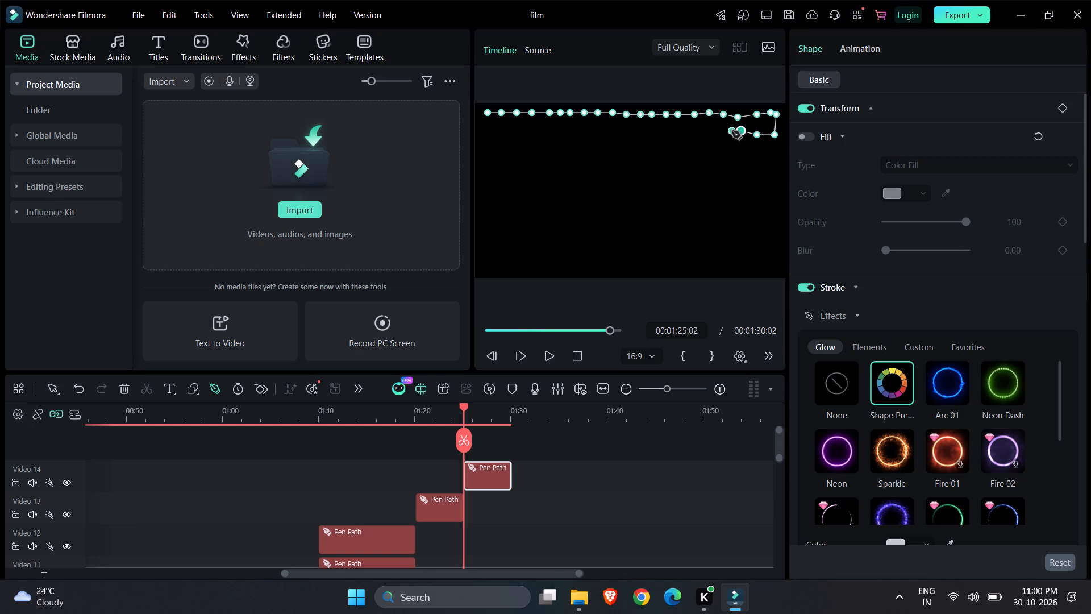
click(727, 131)
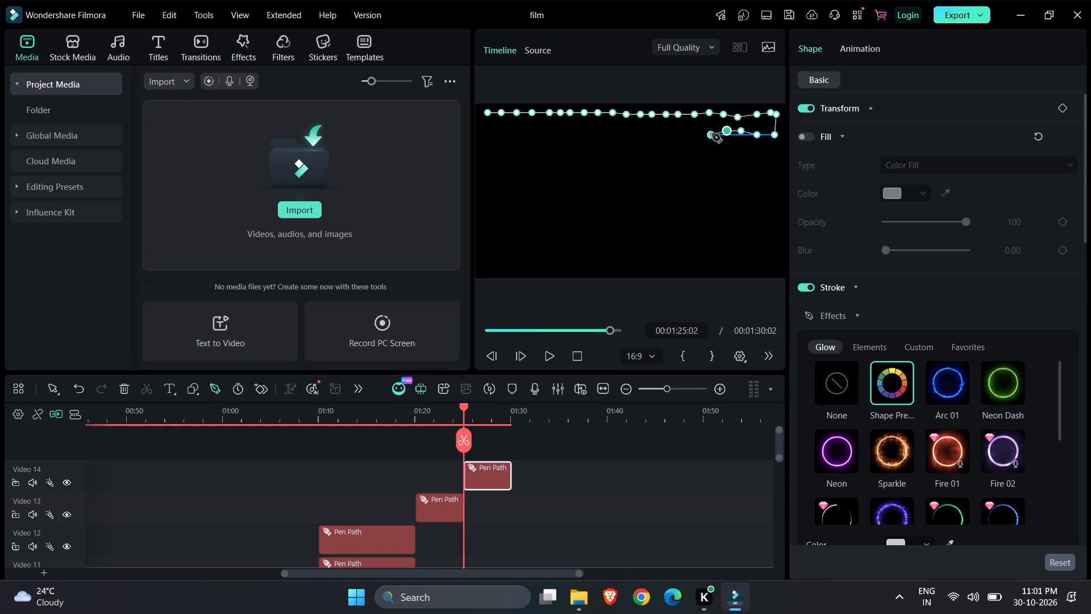
click(712, 134)
click(695, 134)
click(681, 134)
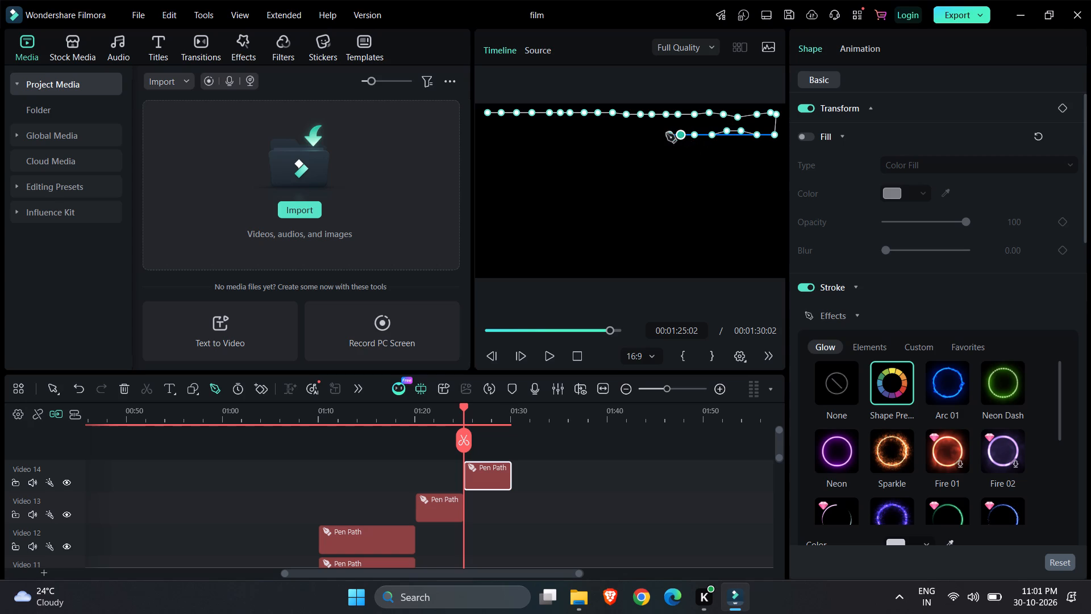
click(665, 131)
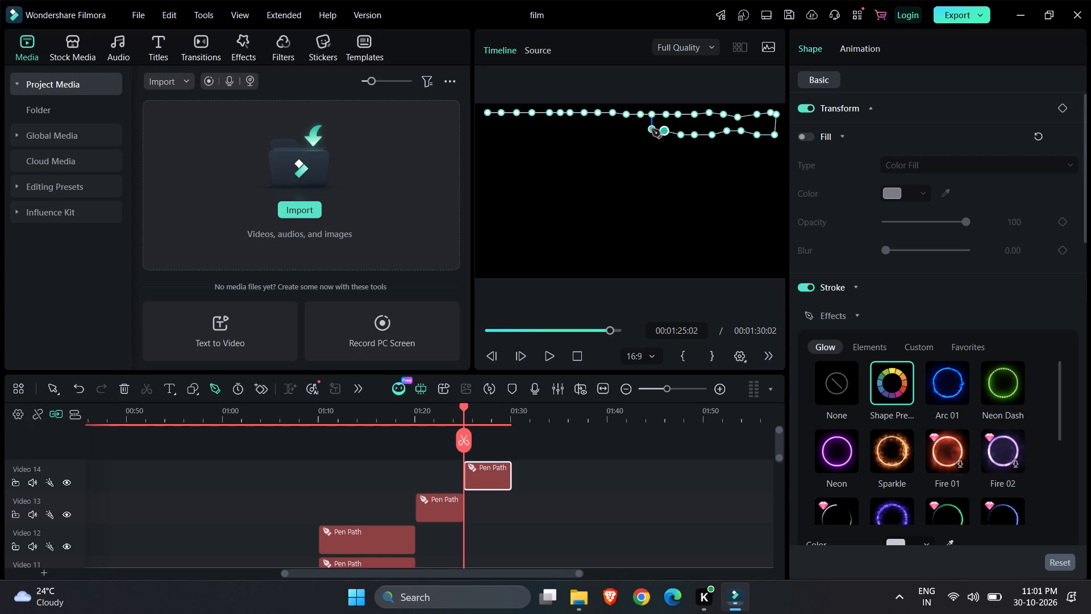
click(652, 129)
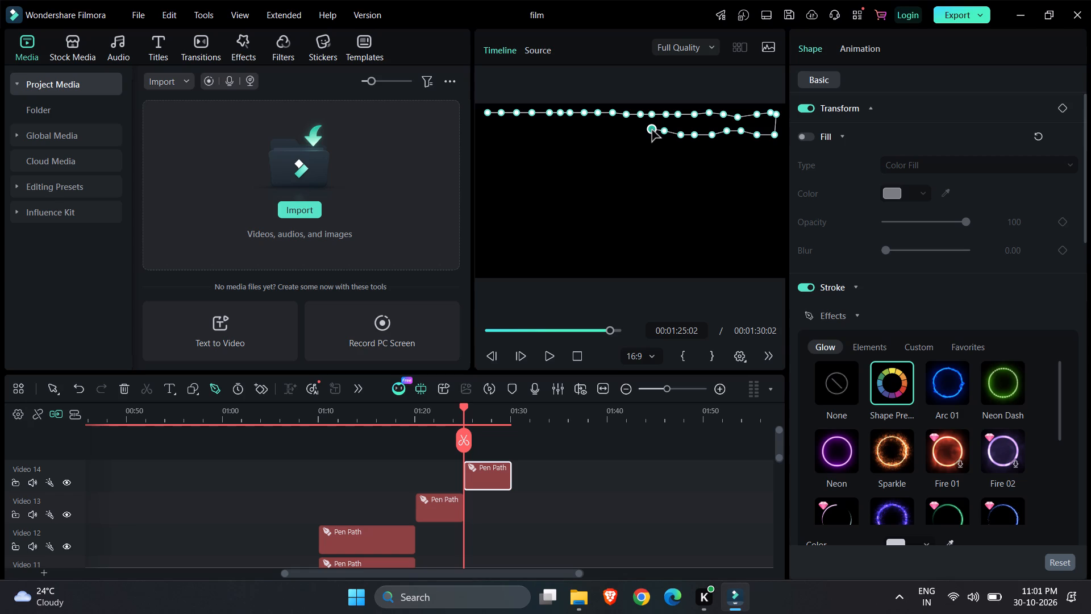
click(641, 130)
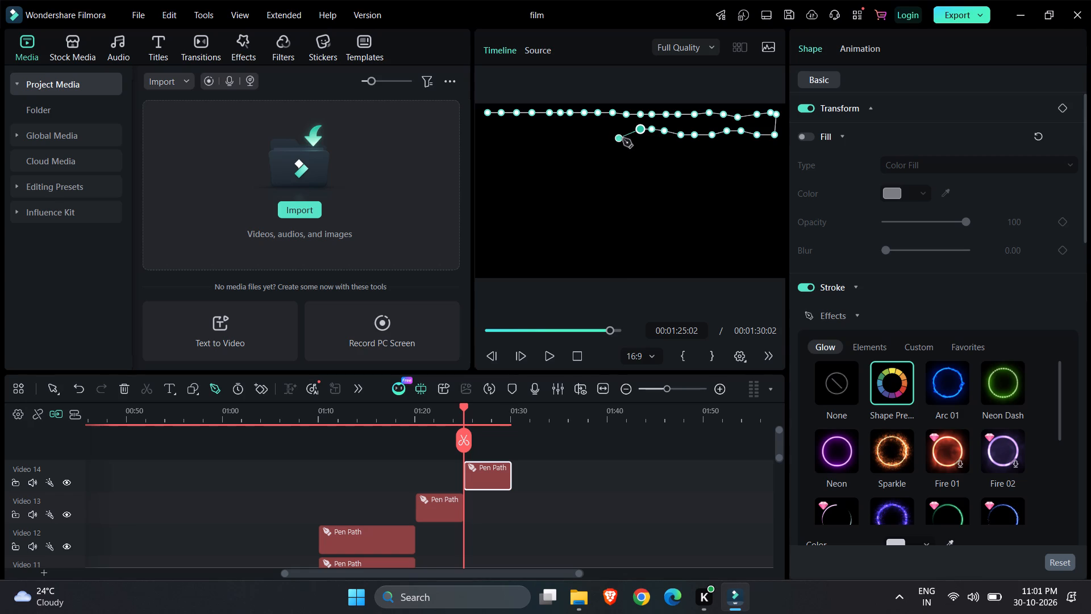
click(629, 130)
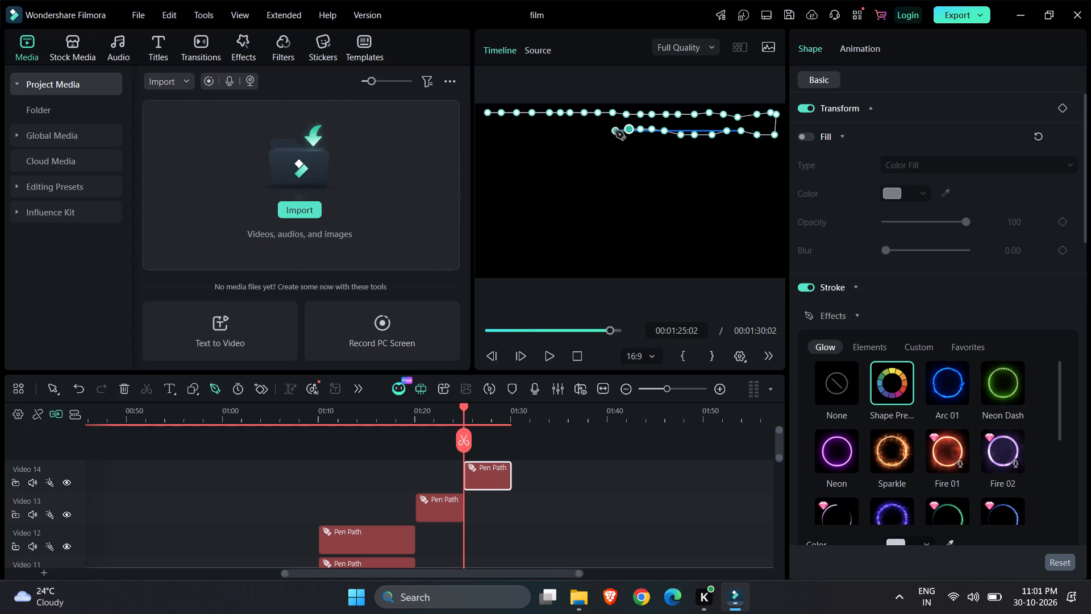
Continue the pen path's second row with closely spaced points, nearly straight, to the frame's left side.
click(615, 131)
click(599, 132)
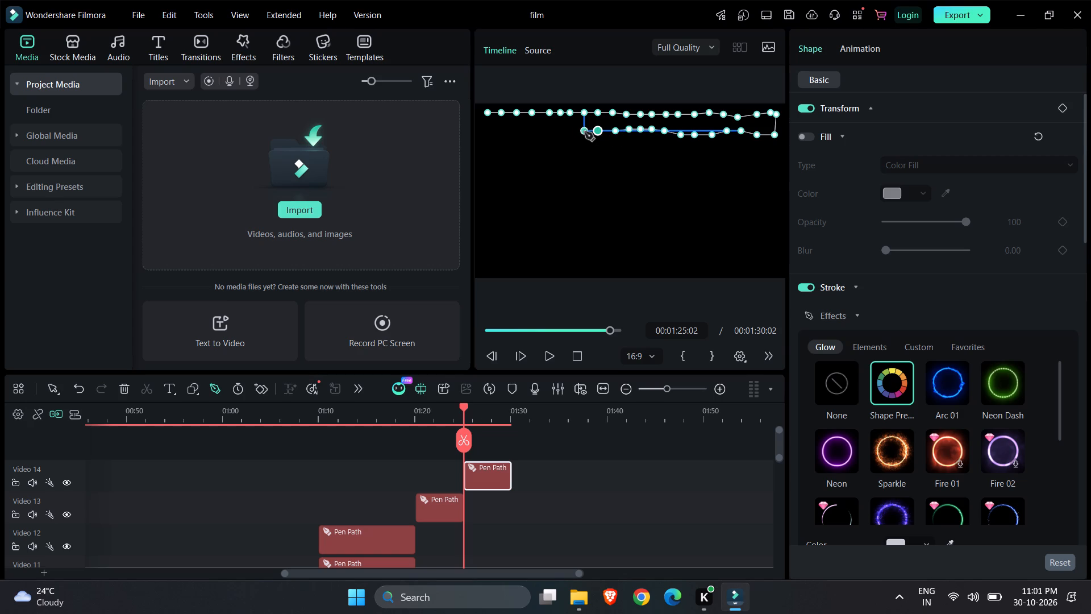
click(585, 132)
click(571, 132)
click(559, 131)
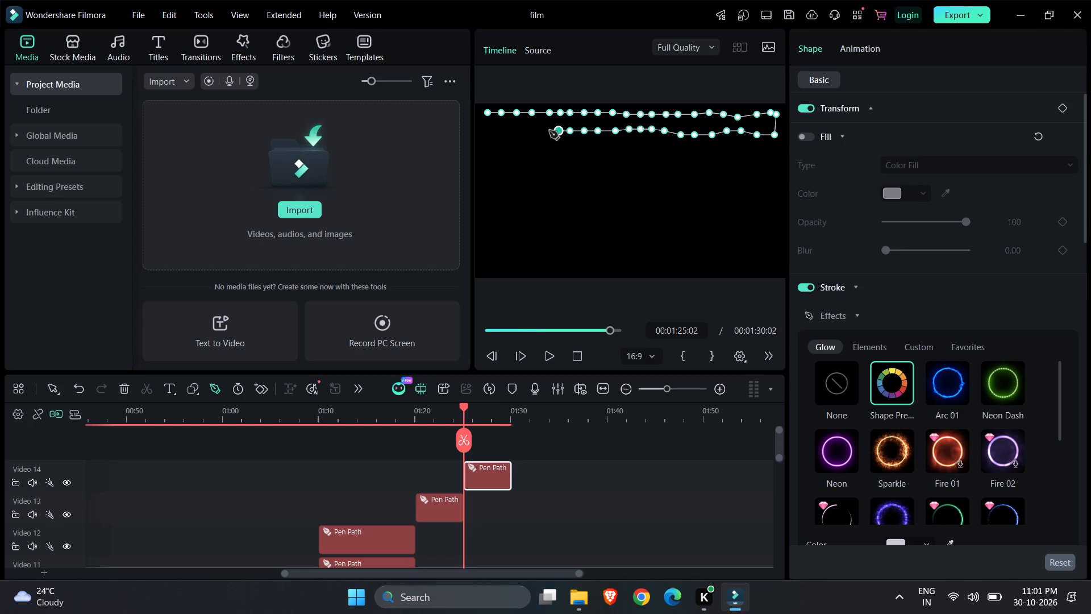
click(549, 131)
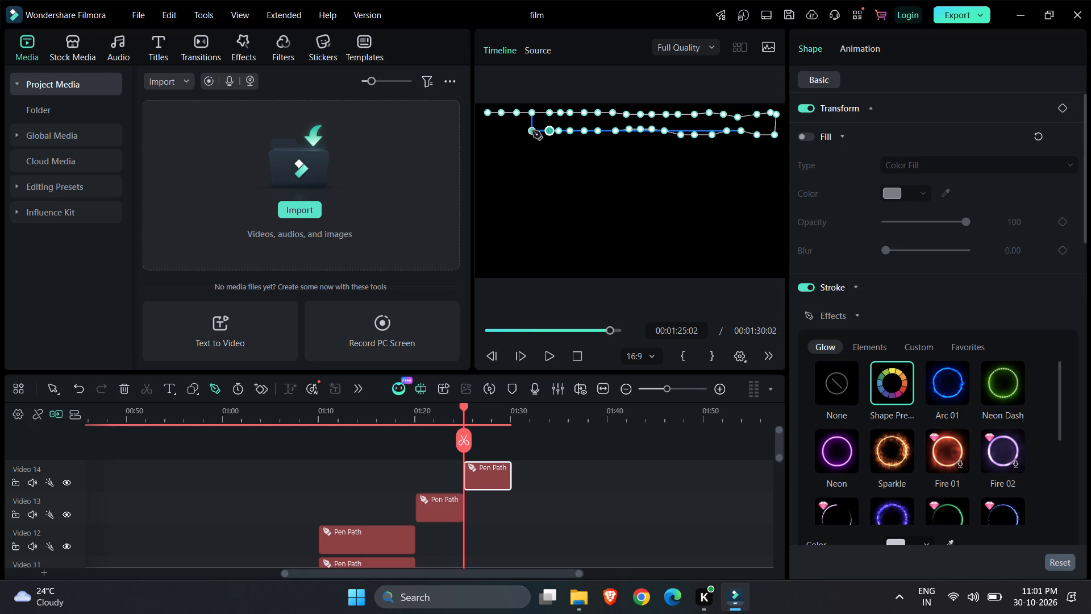
click(532, 131)
click(520, 131)
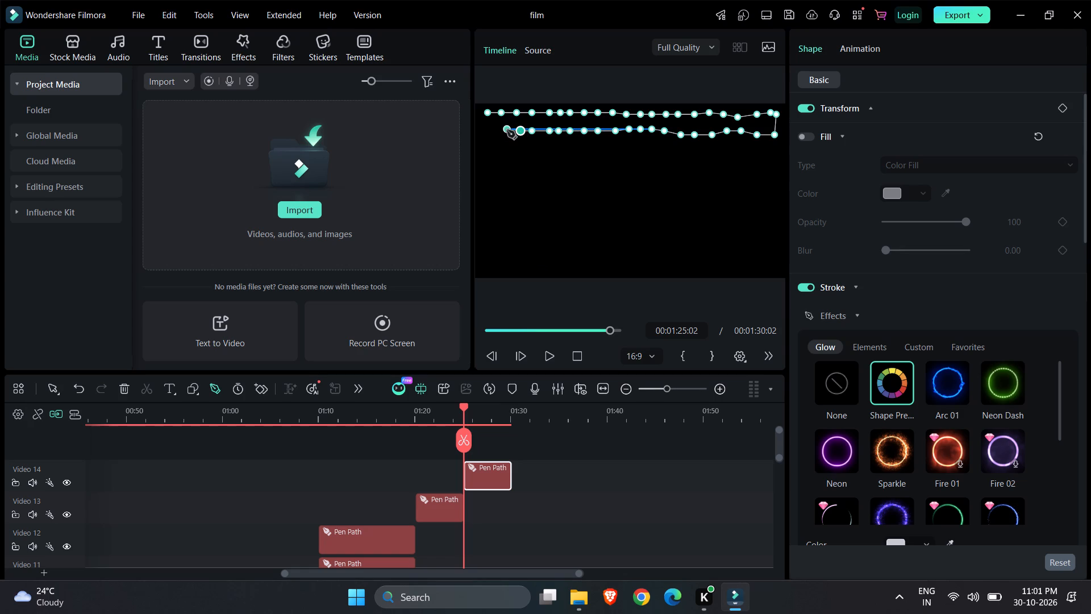
click(507, 130)
click(494, 130)
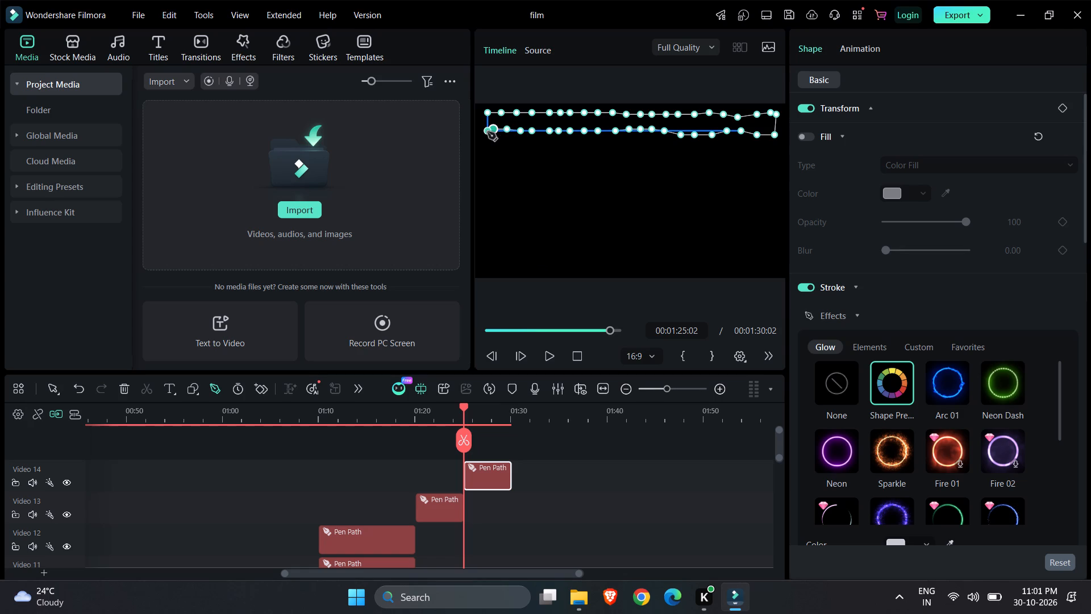
click(488, 132)
Continue the pen path a short way down the left side and in a nearly straight third row to mid-frame.
click(484, 150)
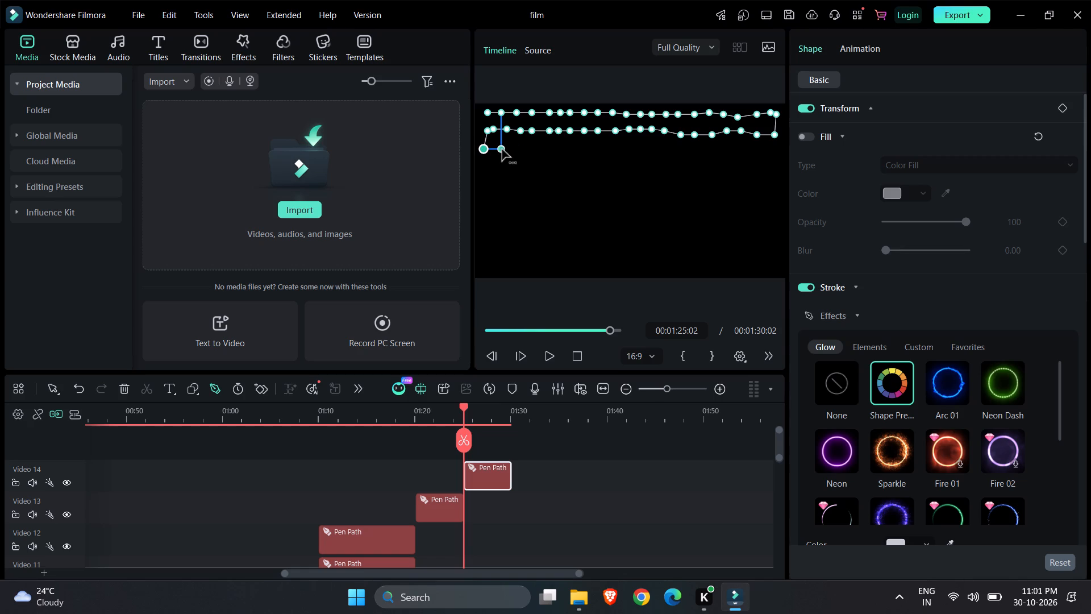
click(502, 150)
click(515, 150)
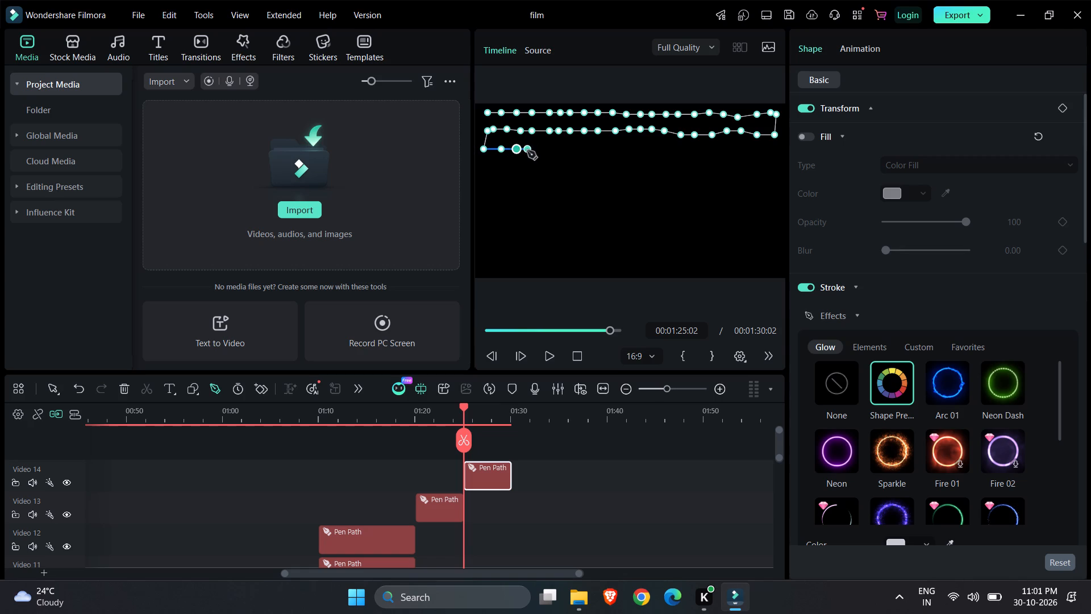
click(527, 151)
click(541, 151)
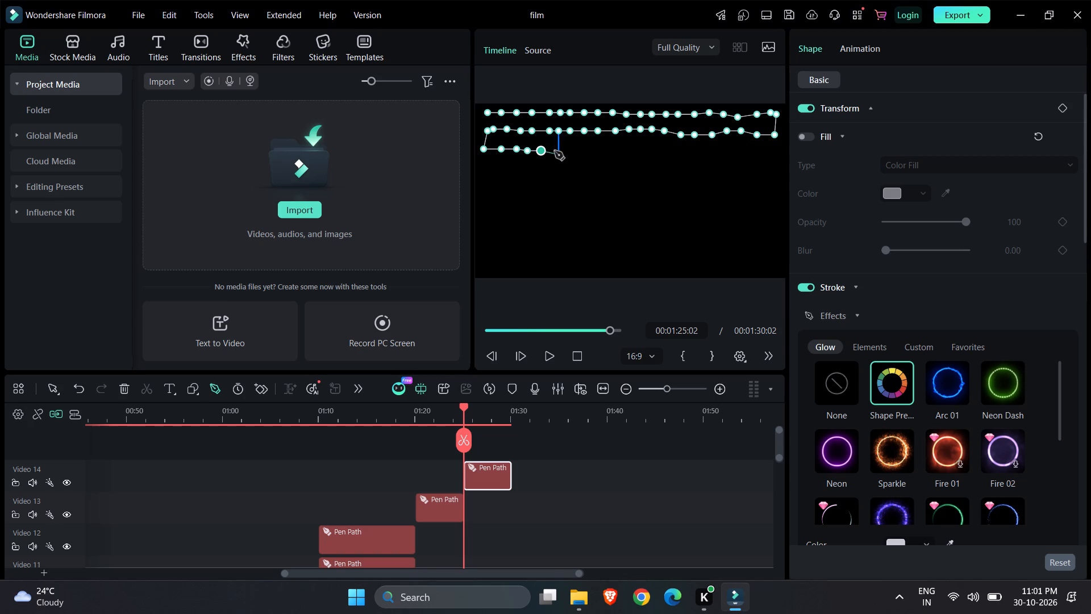
click(555, 151)
click(573, 151)
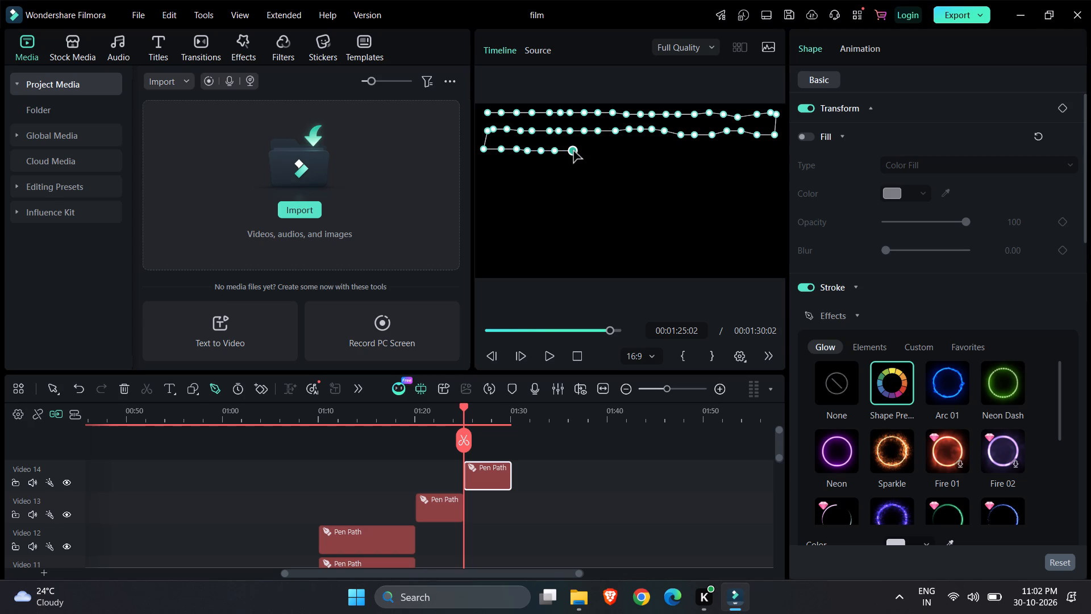
click(584, 151)
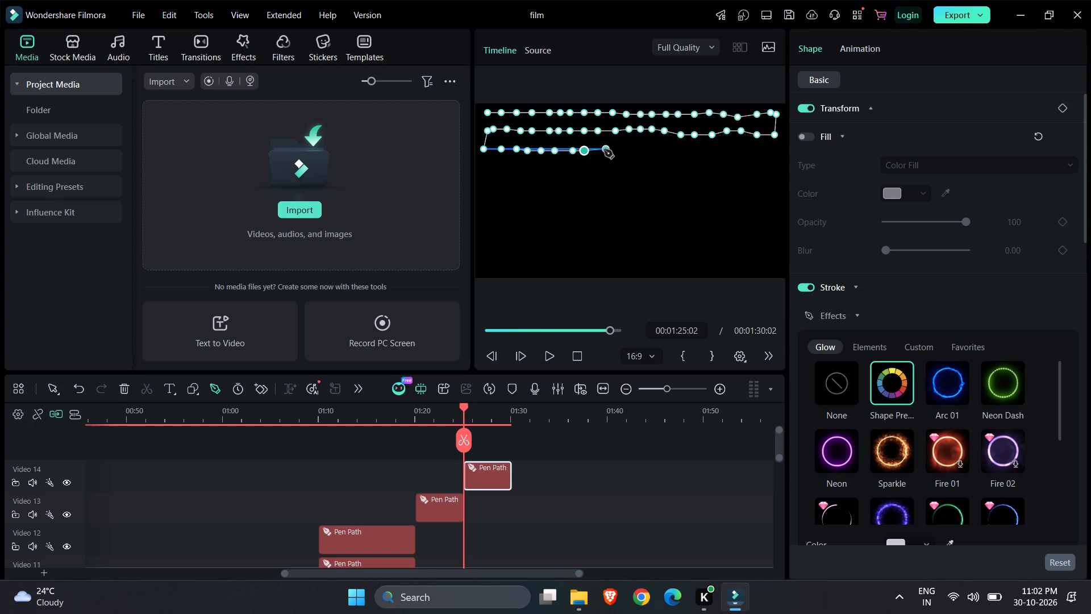
click(602, 150)
click(613, 151)
click(626, 150)
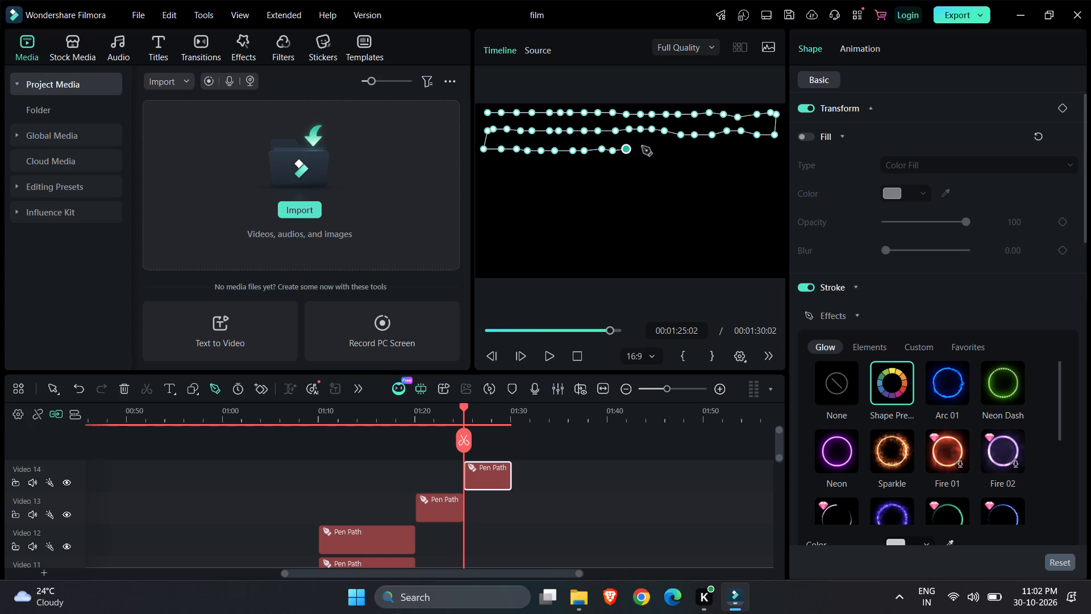
Continue the pen path's third row with closely spaced points to the frame's right side, dipping slightly and zigzagging near the end.
click(640, 154)
click(655, 154)
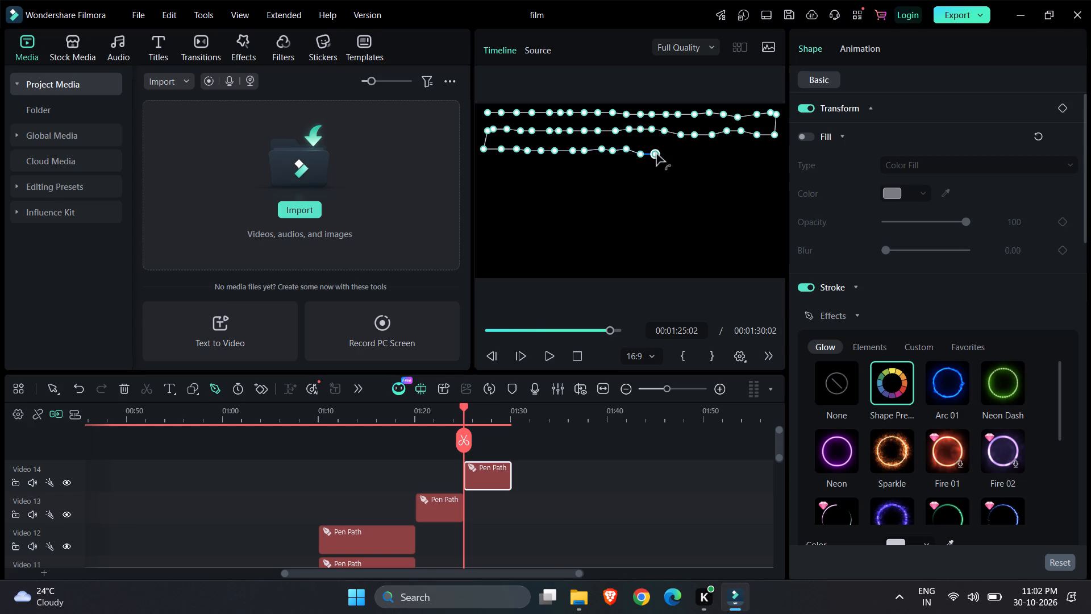
click(661, 154)
click(671, 154)
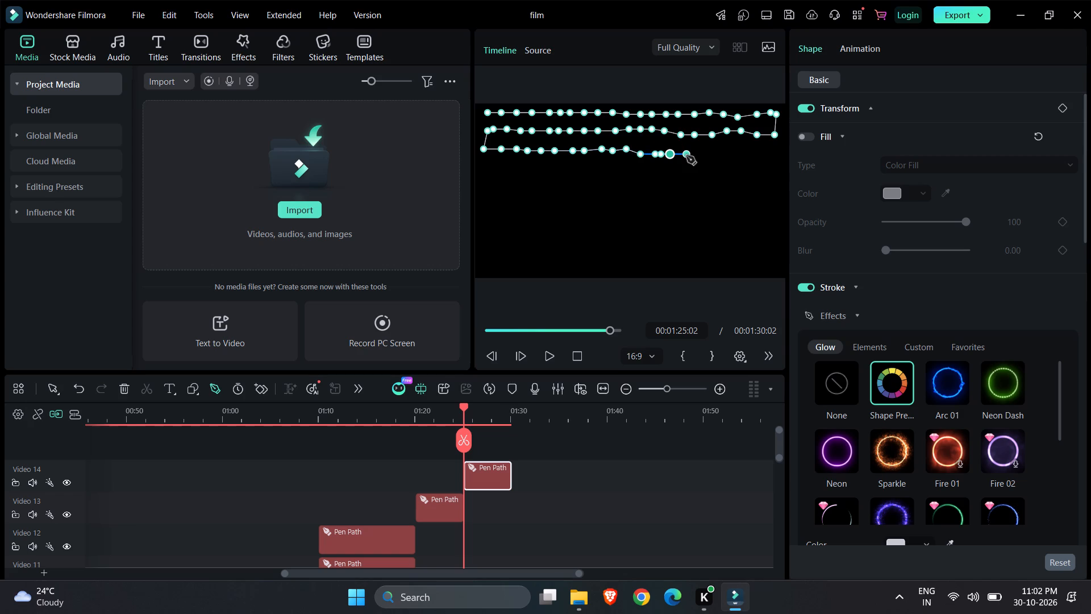
click(686, 156)
click(702, 160)
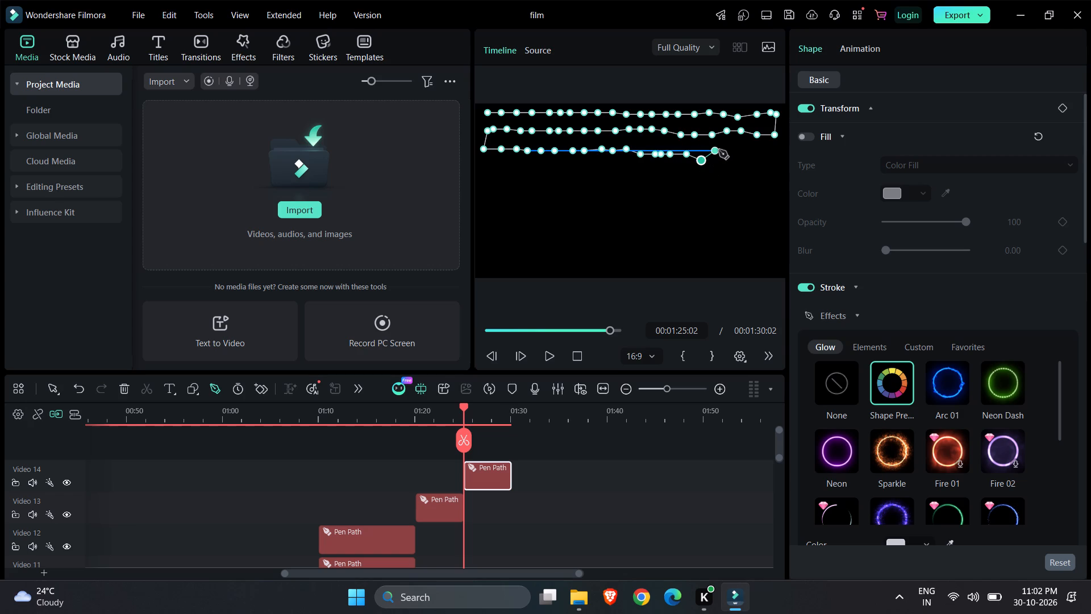
click(719, 150)
click(733, 154)
click(749, 145)
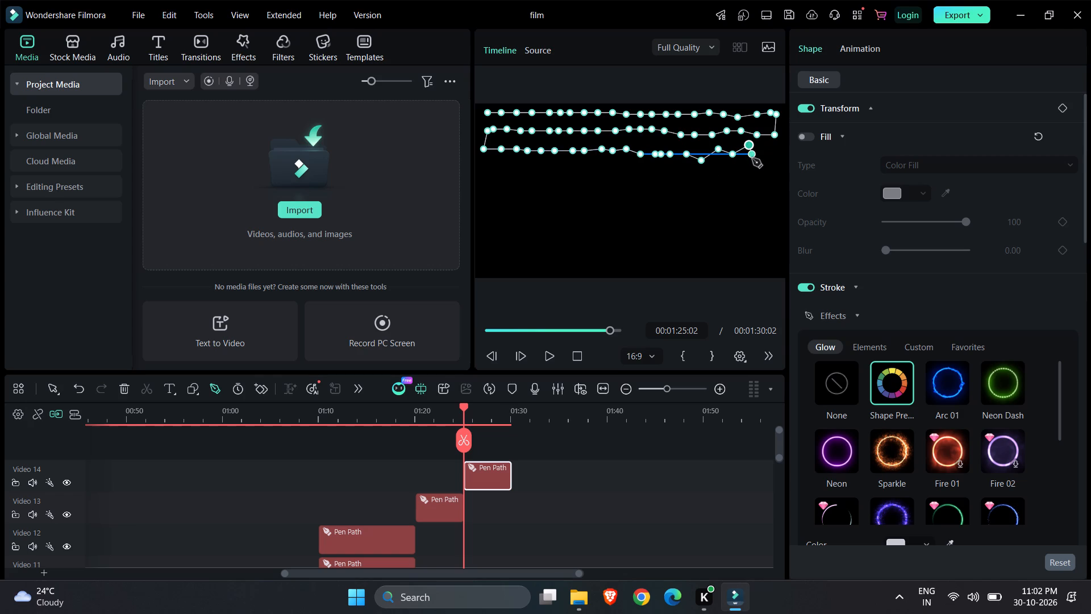
click(752, 159)
click(768, 156)
Continue the pen path down the right side and back in a straight, closely pointed fourth row to mid-frame.
click(768, 180)
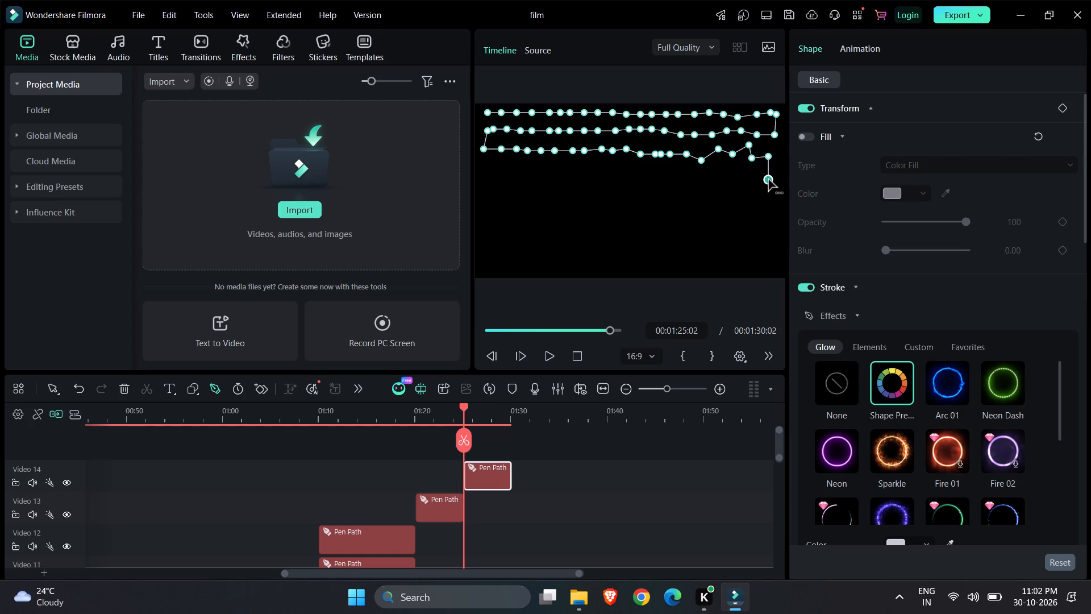
click(757, 180)
click(740, 180)
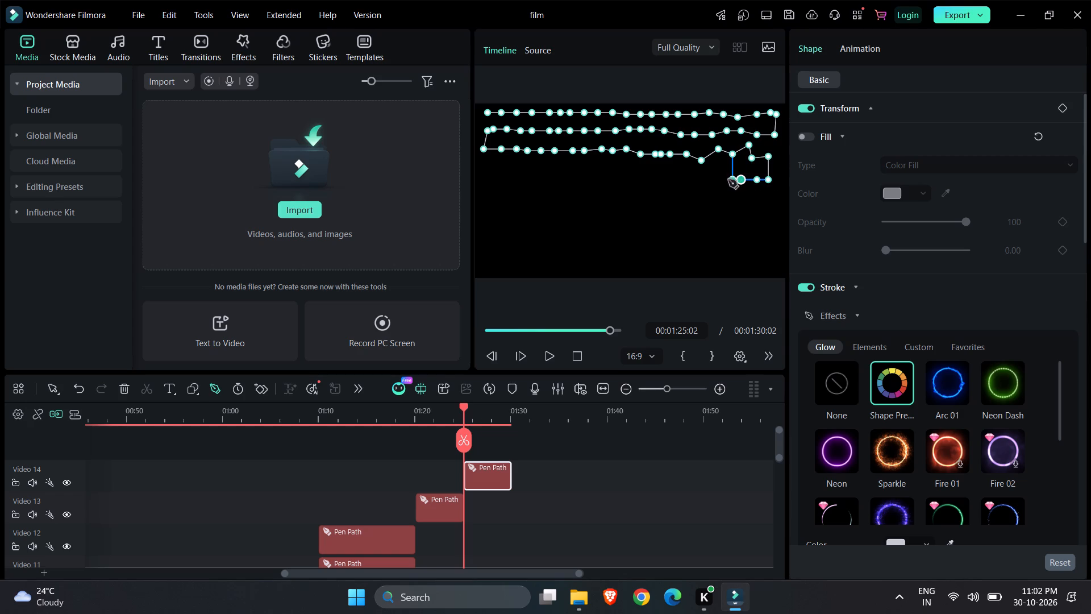
click(728, 180)
click(714, 180)
click(702, 180)
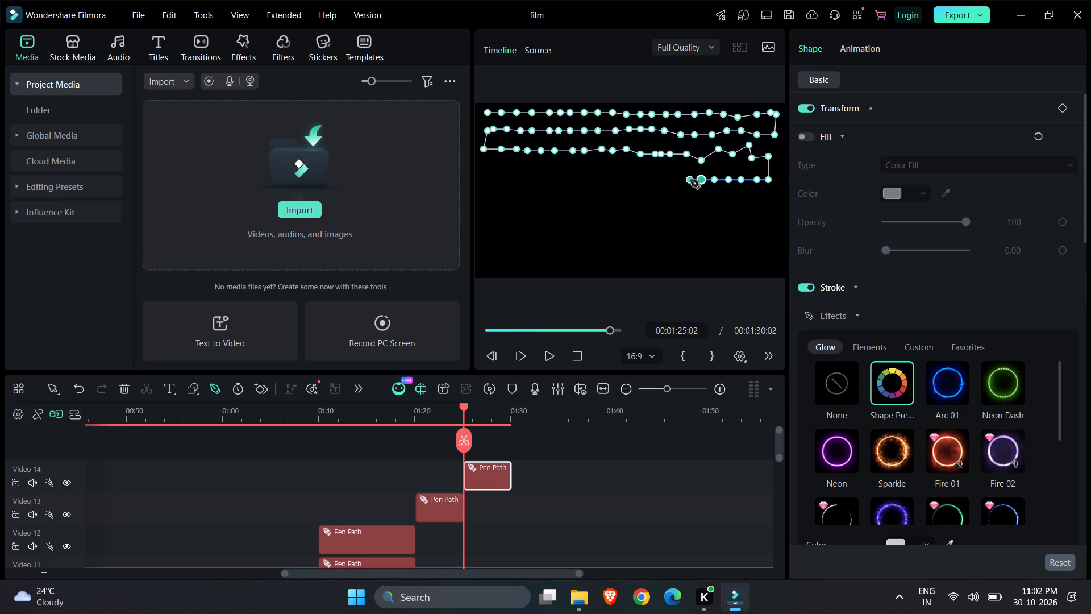
click(690, 180)
click(671, 180)
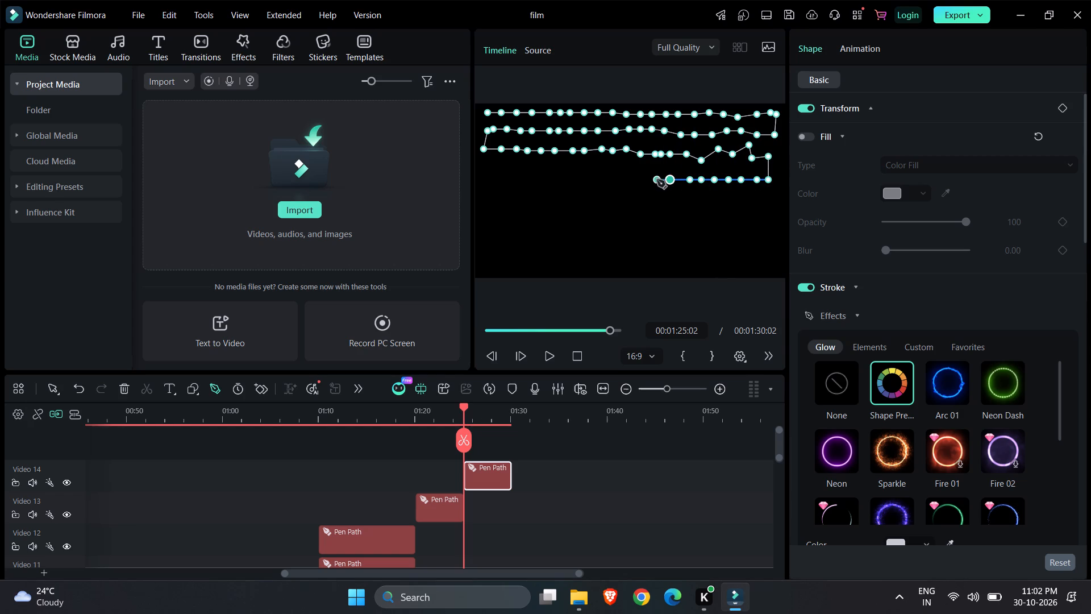
click(657, 180)
click(644, 180)
click(630, 180)
Continue the pen path's fourth row toward the left side, stepping up near the end and sloping down to the frame's left edge.
click(614, 179)
click(596, 180)
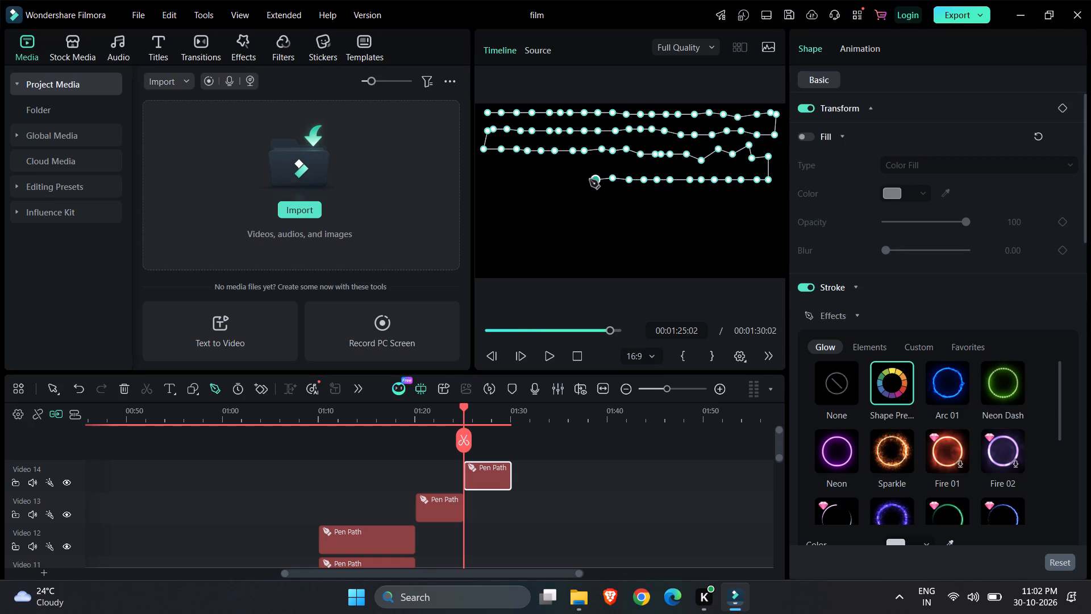
click(580, 179)
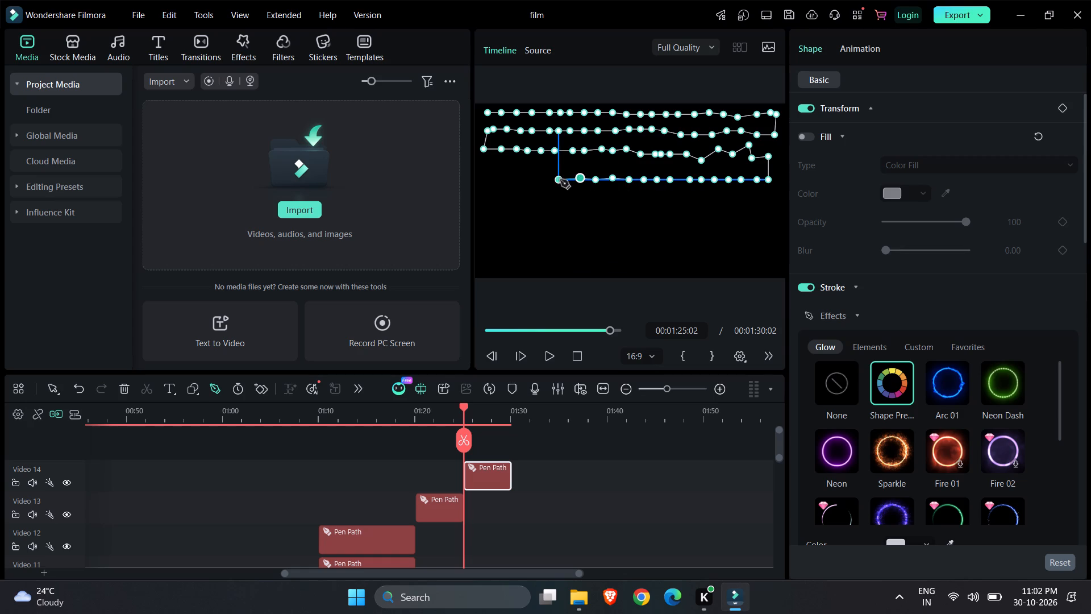
click(560, 180)
click(541, 180)
click(538, 166)
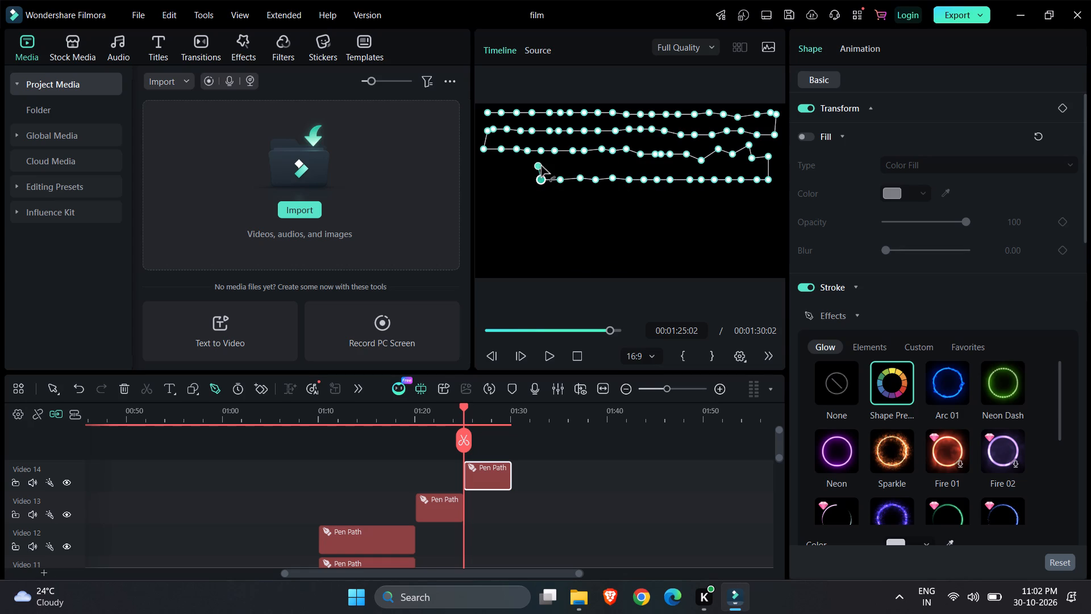
click(527, 164)
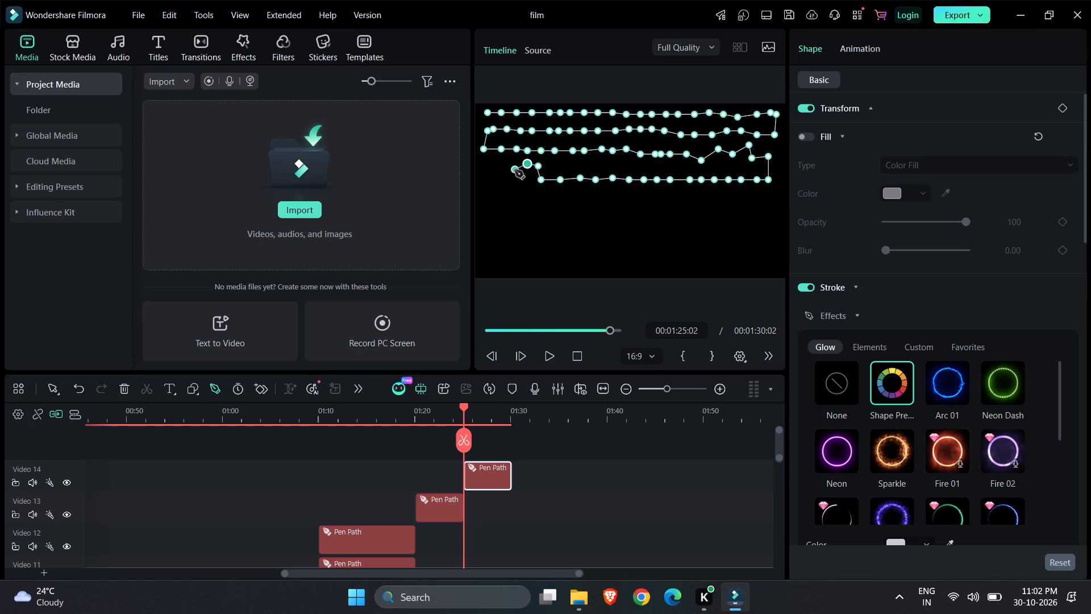
click(515, 170)
click(498, 170)
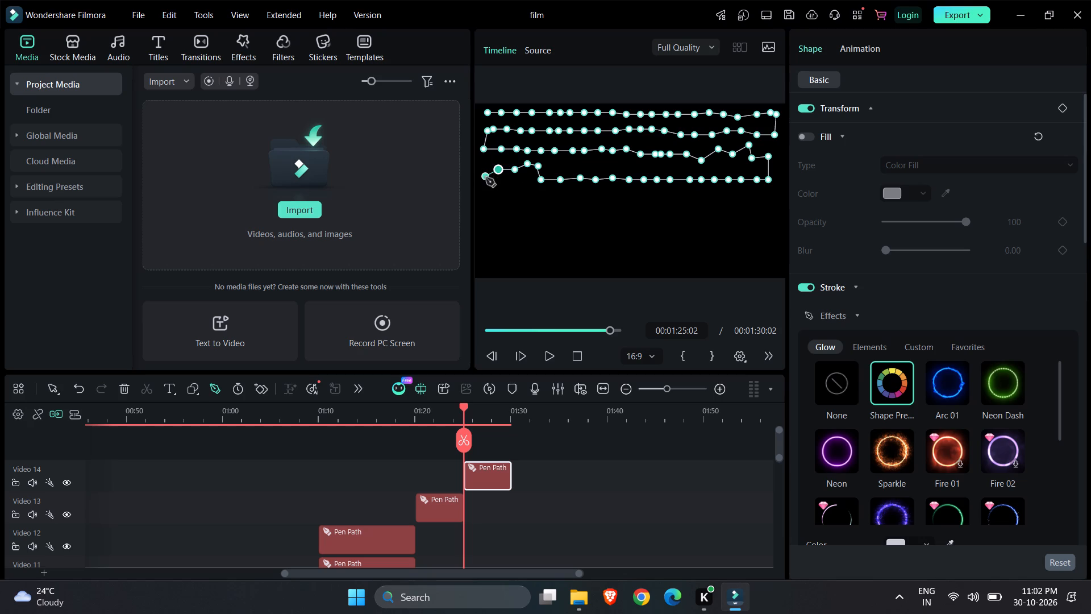
click(486, 178)
Continue the pen path below the fourth row with two short rightward rows at the frame's left, joined by a diagonal back to the left.
click(489, 188)
click(498, 189)
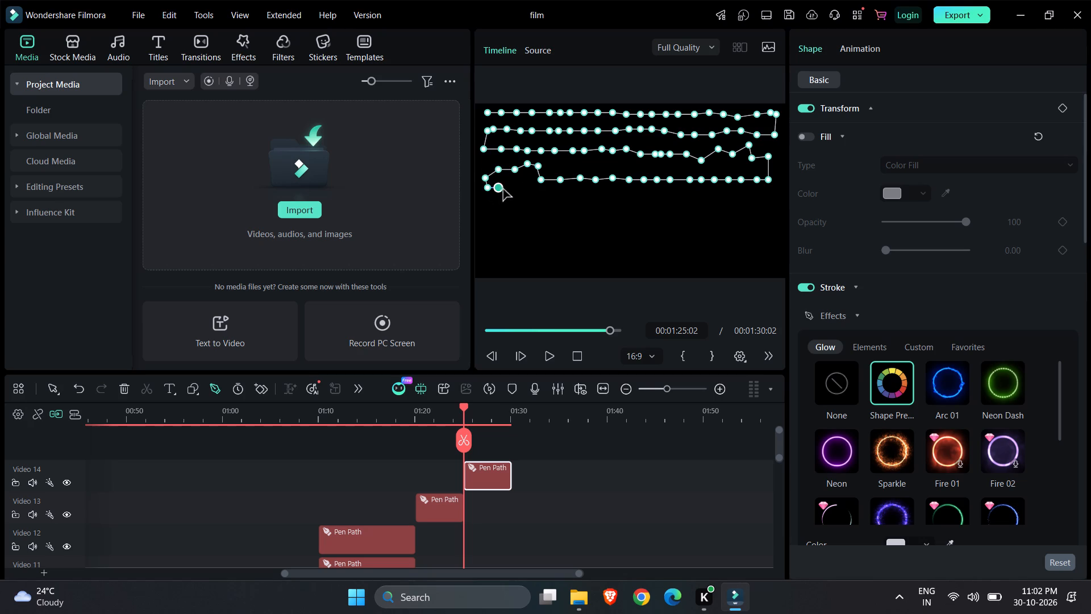
click(513, 189)
click(522, 189)
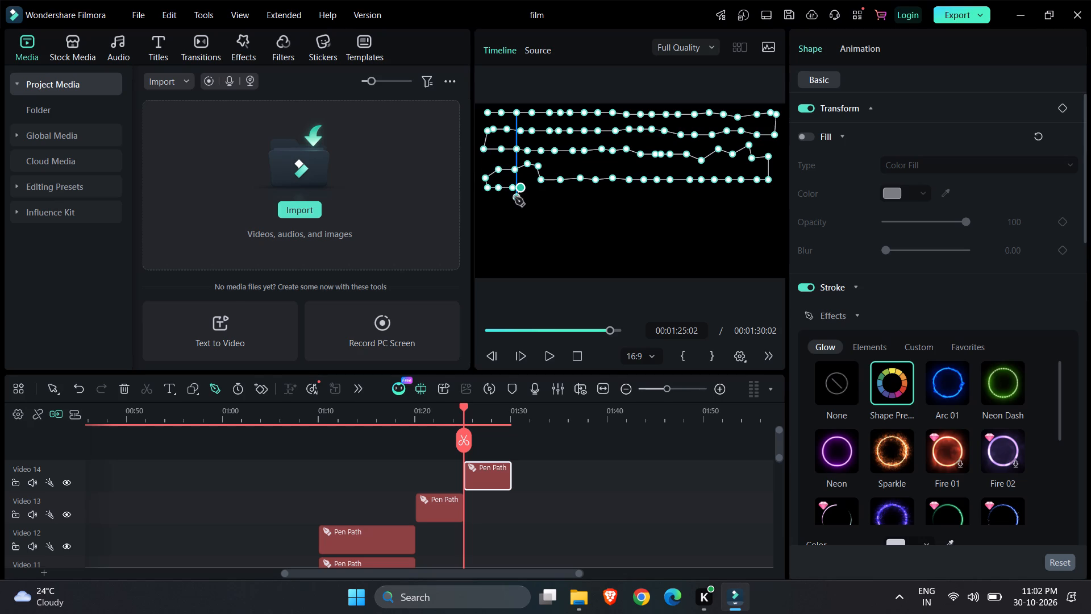
click(490, 202)
click(509, 202)
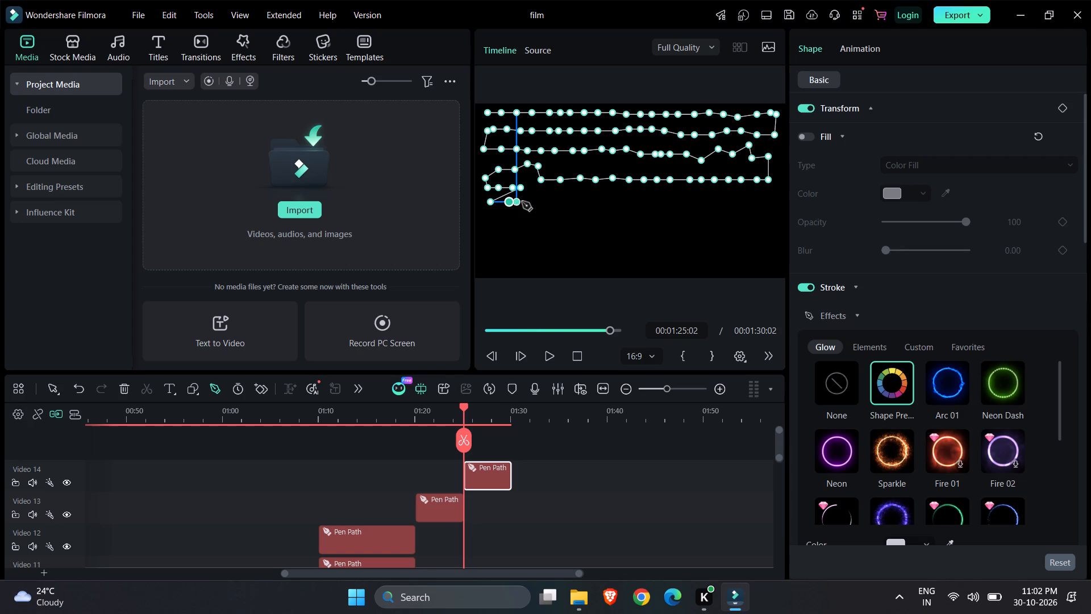
click(522, 202)
click(533, 200)
click(541, 200)
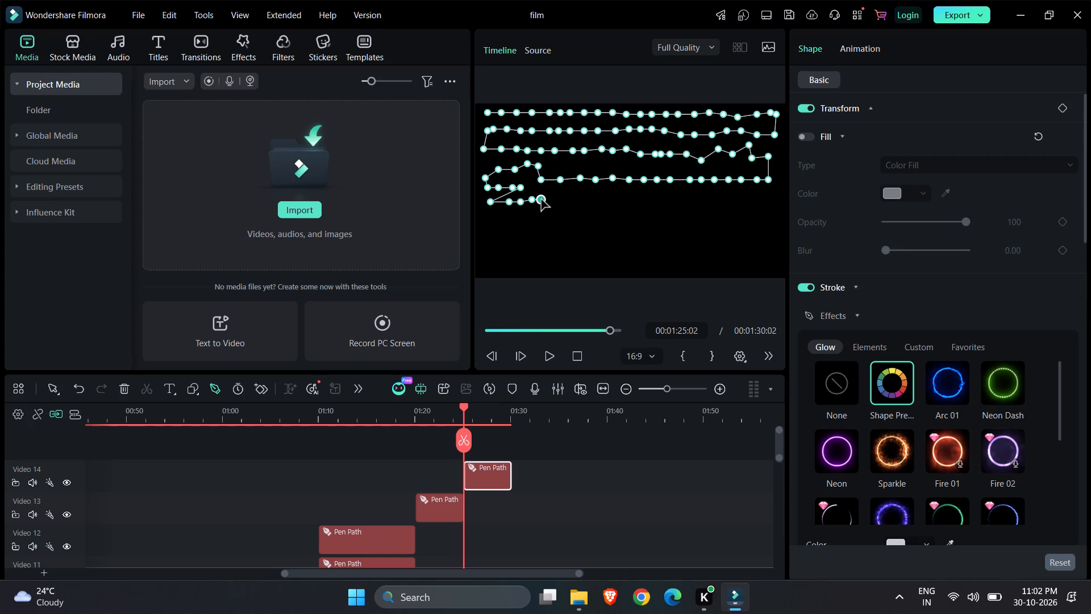
click(555, 198)
Continue the pen path diagonally down toward the left, then back up to a small peak about one third across the frame.
click(556, 207)
click(542, 211)
click(526, 213)
click(516, 218)
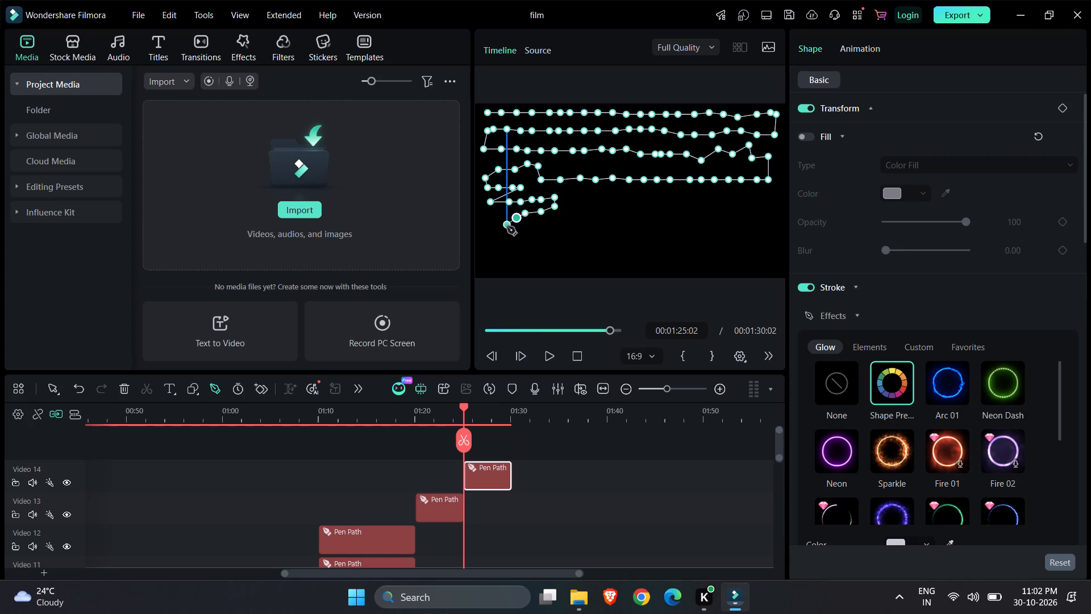
click(507, 226)
click(532, 226)
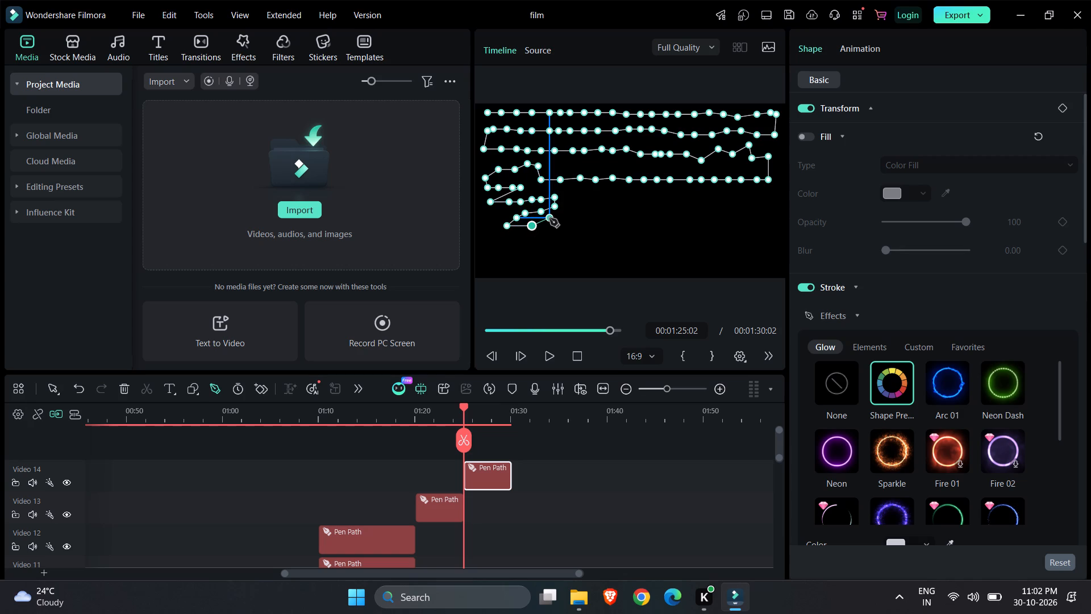
click(551, 218)
click(568, 209)
click(573, 198)
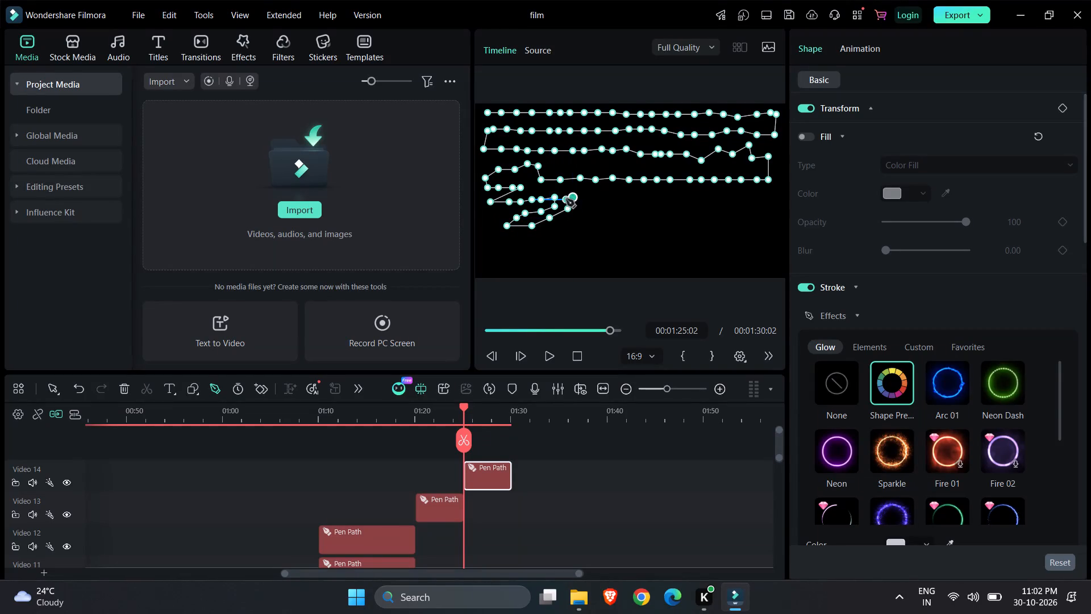
click(586, 204)
Continue the pen path down from the small peak and back in a gently sloping row to the frame's left edge.
click(578, 226)
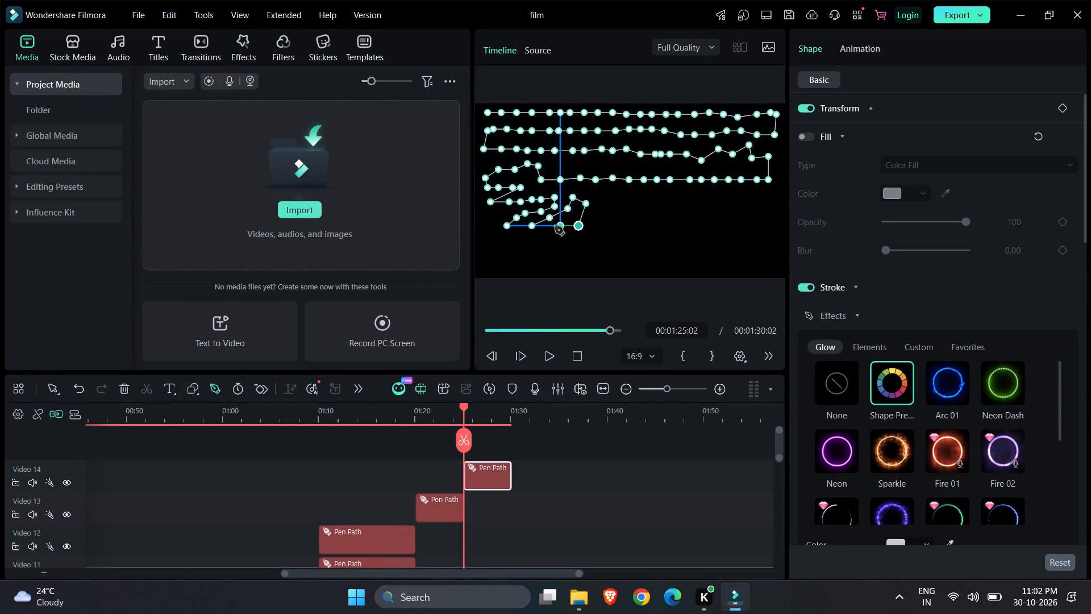
click(549, 231)
click(524, 237)
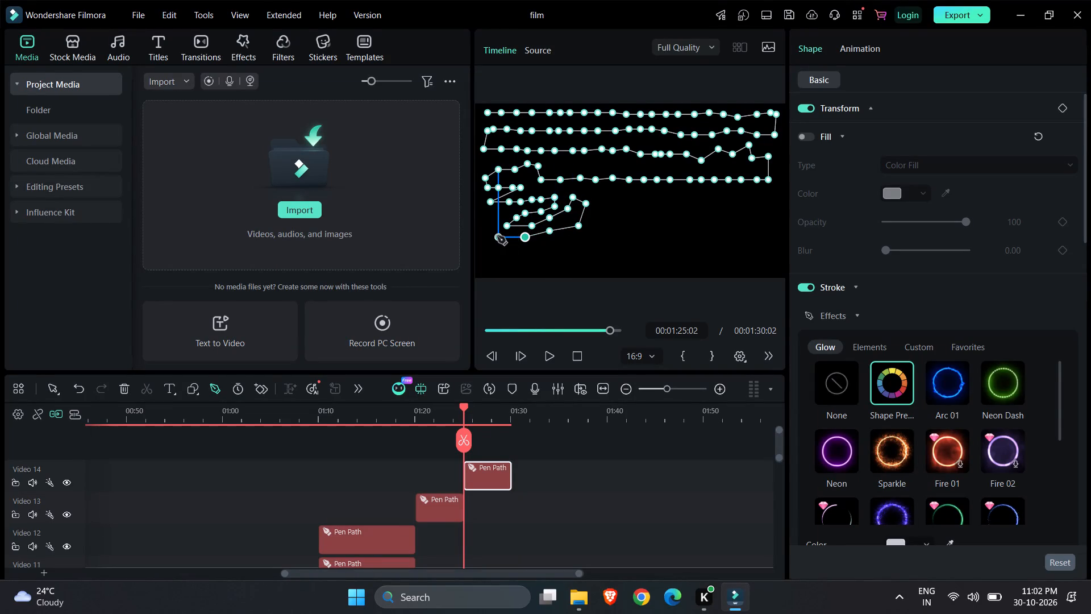
click(497, 236)
click(486, 236)
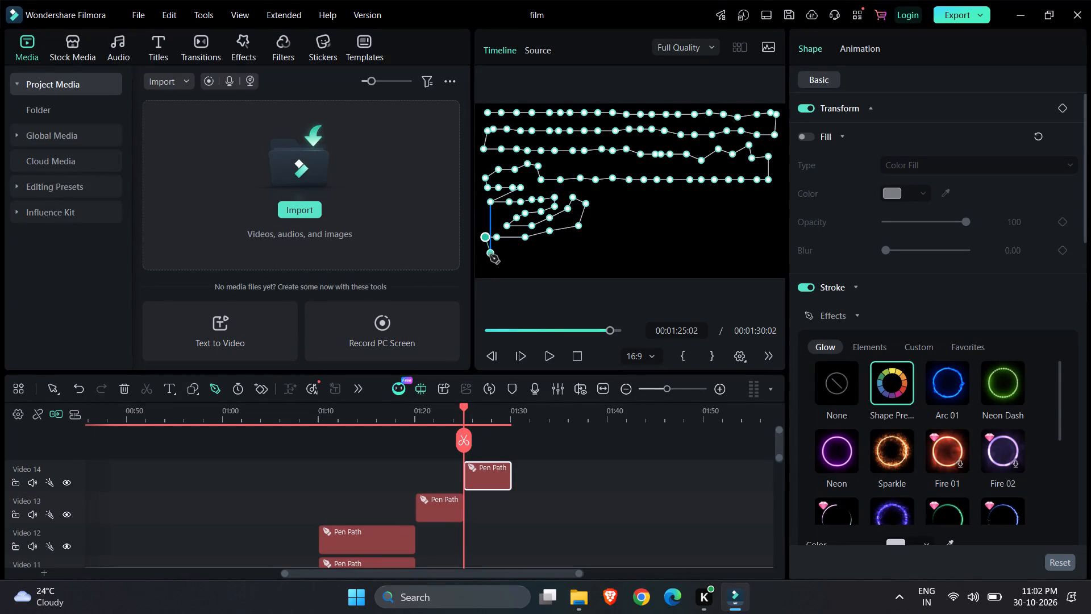
Continue the pen path down at the frame's left edge, then rightward in a nearly flat row to about one third across.
click(487, 255)
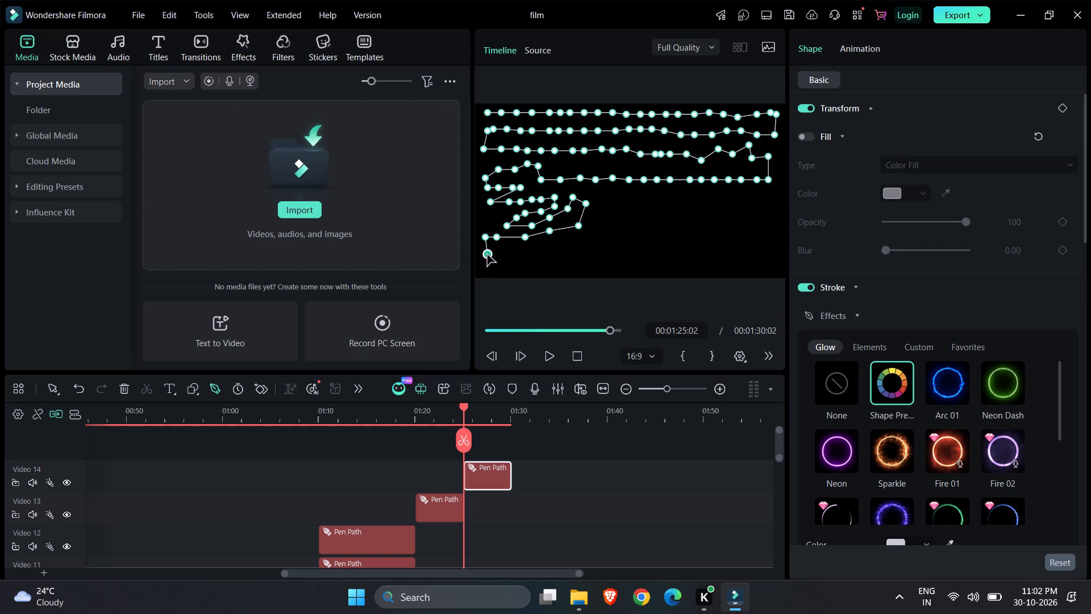
click(506, 252)
click(522, 255)
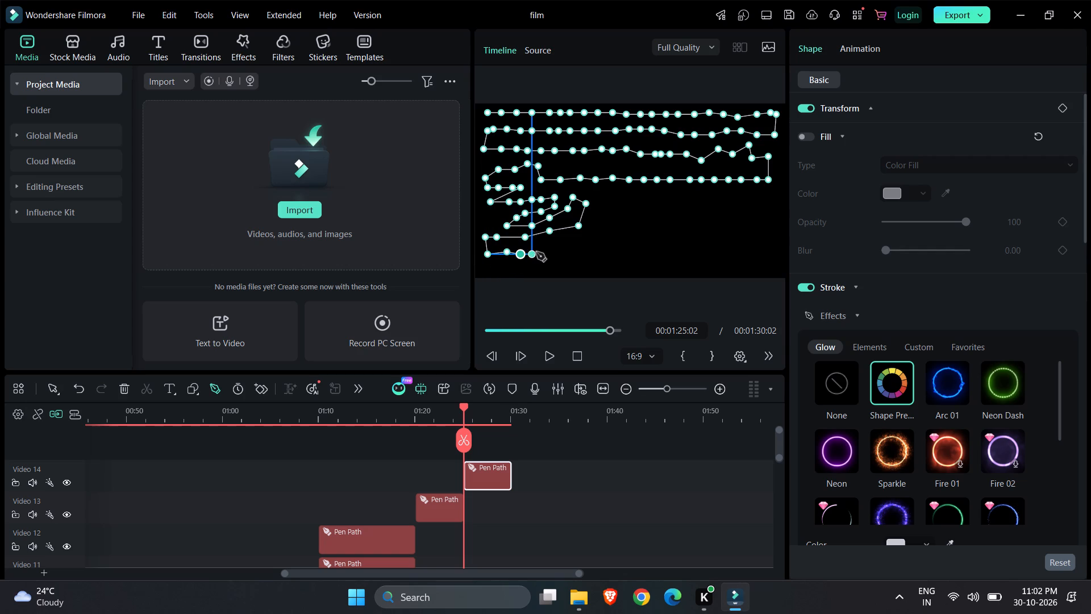
click(536, 252)
click(552, 252)
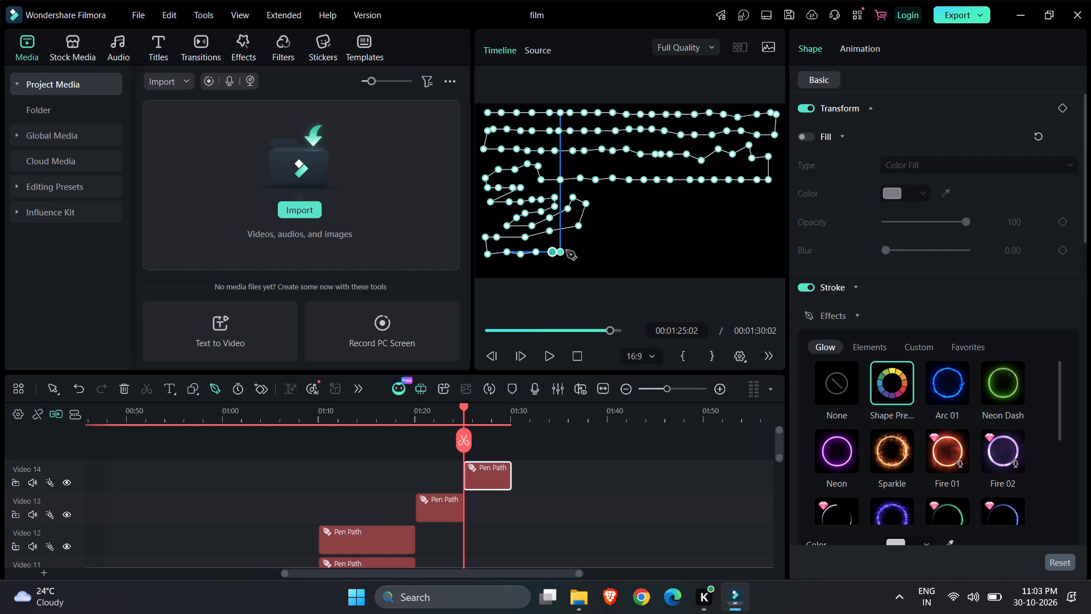
click(570, 251)
click(591, 247)
Continue the pen path up into a tall flat-topped hump just below the fourth row, then down into a valley near mid-frame.
click(594, 233)
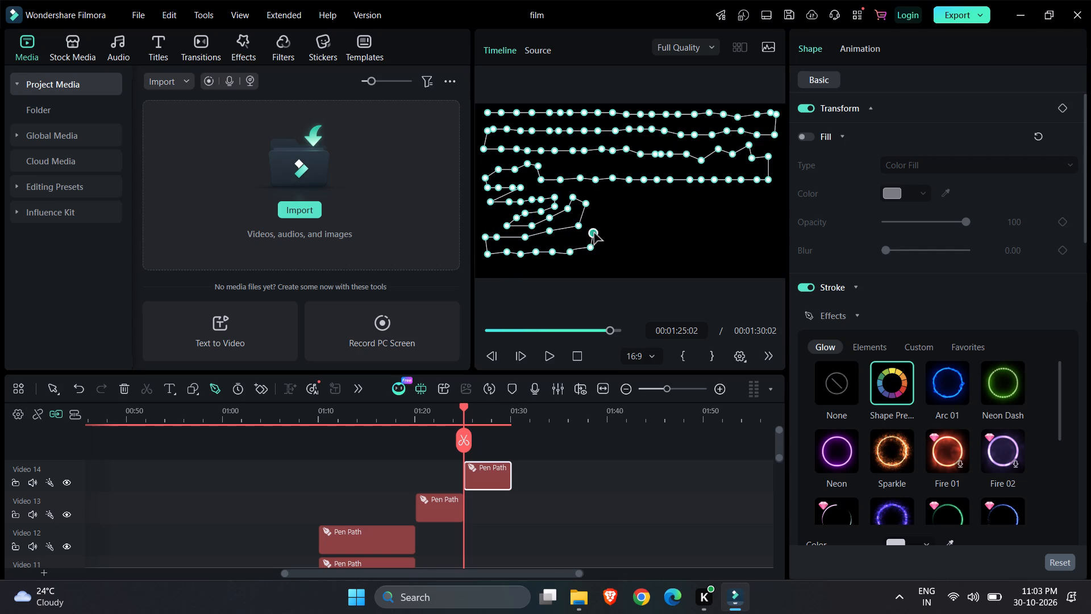
click(596, 218)
click(601, 200)
click(610, 193)
click(627, 193)
click(634, 207)
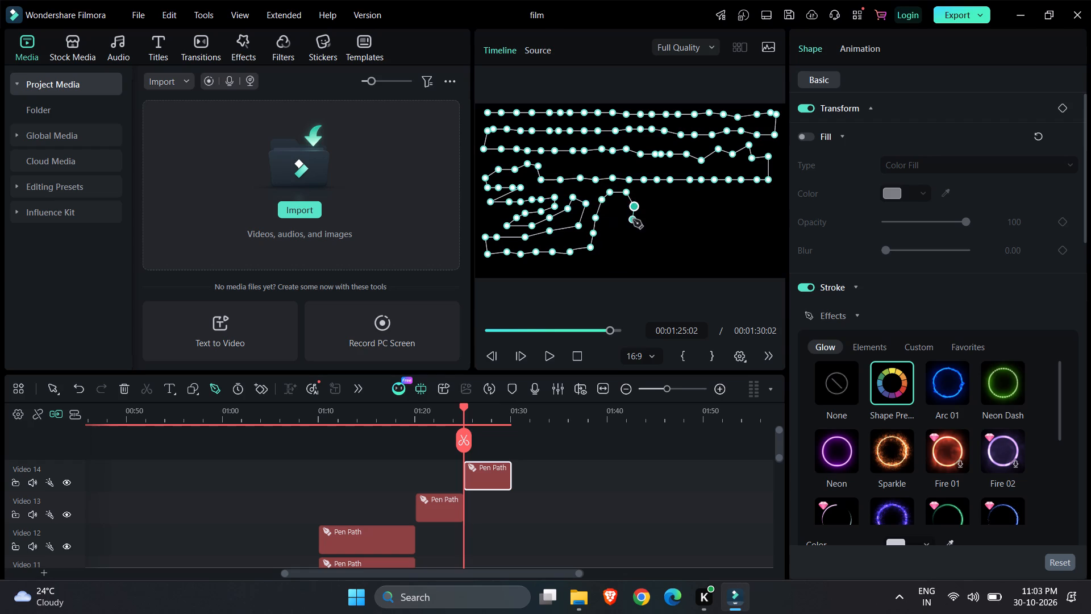
click(633, 219)
click(634, 235)
click(647, 245)
click(663, 248)
Continue the pen path out of the valley into a second tall hump of similar height, descending to a low point near the right side.
click(680, 246)
click(685, 222)
click(690, 212)
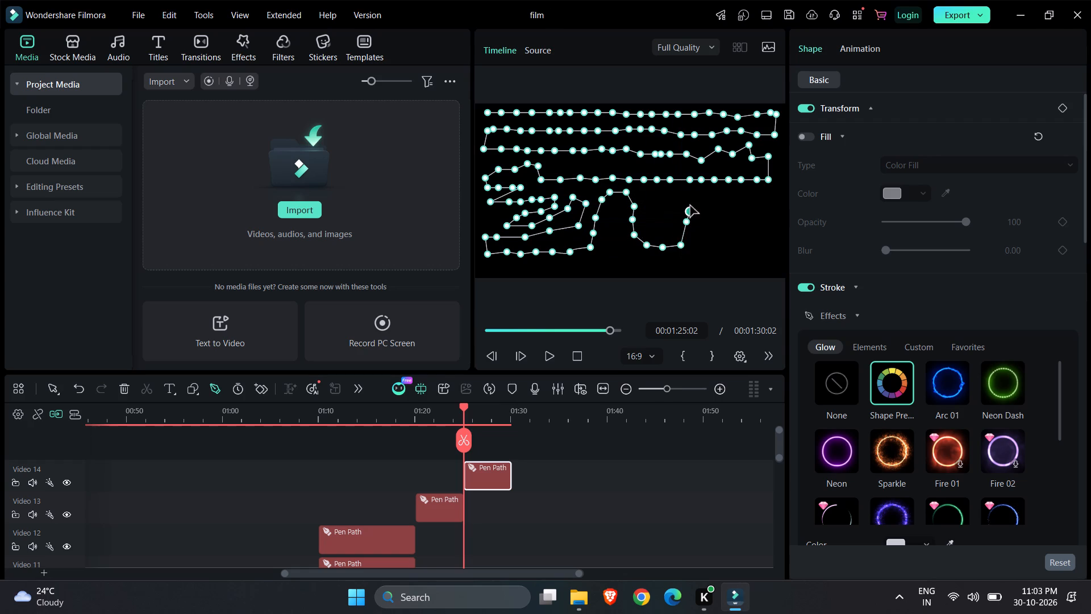
click(692, 202)
click(699, 192)
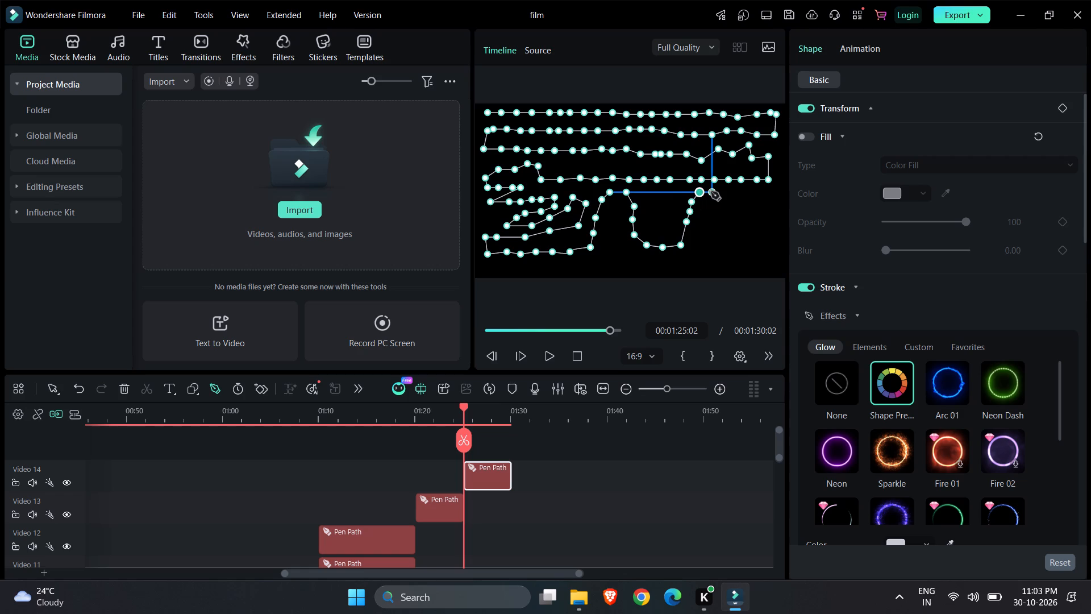
click(711, 192)
click(719, 202)
click(723, 215)
click(725, 225)
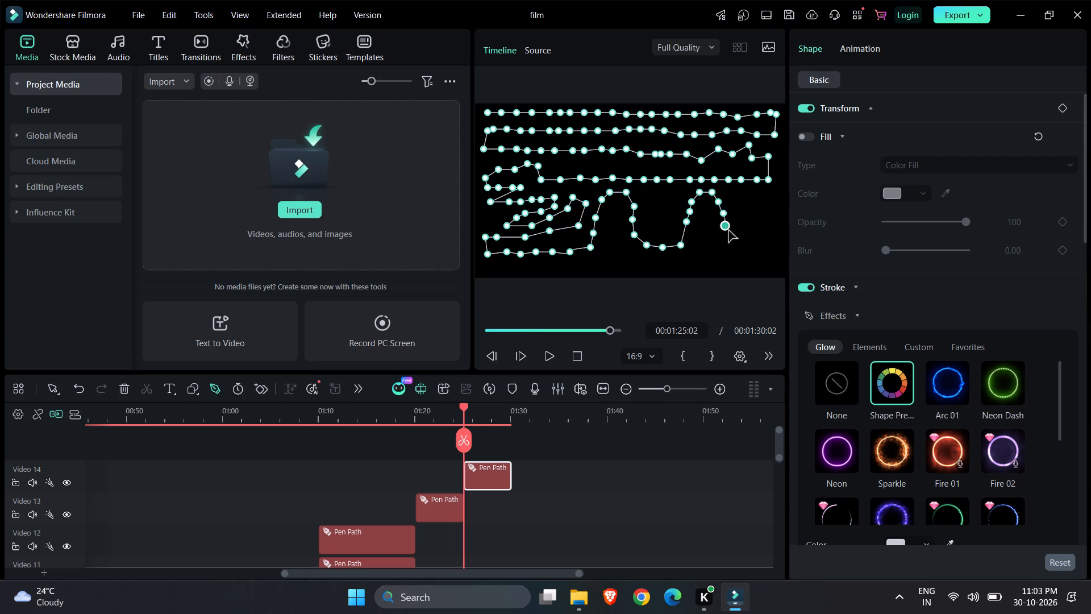
click(730, 235)
click(733, 244)
click(744, 248)
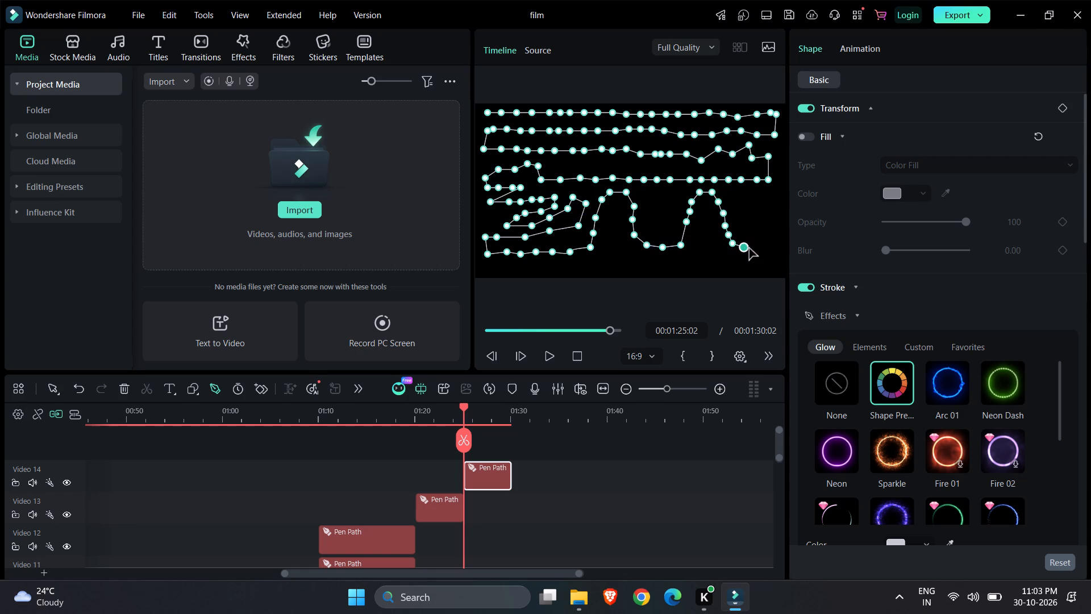
Continue the pen path up to a narrow peak under the fourth row's right end, then down along the frame's right edge.
click(757, 246)
click(762, 236)
click(762, 220)
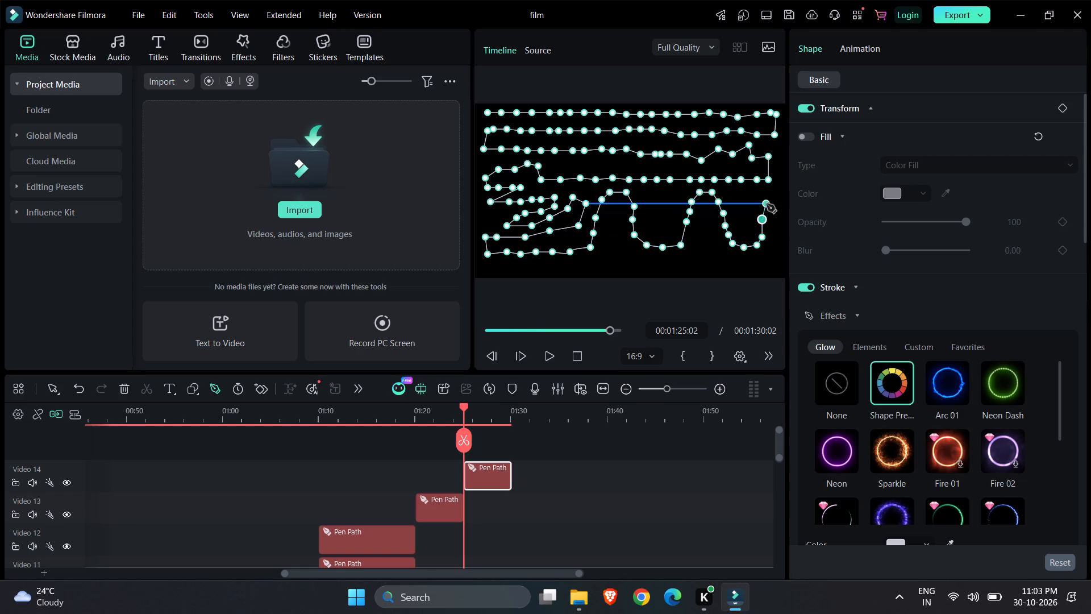
click(767, 204)
click(768, 190)
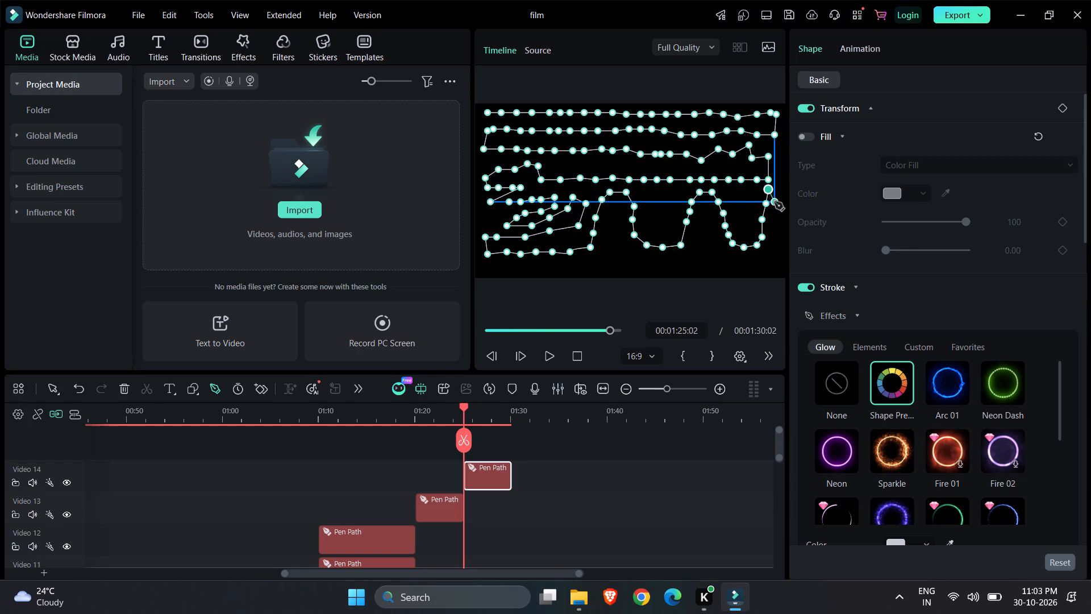
click(774, 202)
click(773, 217)
click(773, 227)
click(778, 240)
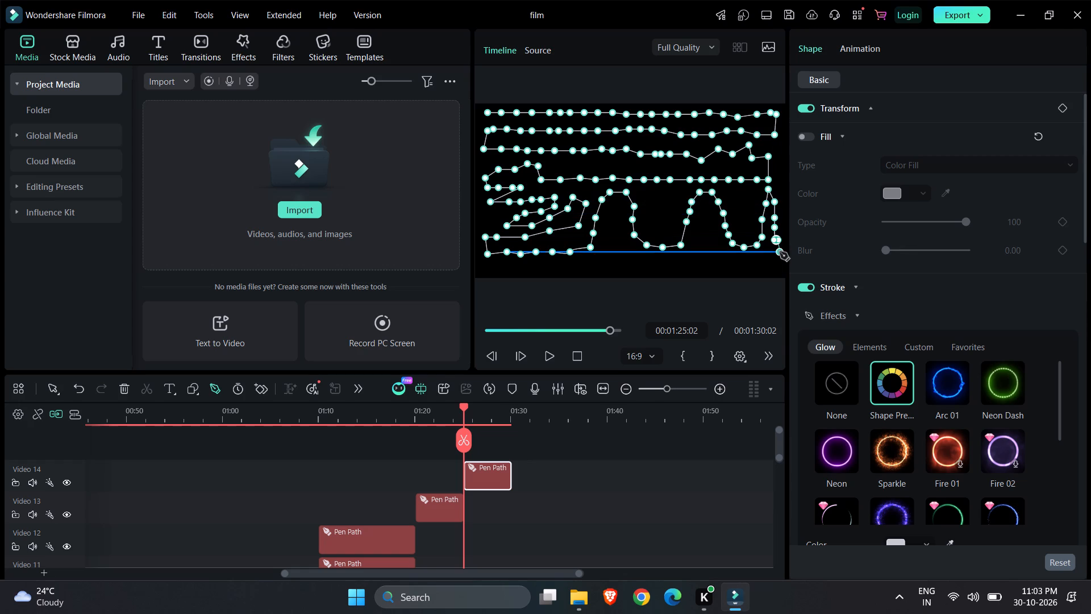
click(780, 252)
Turn the pen path at the lower-right corner and run it leftward along the frame's bottom to about mid-frame.
click(775, 261)
click(759, 264)
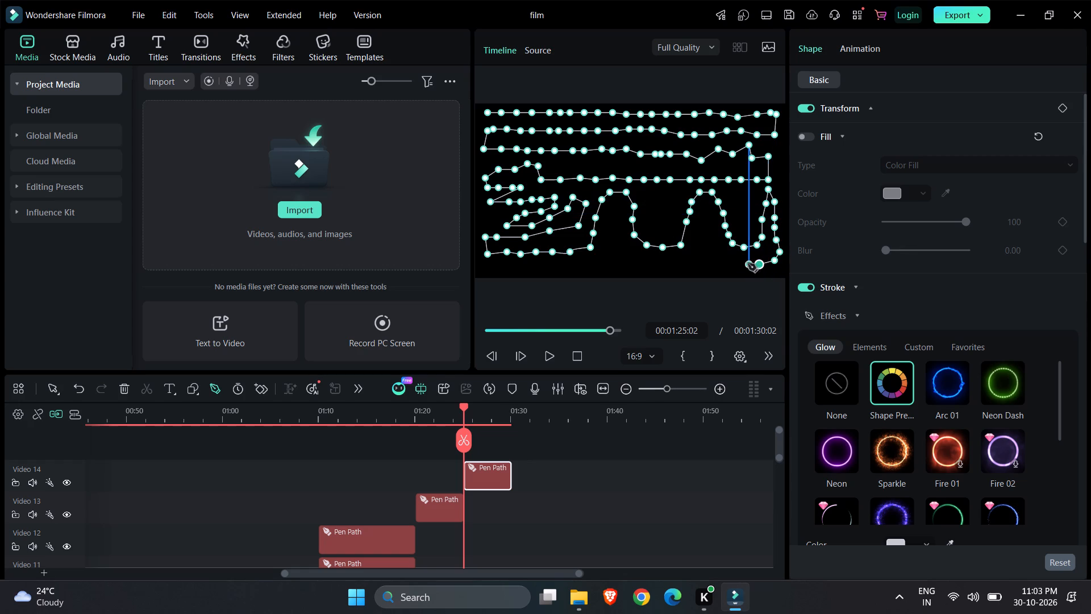
click(746, 262)
click(726, 264)
click(711, 264)
click(698, 264)
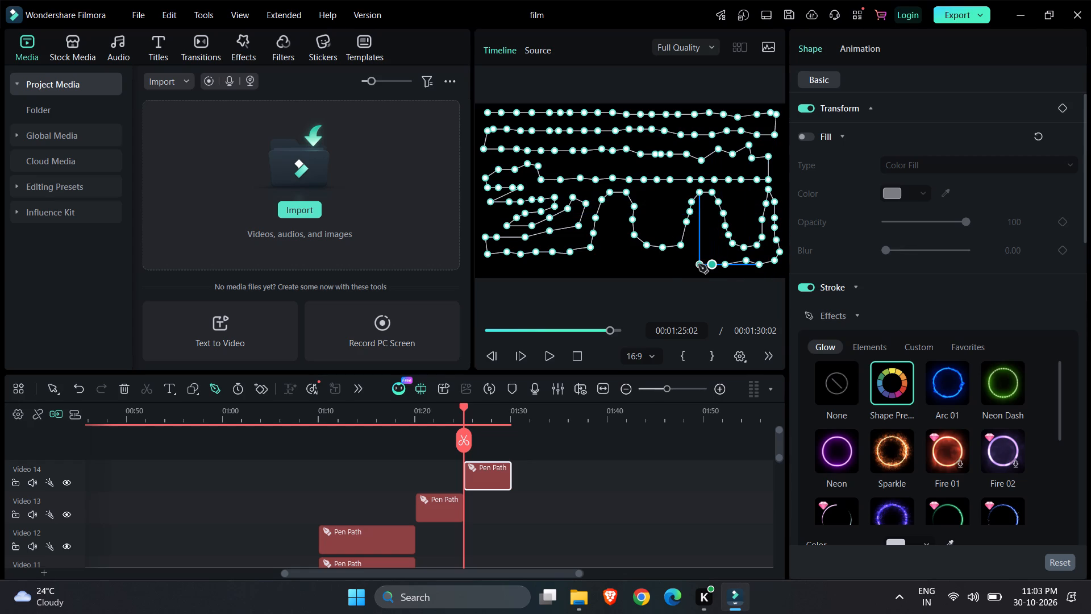
click(674, 264)
click(663, 264)
click(644, 264)
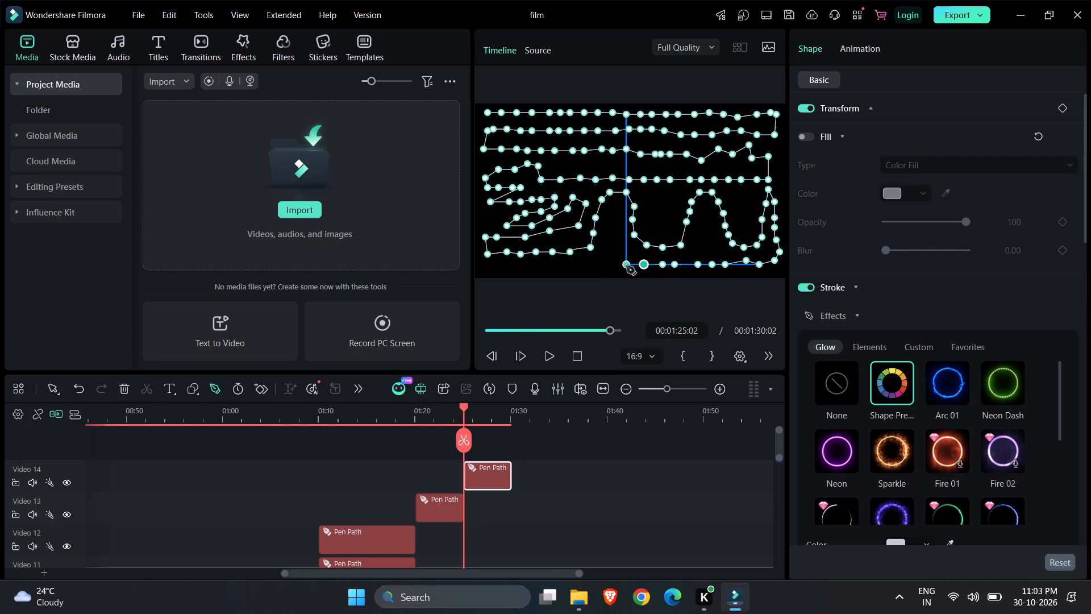
Continue the pen path's bottom row leftward, dipping slightly, to the frame's lower-left corner.
click(626, 266)
click(606, 264)
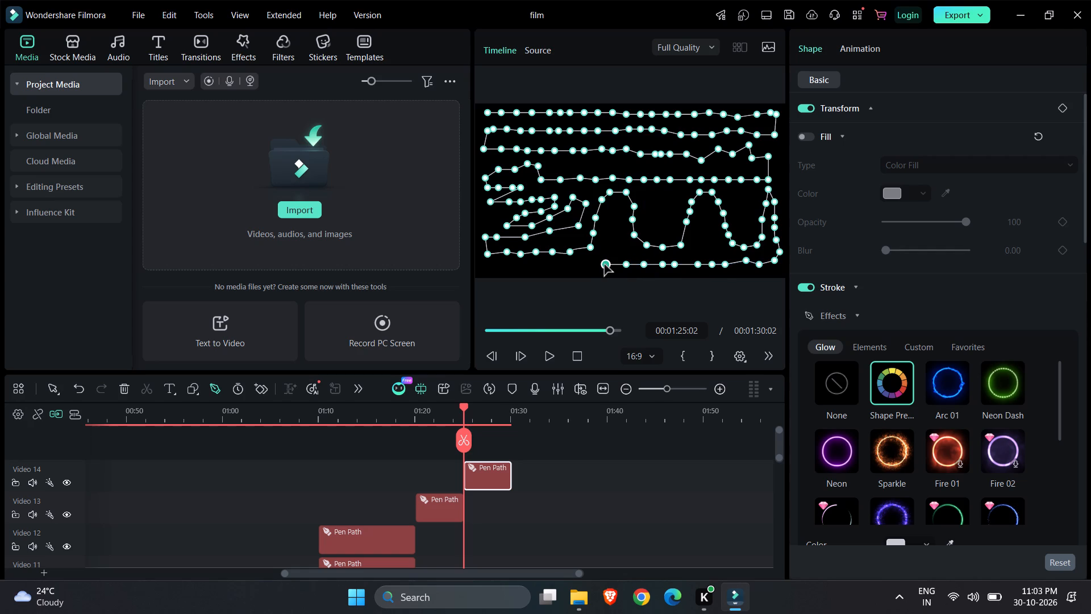
click(592, 264)
click(569, 269)
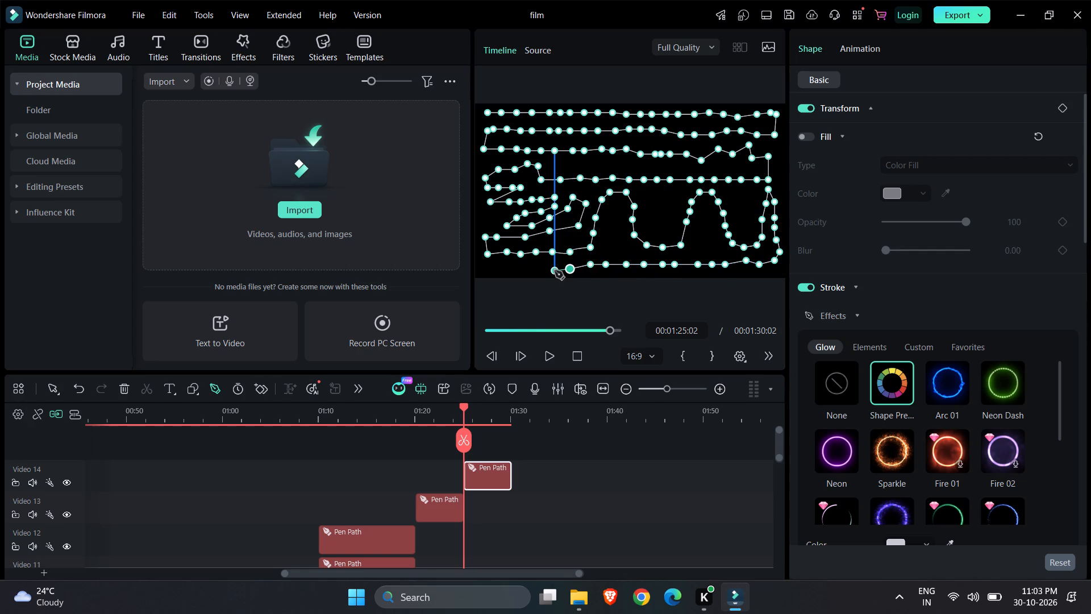
click(555, 271)
click(540, 268)
click(534, 268)
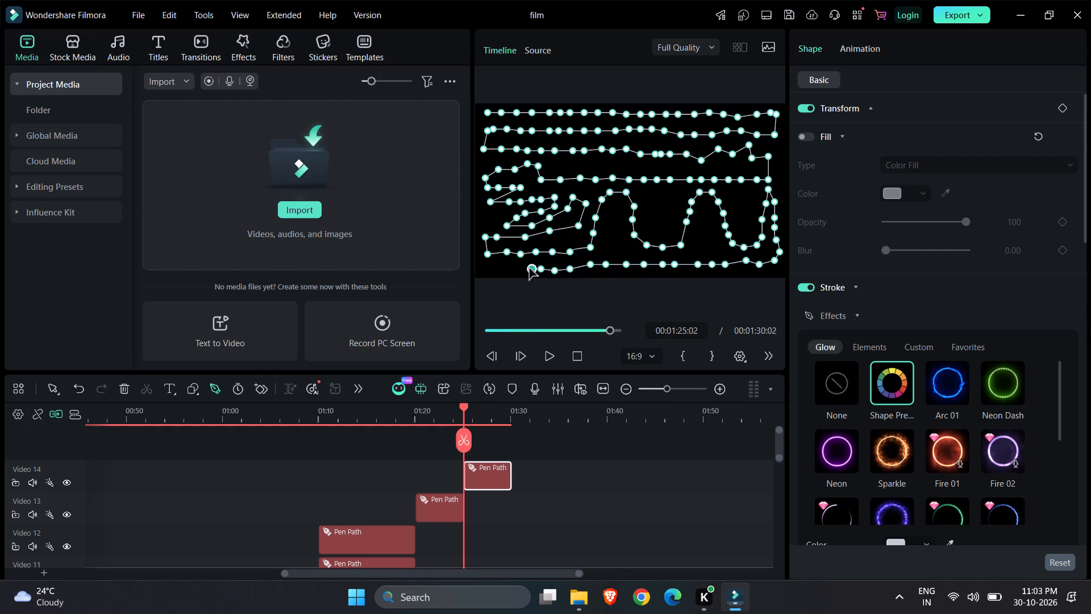
click(519, 267)
click(495, 272)
click(482, 268)
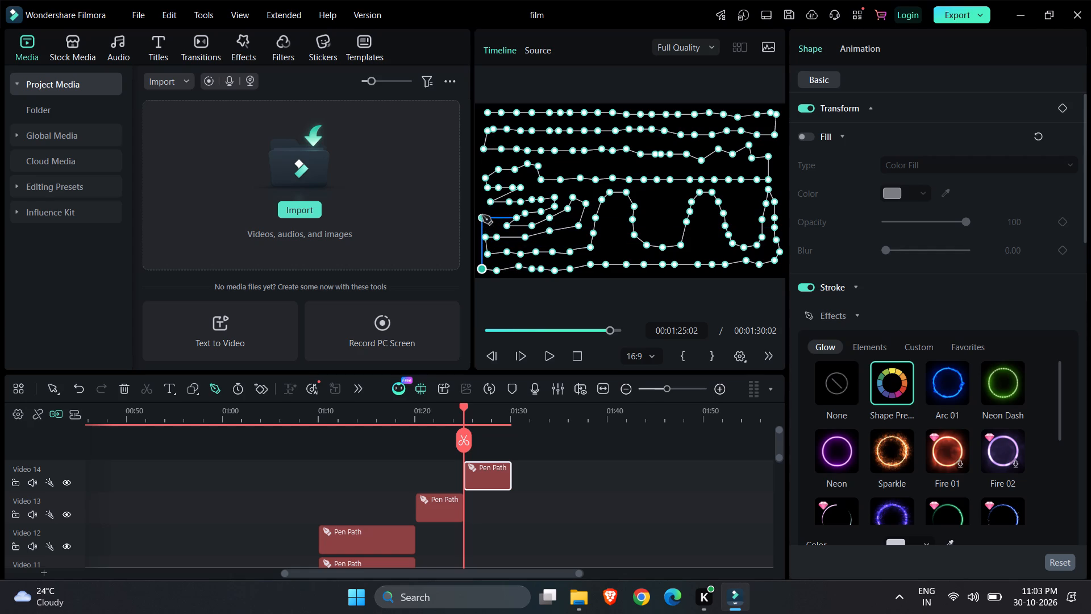
Run the pen path up the frame's left edge to the top-left corner and finish drawing it.
click(482, 214)
click(485, 163)
click(478, 110)
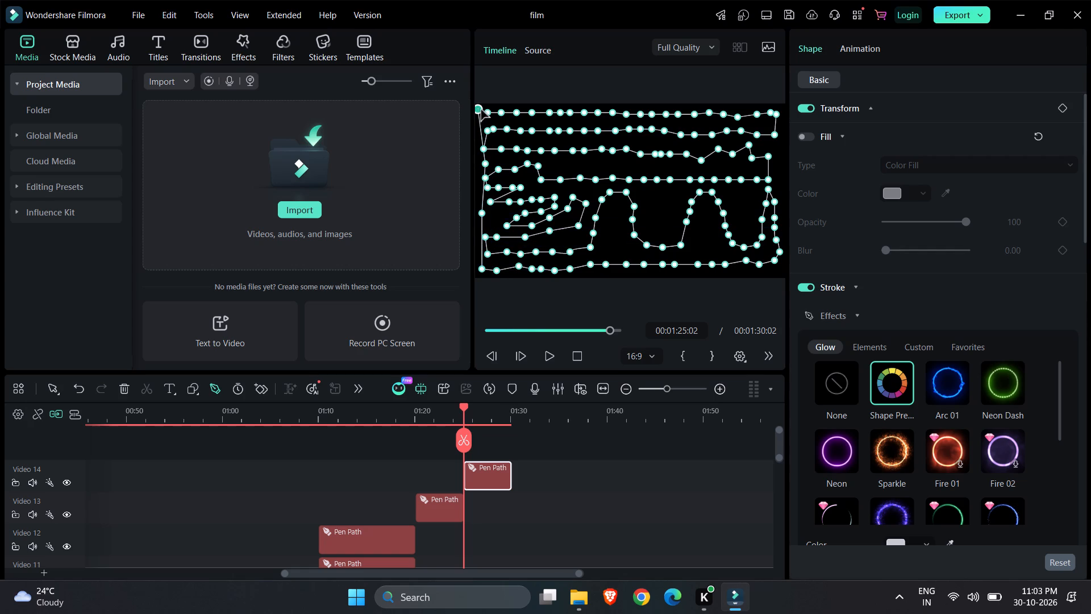
click(626, 474)
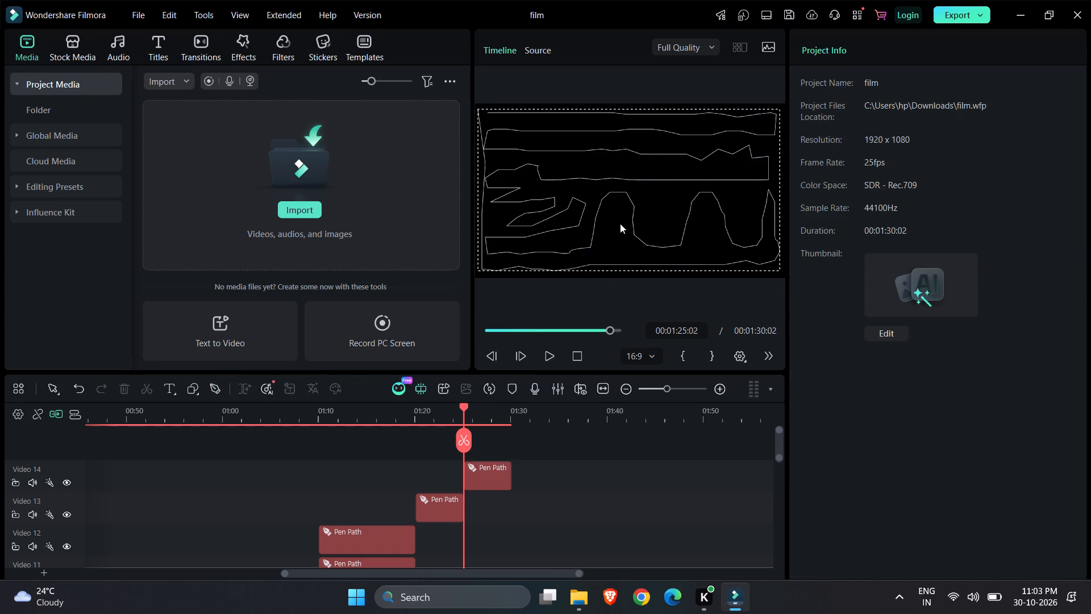
Try the Arc 01 glow on the finished pen path, settling on the Neon glow stroke effect.
click(620, 223)
click(942, 375)
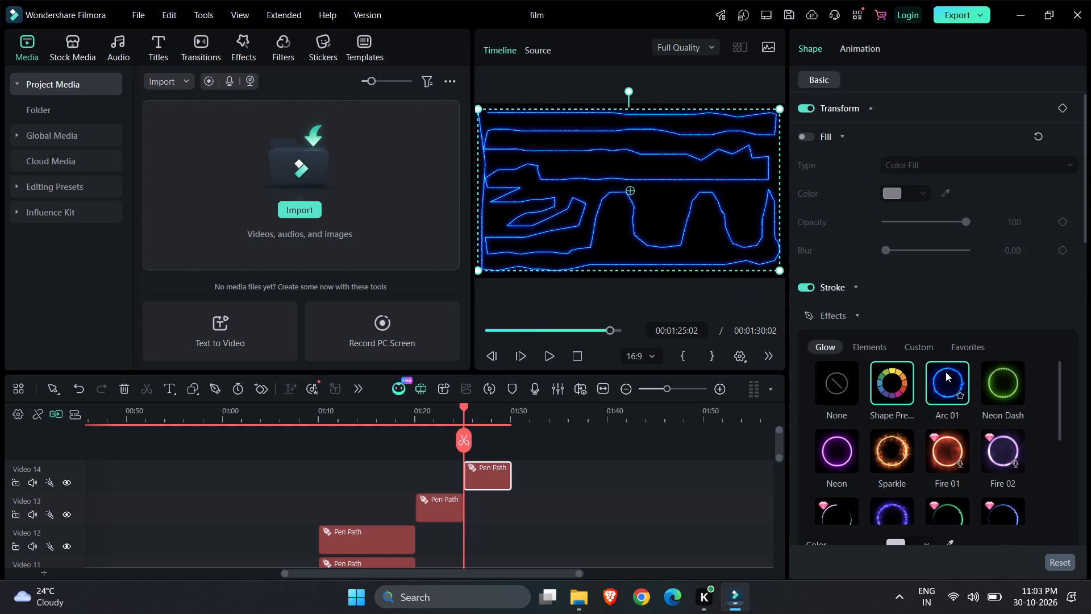
click(815, 439)
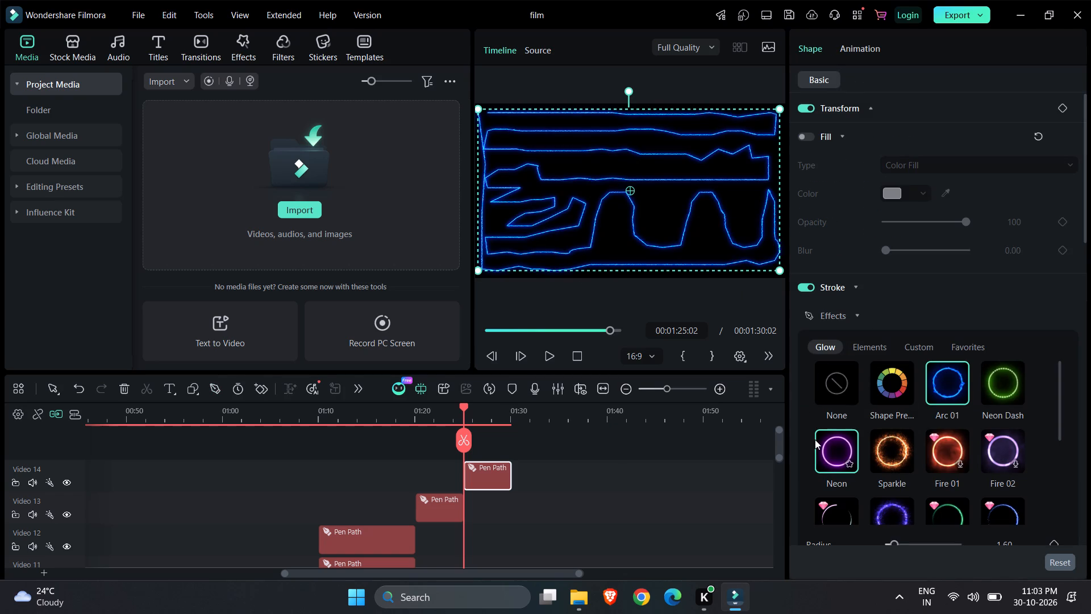
click(638, 493)
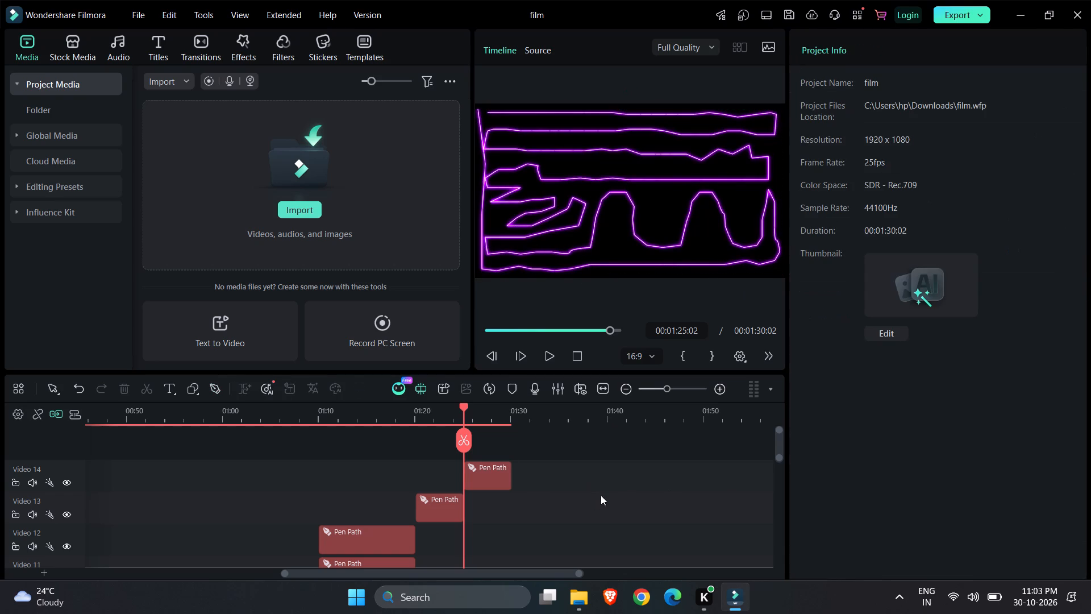
Lengthen the Video 14 pen path clip so it ends at 00:01:40:01, with the playhead at its end.
click(489, 475)
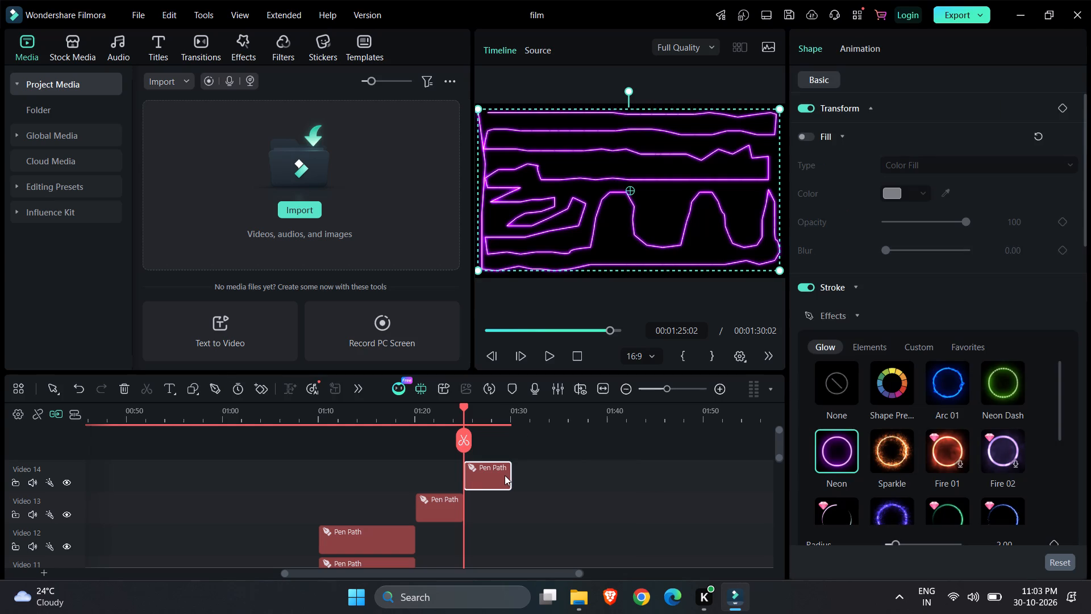
drag(507, 475, 547, 475)
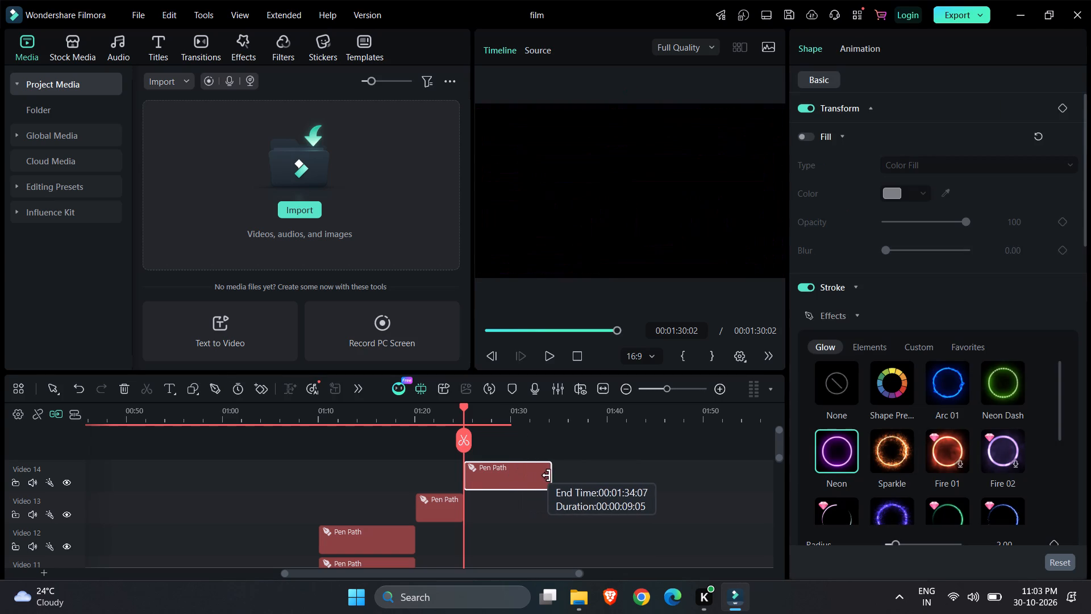
drag(547, 475, 528, 475)
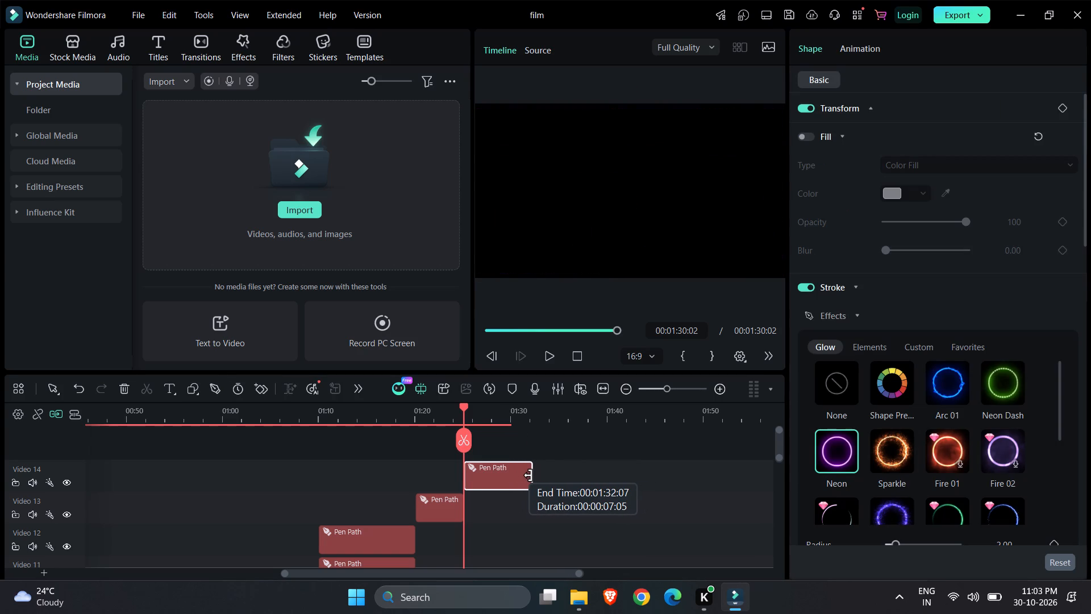
drag(528, 475, 523, 471)
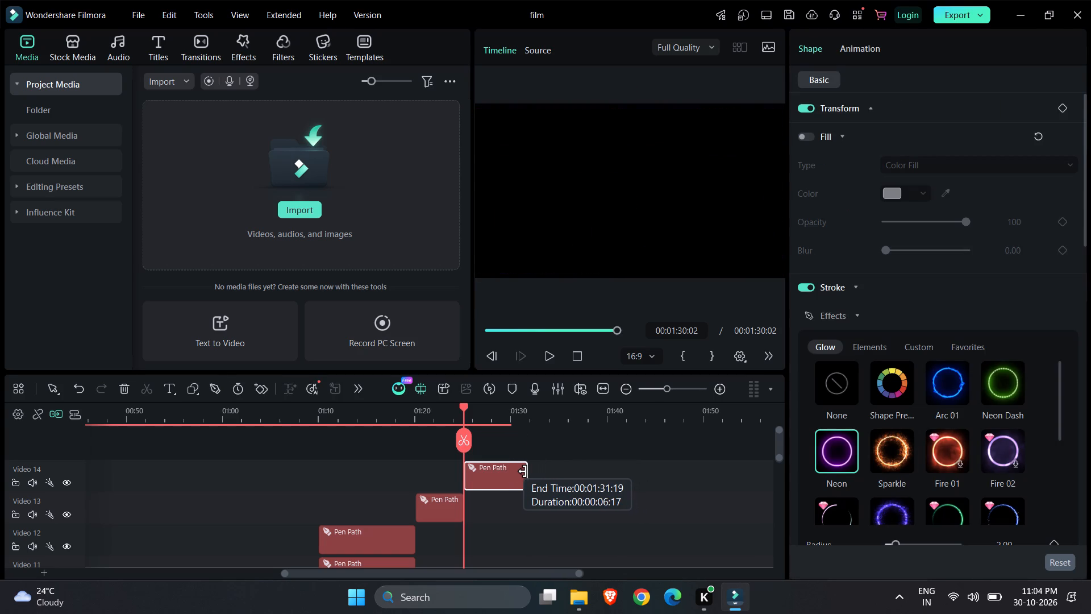
drag(523, 471, 514, 471)
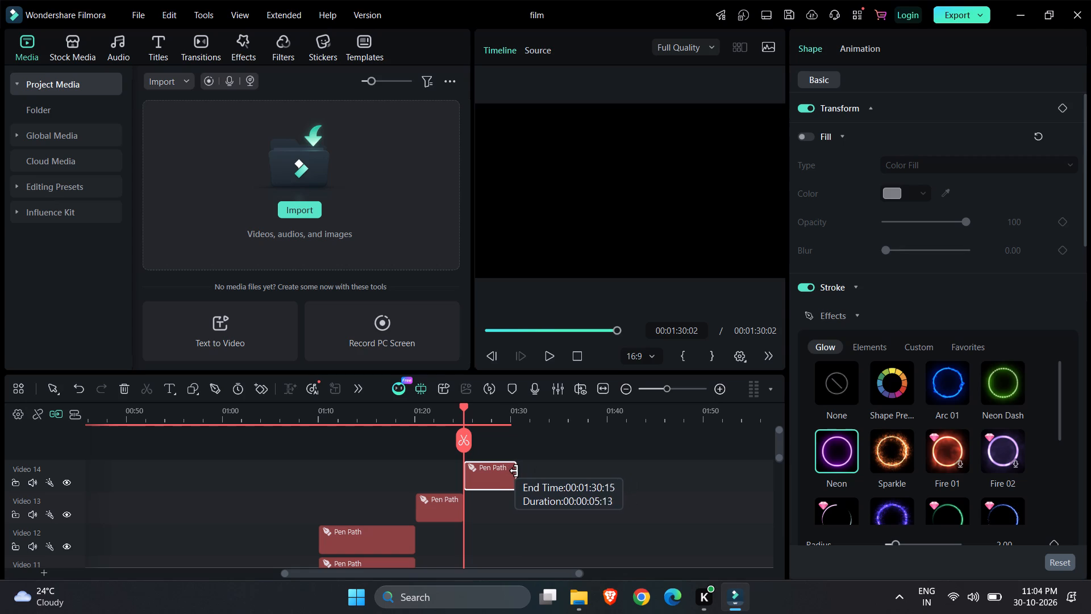
drag(514, 471, 560, 471)
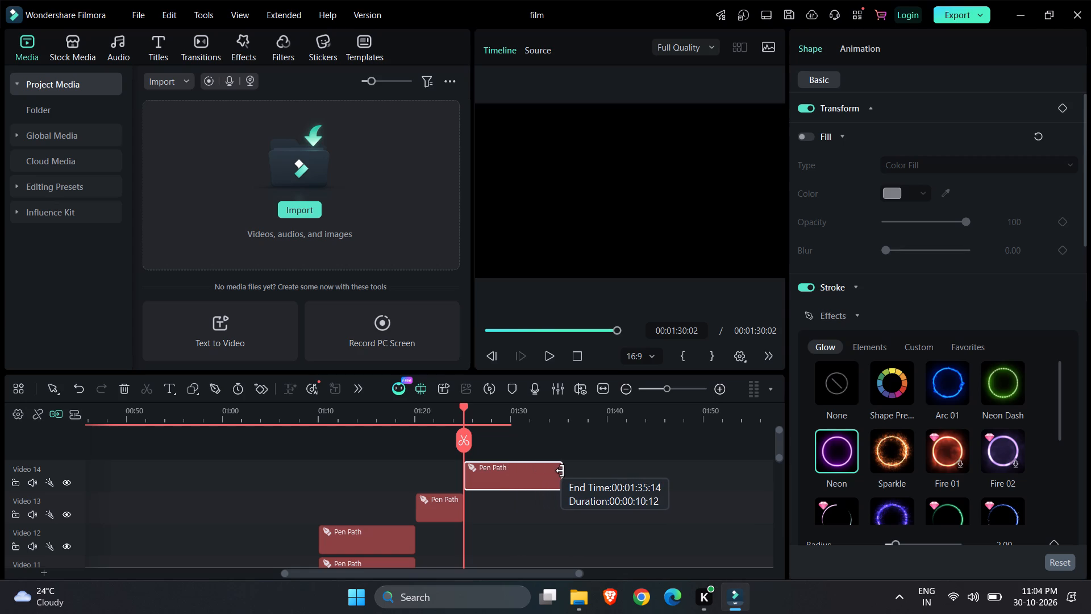
drag(560, 471, 594, 471)
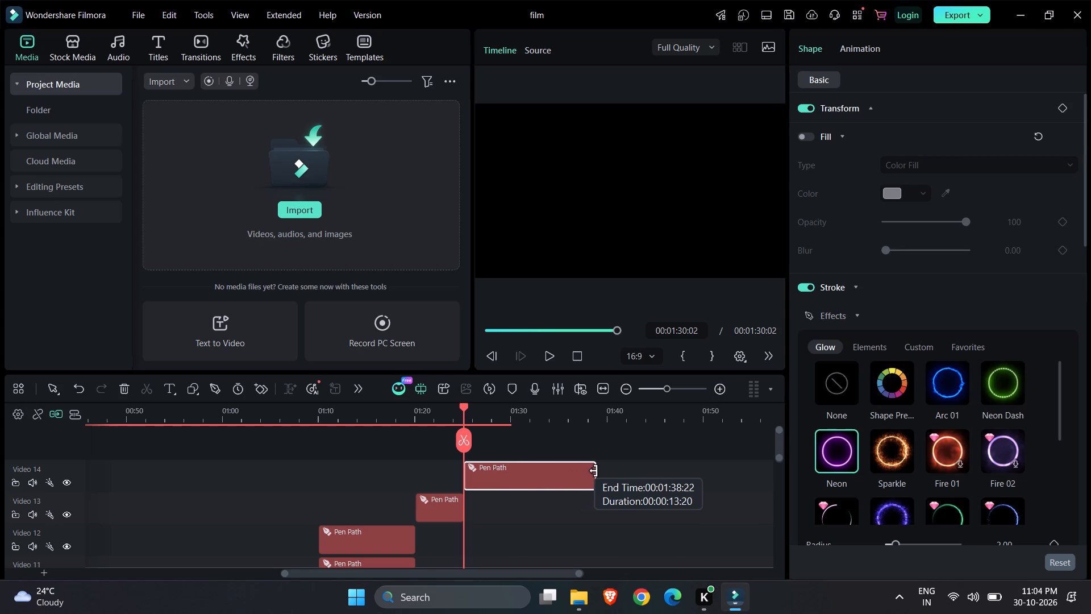
drag(594, 471, 602, 471)
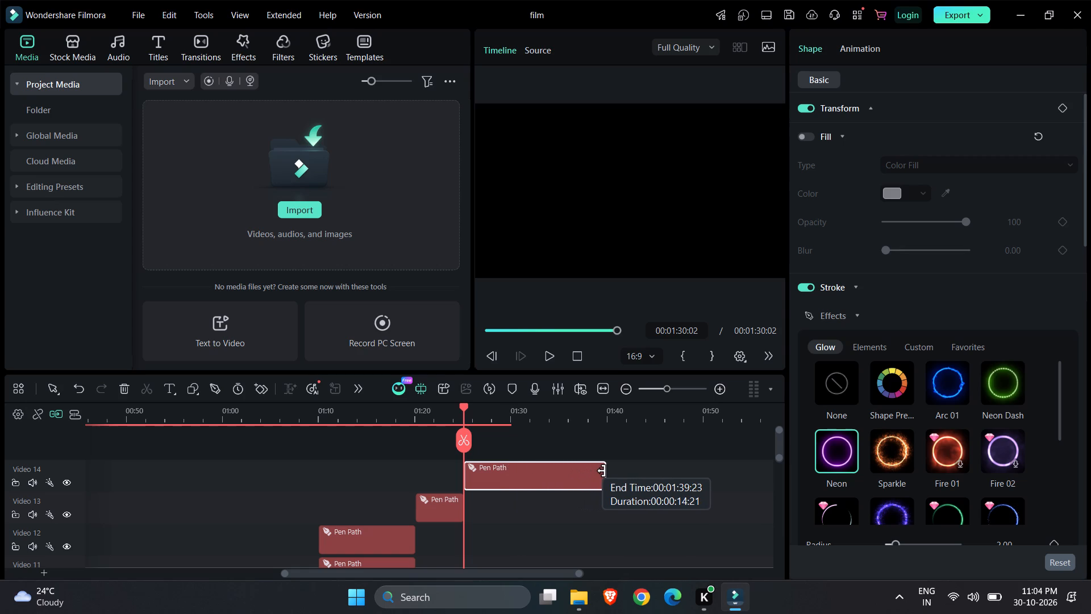
drag(602, 471, 603, 471)
drag(462, 439, 588, 447)
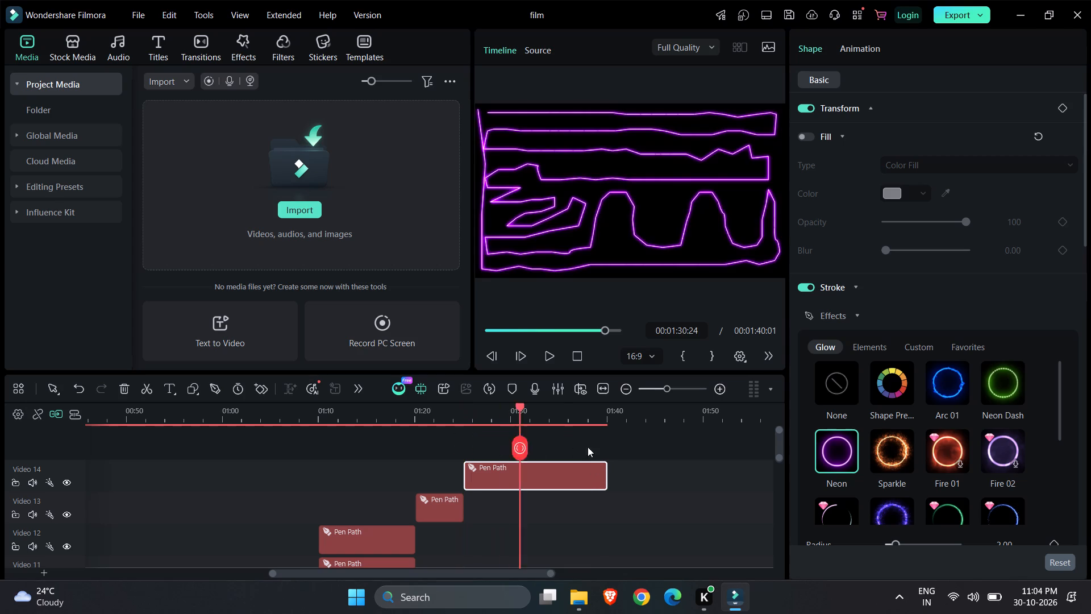
drag(588, 447, 635, 447)
Lengthen the Video 13 pen path clip to end near 00:01:29:18 and move the Video 14 clip later to start there.
click(447, 516)
drag(461, 511, 506, 508)
drag(513, 465, 610, 477)
drag(588, 474, 535, 482)
Extend the Video 13 clip's end to 00:01:30:06, giving it a duration of 00:00:10:04.
click(494, 501)
click(507, 501)
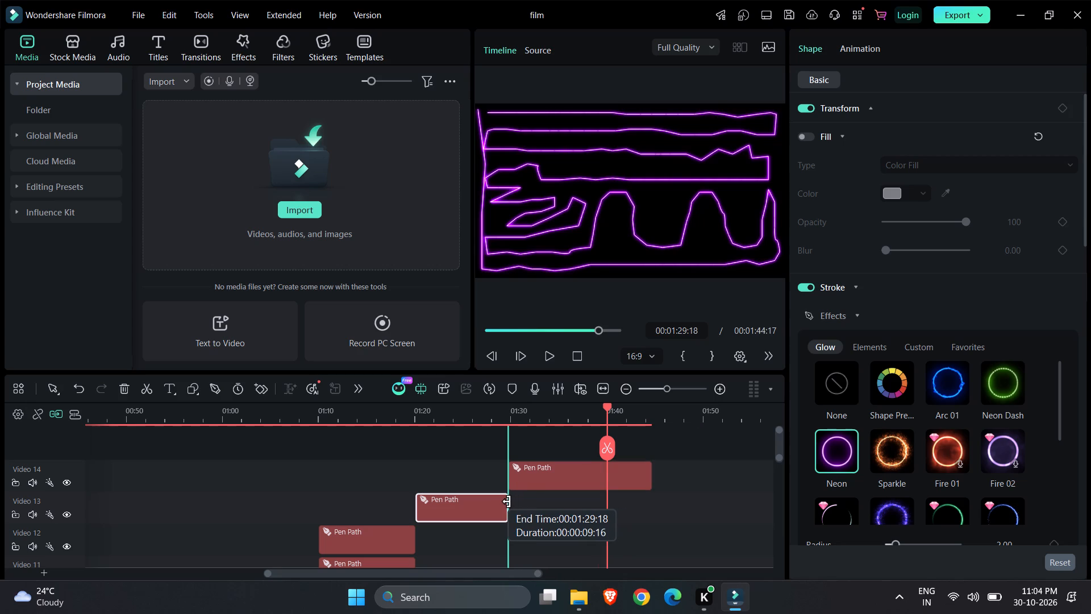
drag(507, 501, 513, 501)
click(503, 503)
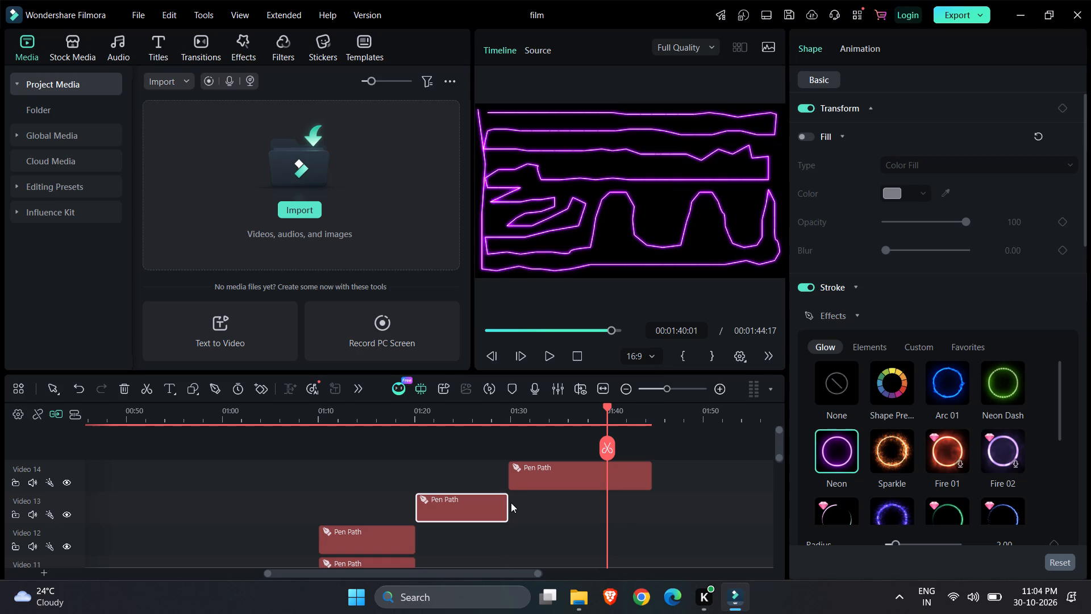
click(507, 503)
Shift the Video 14 clip 13 frames later so it starts where the Video 13 clip ends.
click(522, 474)
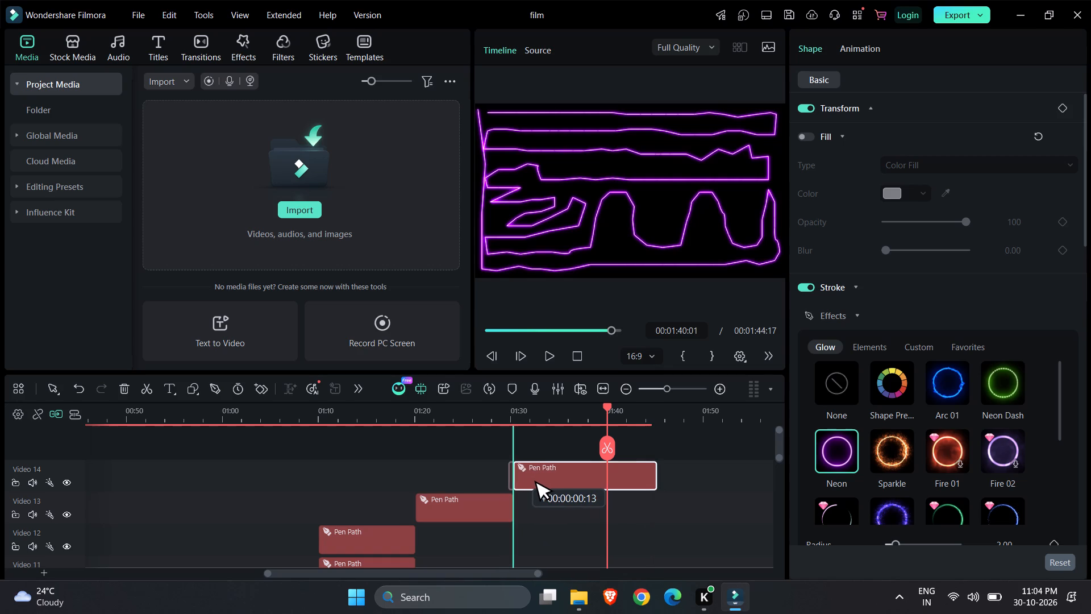
drag(527, 474, 523, 474)
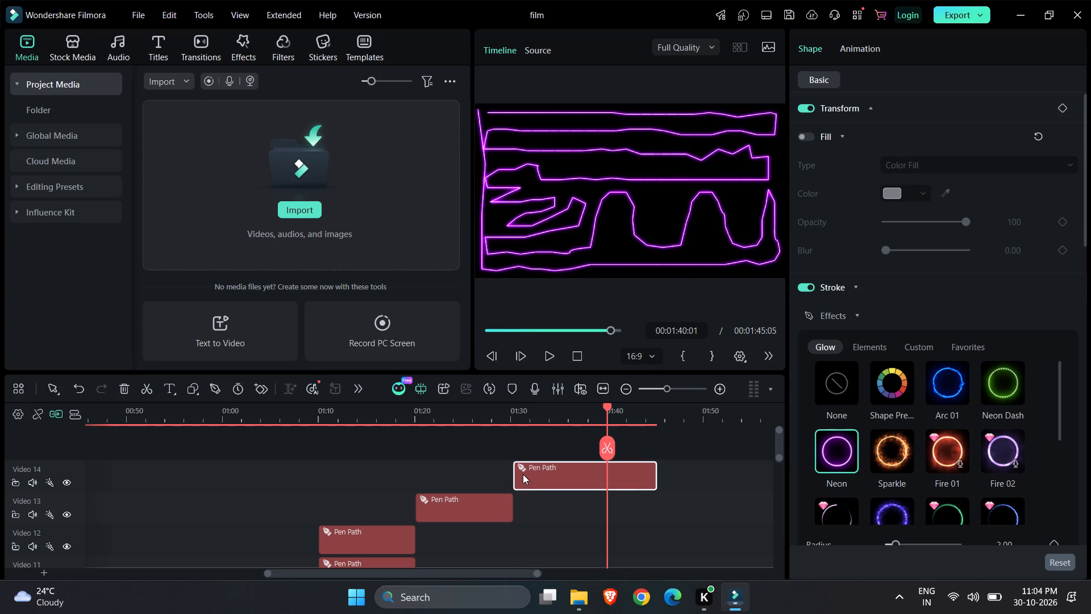
drag(523, 474, 521, 474)
click(511, 501)
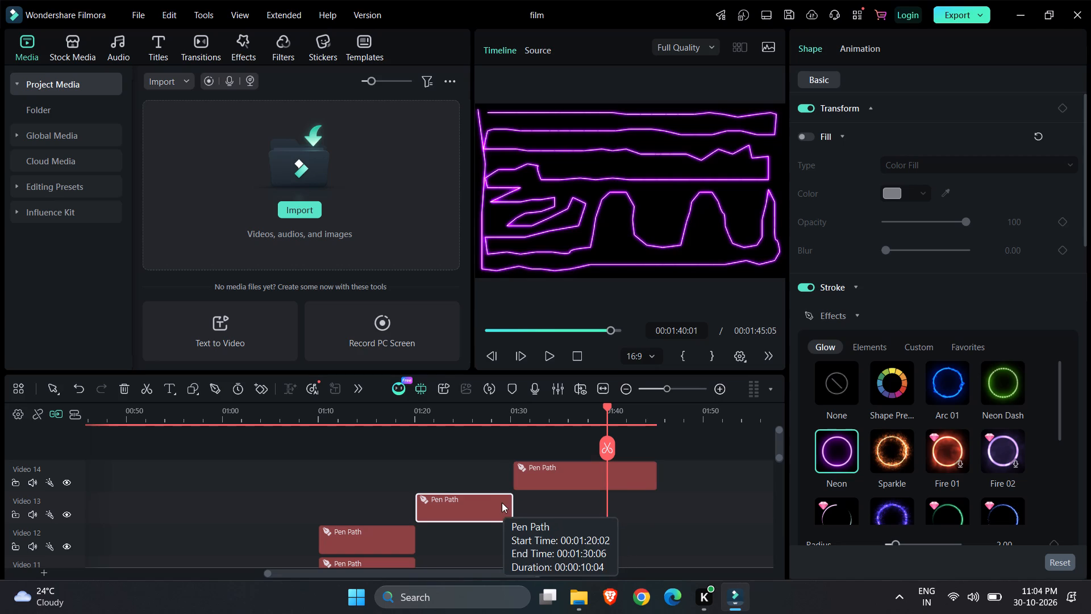
Trim the end of the Video 14 pen path clip back to 00:01:40:19.
click(562, 474)
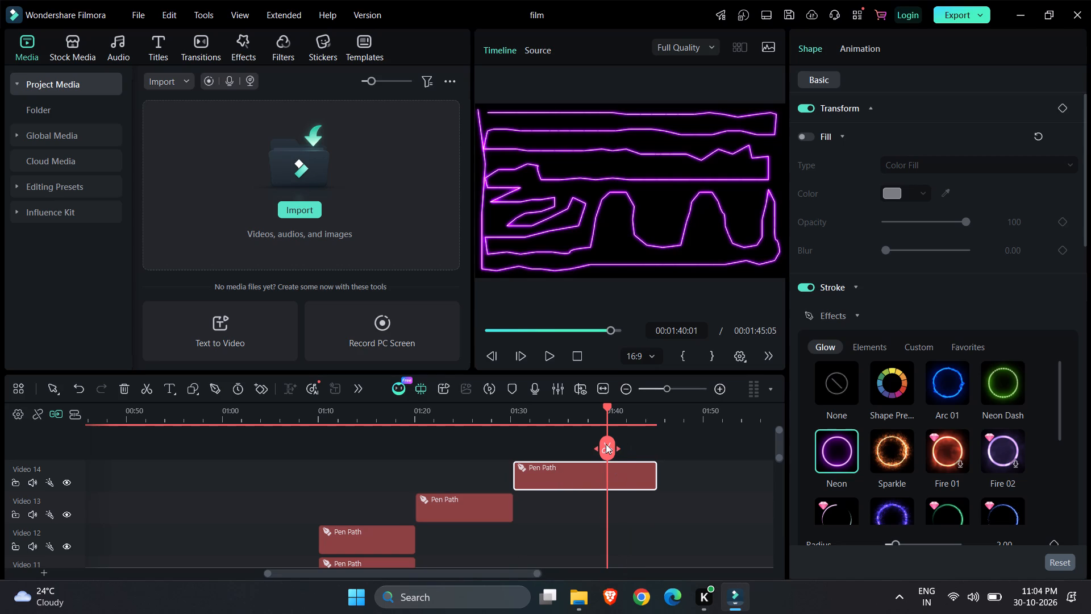
drag(606, 444, 567, 443)
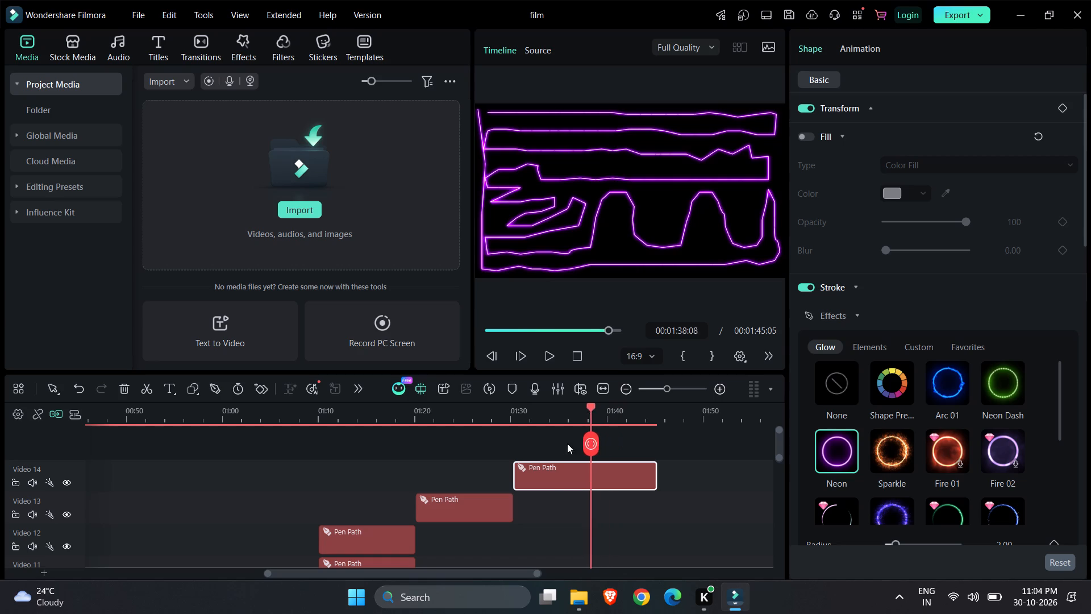
drag(567, 443, 562, 434)
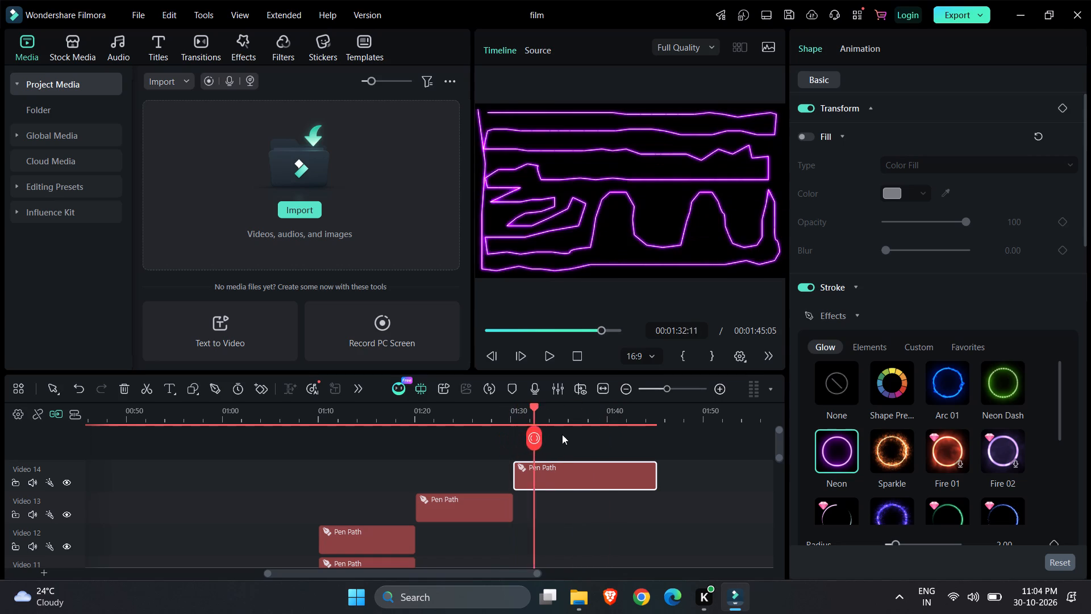
drag(562, 434, 572, 436)
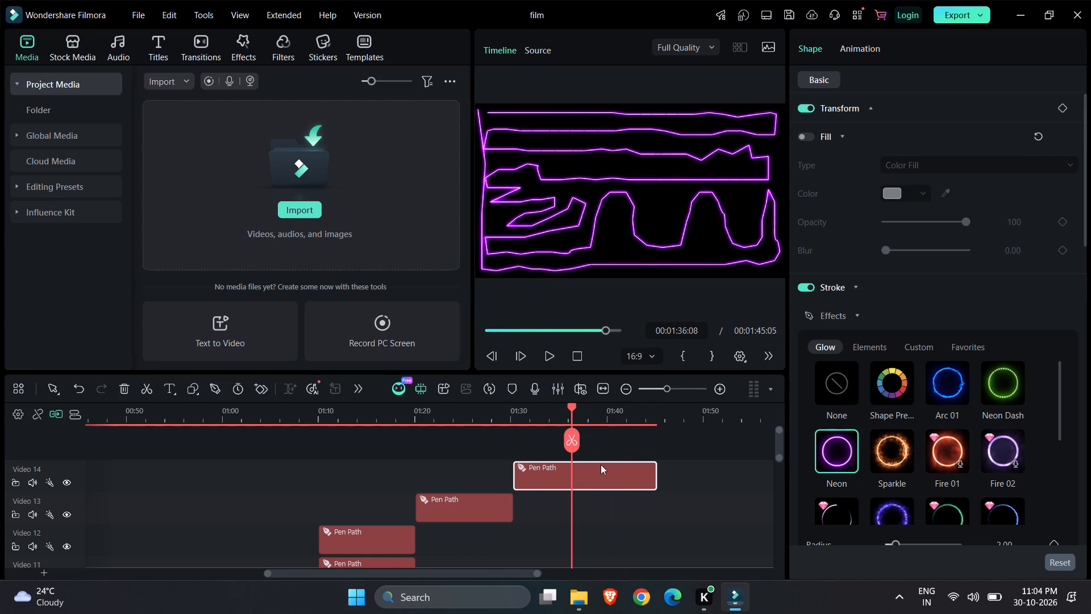
drag(655, 474, 612, 474)
Start a new pen path at 00:01:40:19 from the frame's top-left corner, running straight right to nearly a quarter of the width.
drag(571, 441, 633, 447)
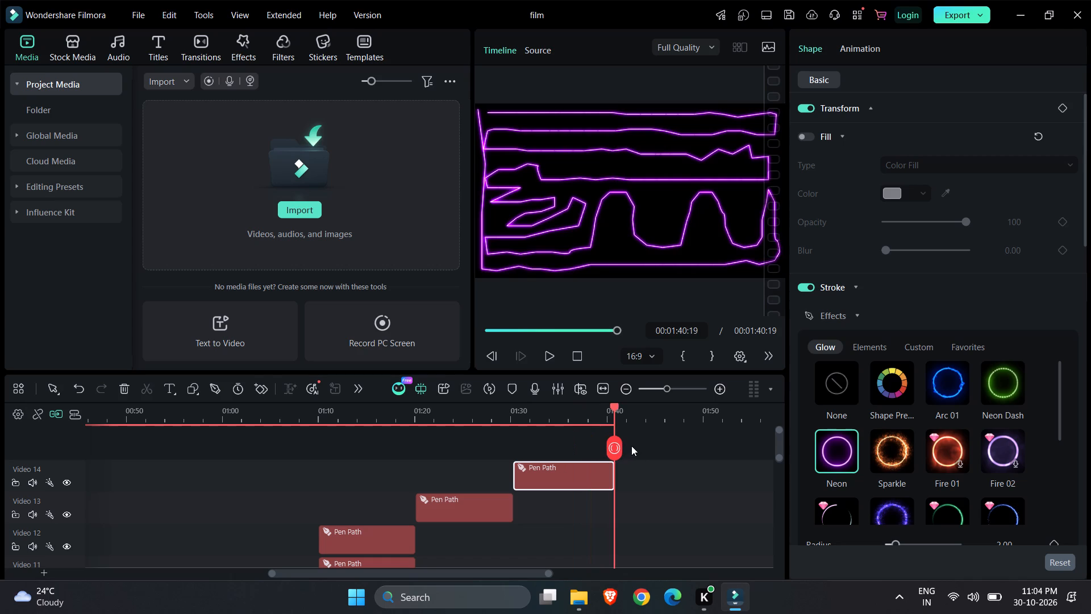
drag(613, 445, 631, 445)
drag(631, 445, 640, 441)
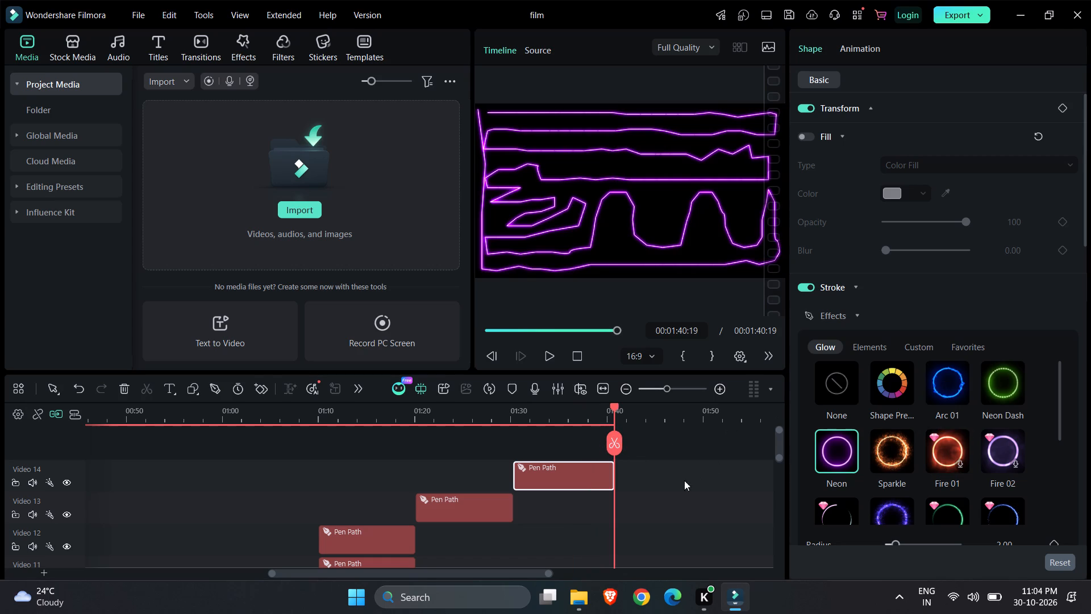
click(676, 485)
click(215, 389)
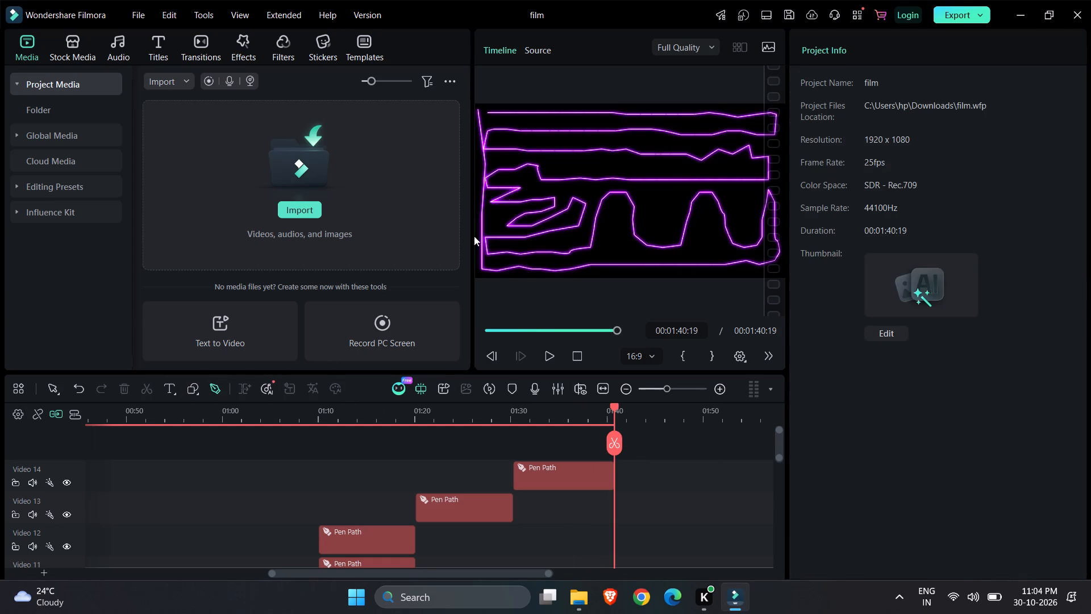
click(484, 119)
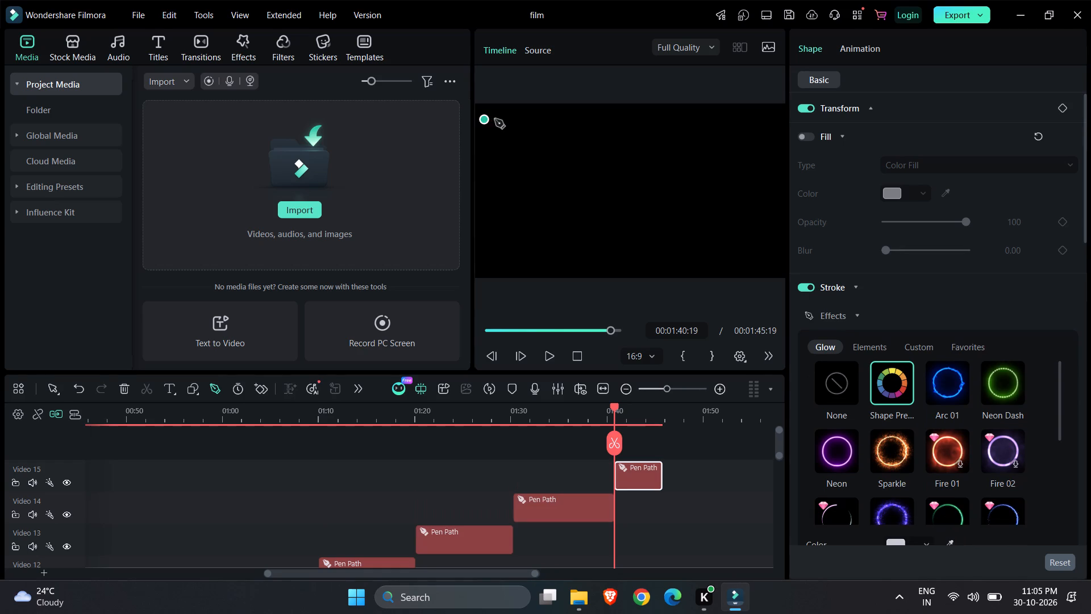
click(495, 119)
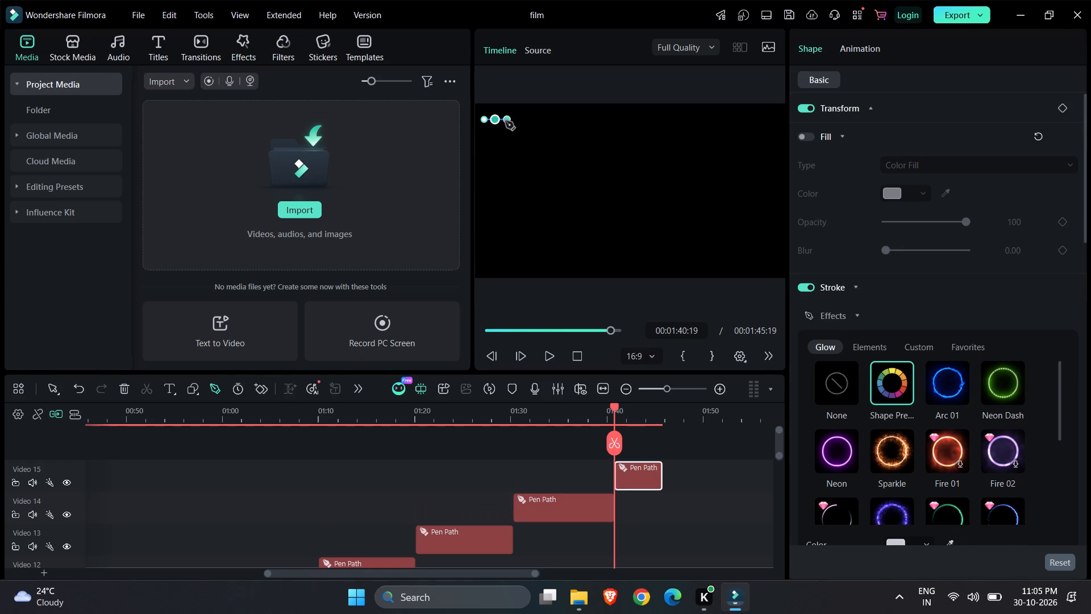
click(505, 121)
click(519, 121)
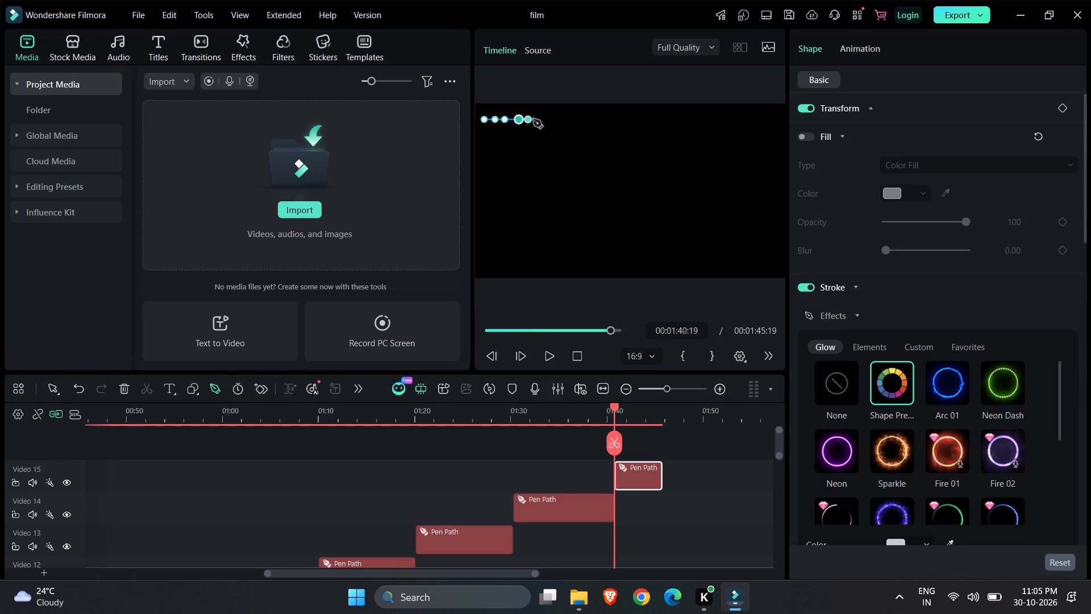
click(533, 119)
click(546, 121)
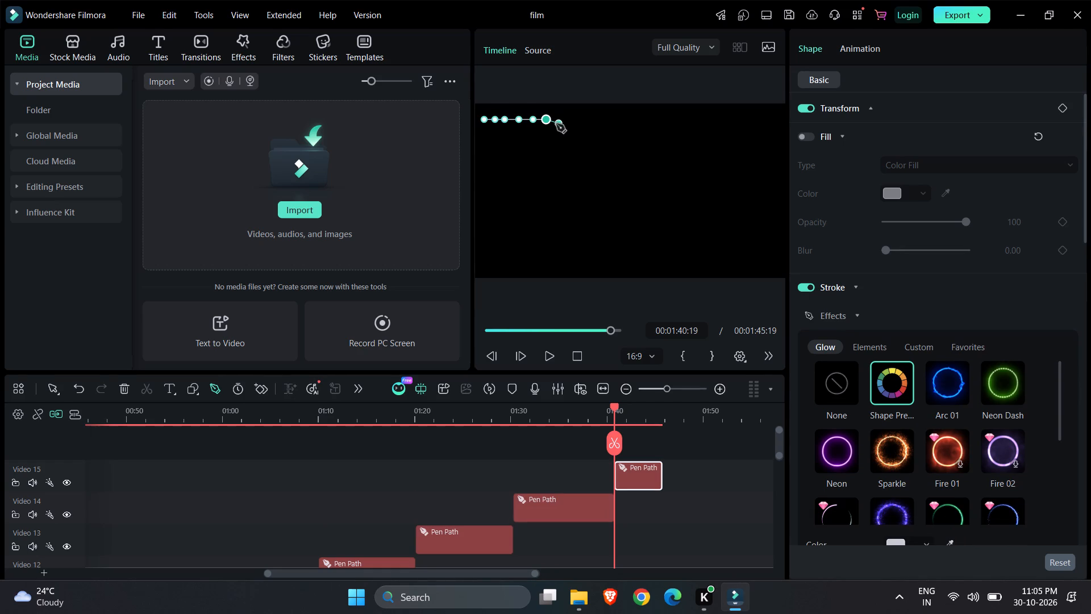
Continue the pen path's straight top row rightward with closely spaced points to just past mid-frame.
click(560, 119)
click(575, 119)
click(584, 119)
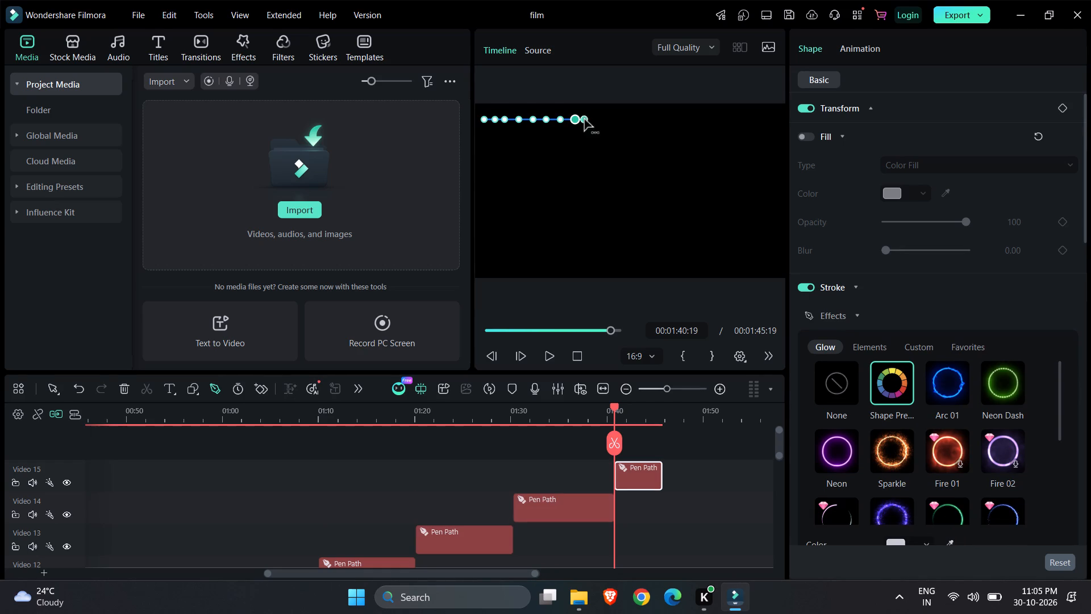
click(596, 119)
click(609, 121)
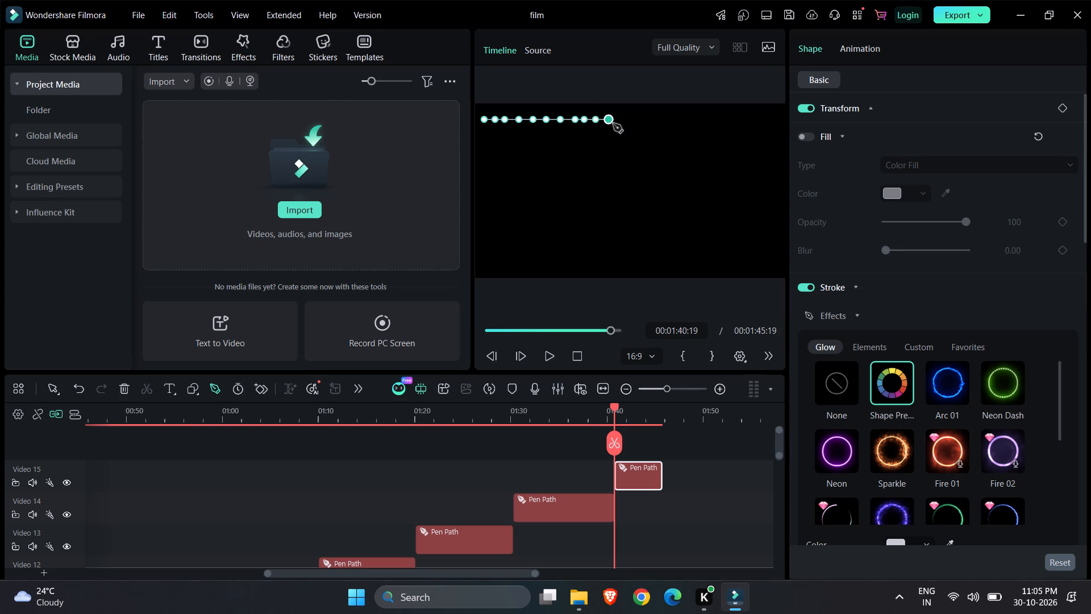
click(627, 119)
click(639, 119)
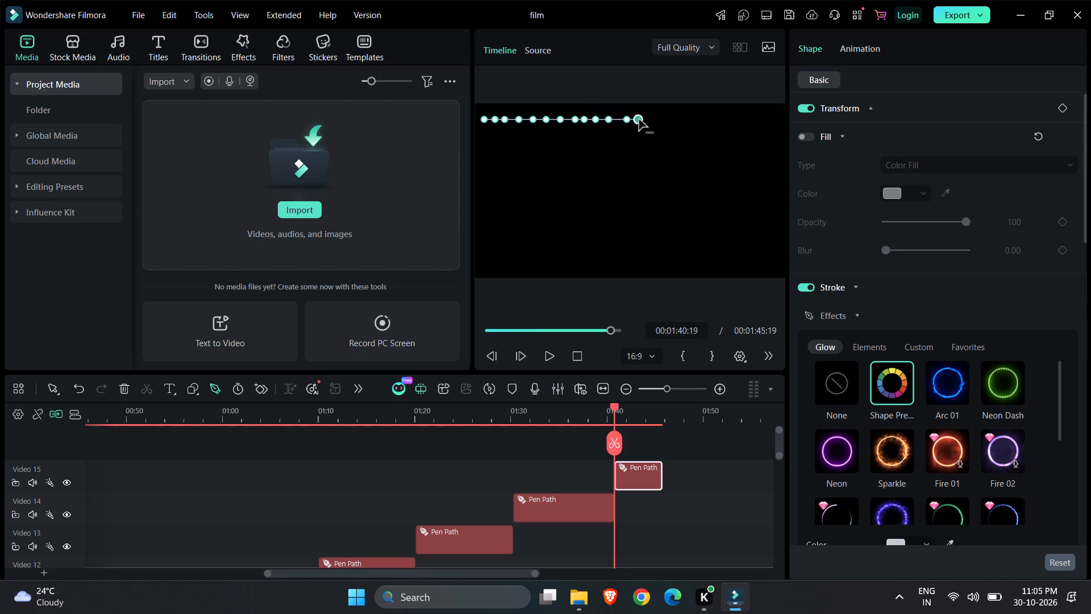
click(649, 121)
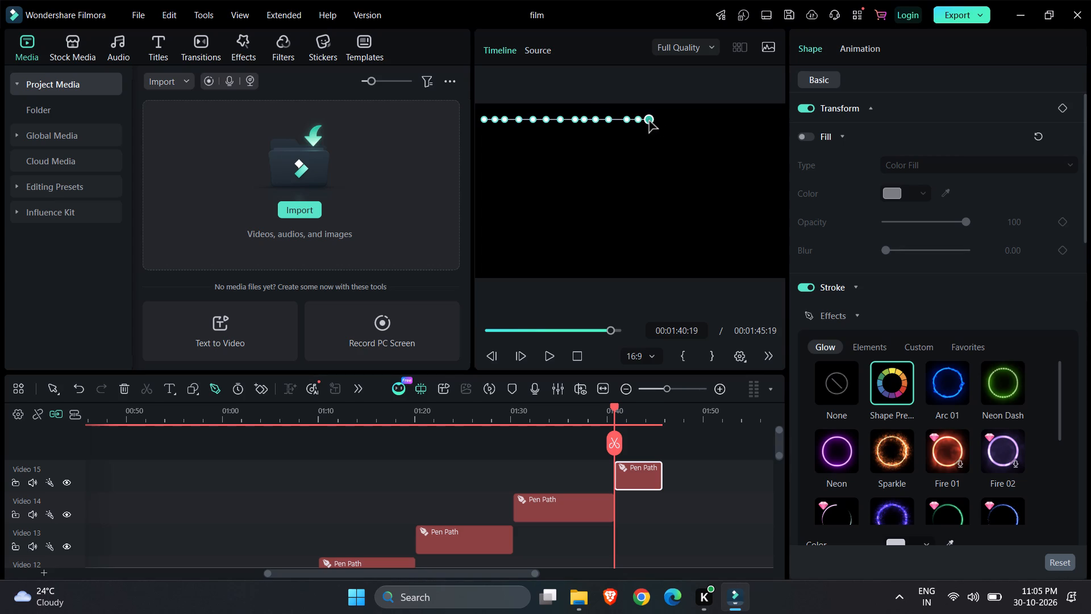
Extend the pen path's straight top row with closely spaced points from just past mid-frame to the frame's right edge.
click(661, 121)
click(672, 121)
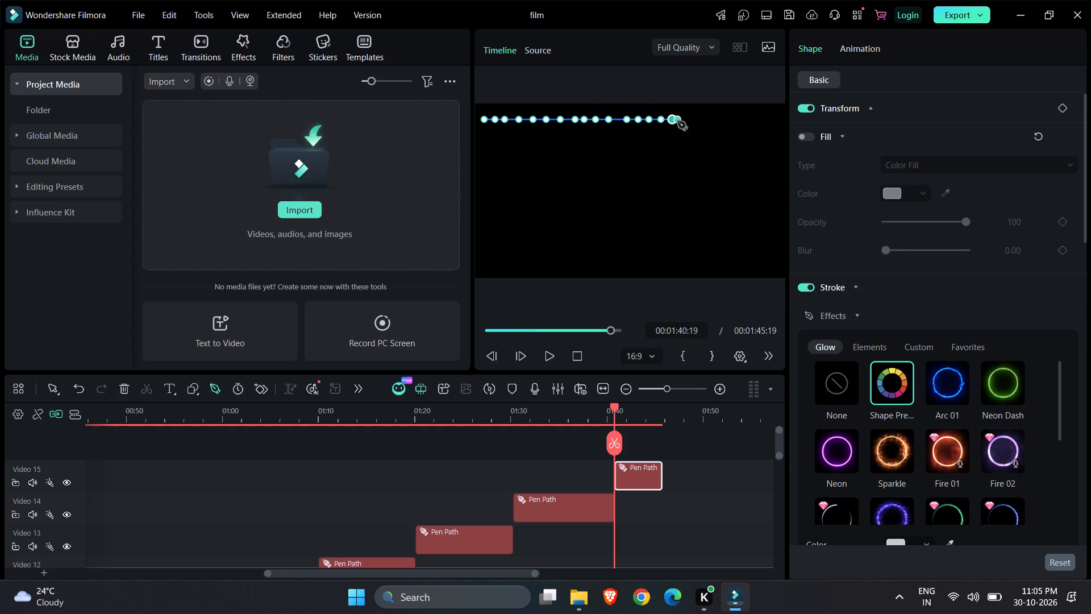
click(685, 121)
click(696, 121)
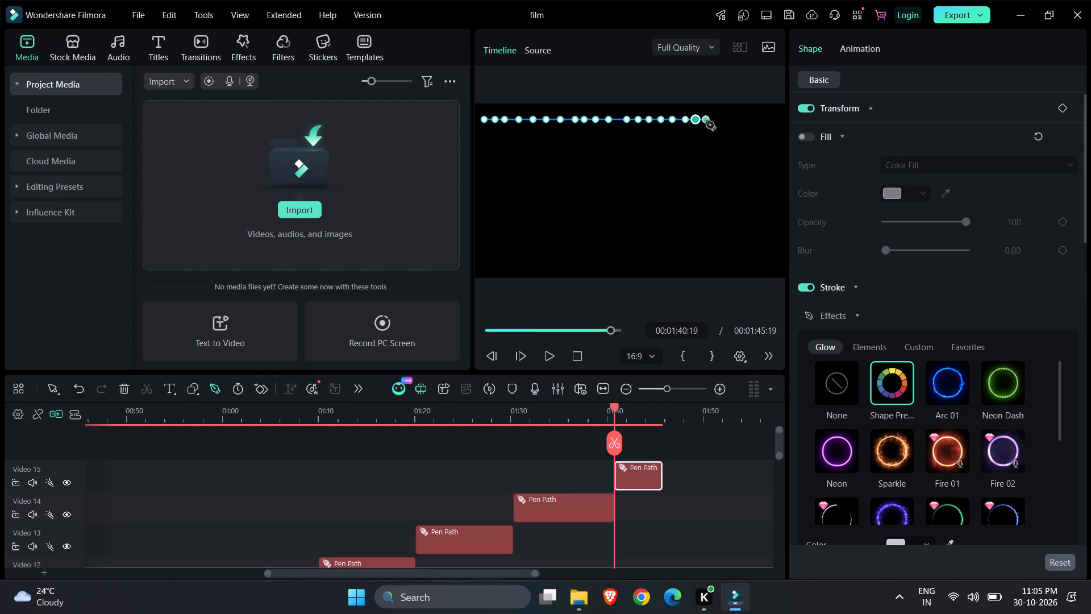
click(706, 121)
click(723, 119)
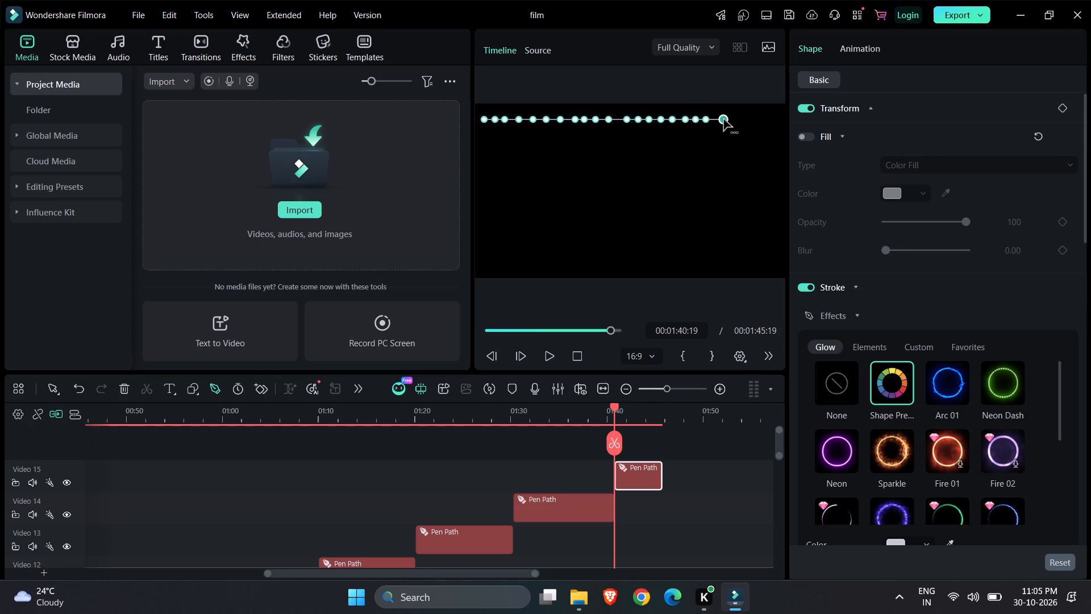
click(738, 119)
click(749, 119)
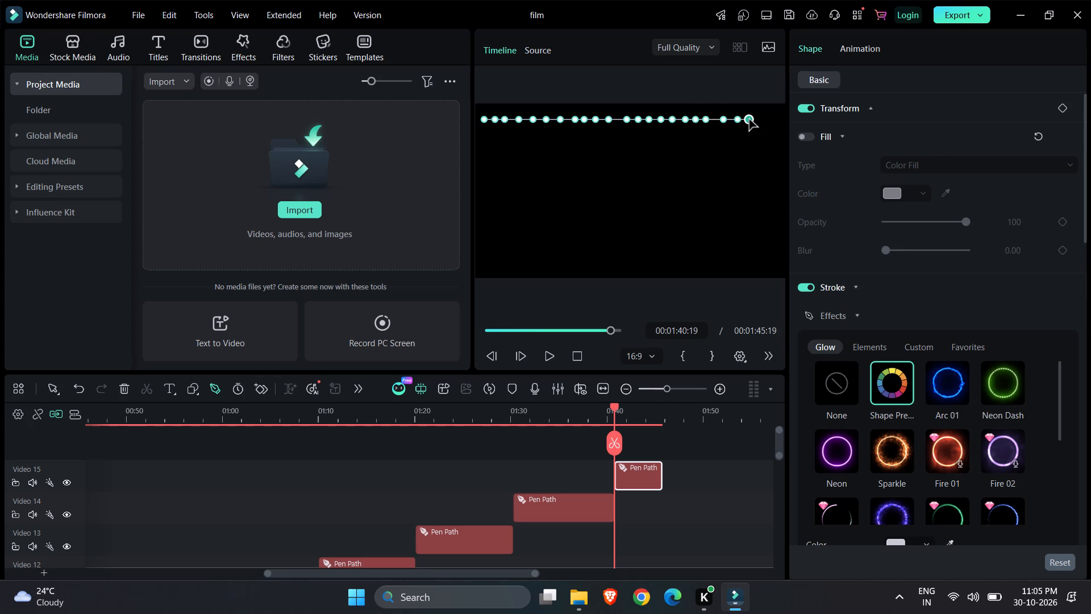
click(762, 119)
click(773, 119)
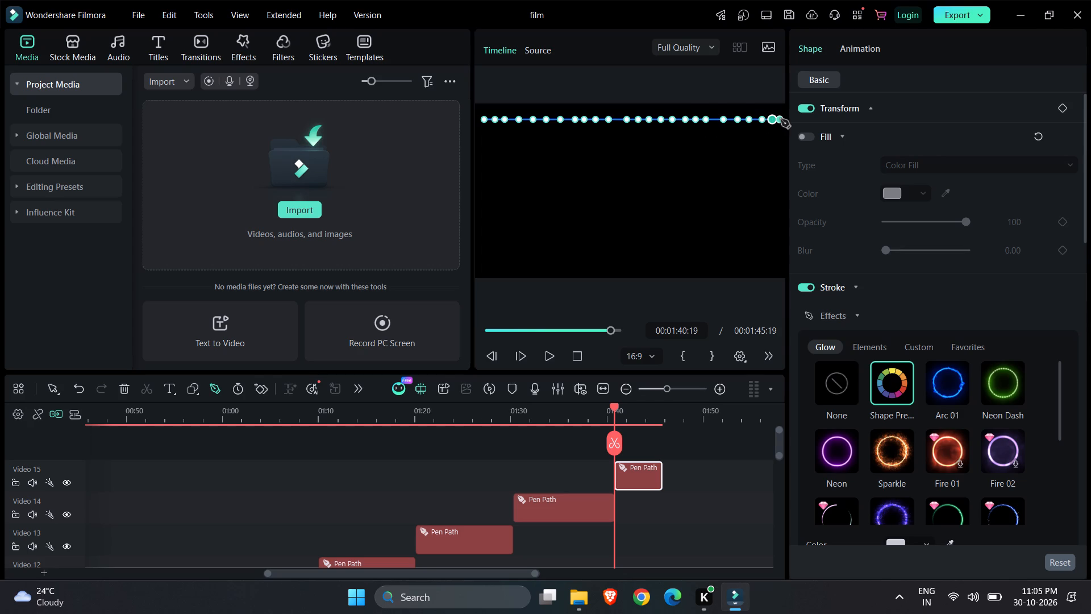
click(781, 119)
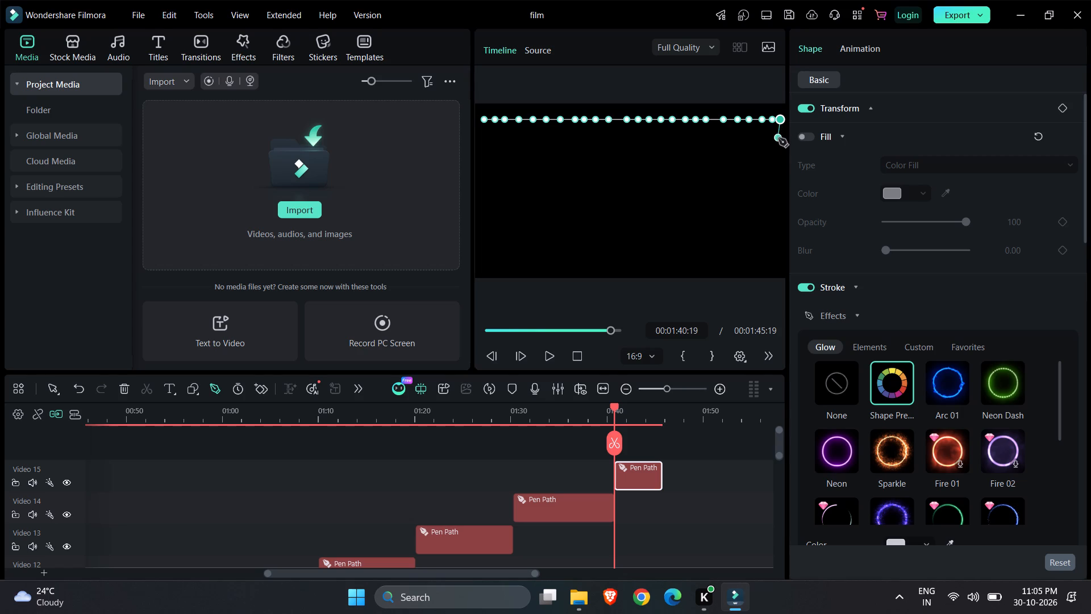
Drop the pen path a short way down the frame's right edge and run a second row leftward to mid-frame.
click(782, 138)
click(773, 140)
click(759, 140)
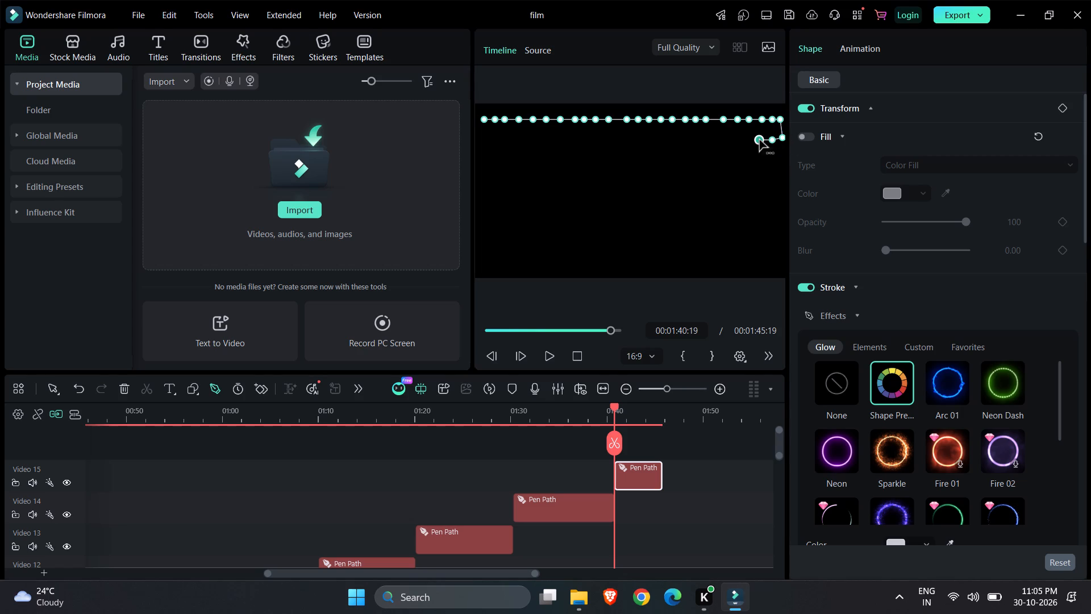
click(748, 140)
click(738, 139)
click(726, 139)
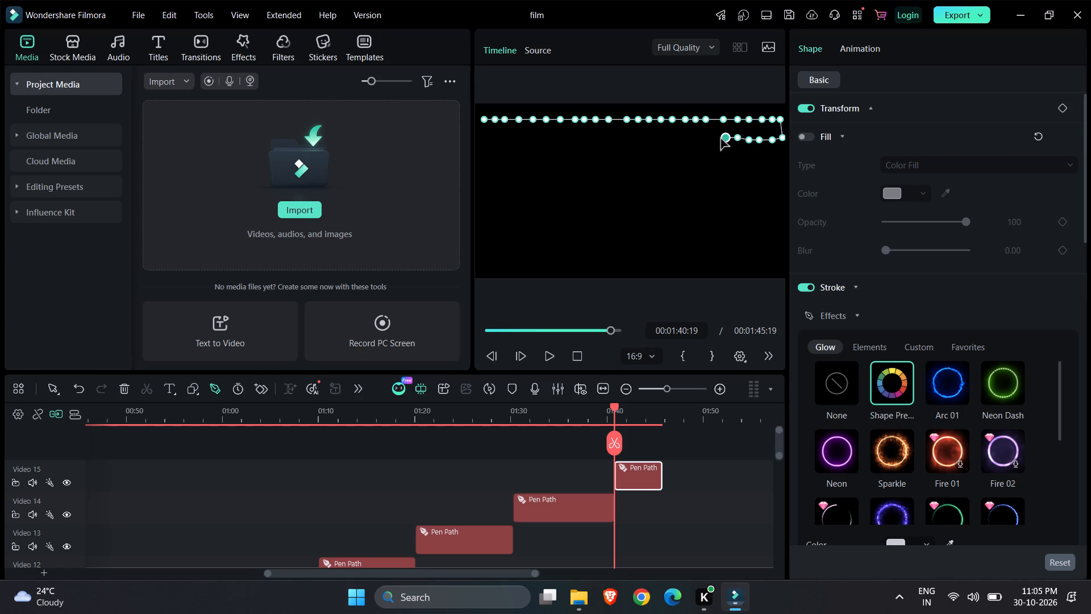
click(711, 138)
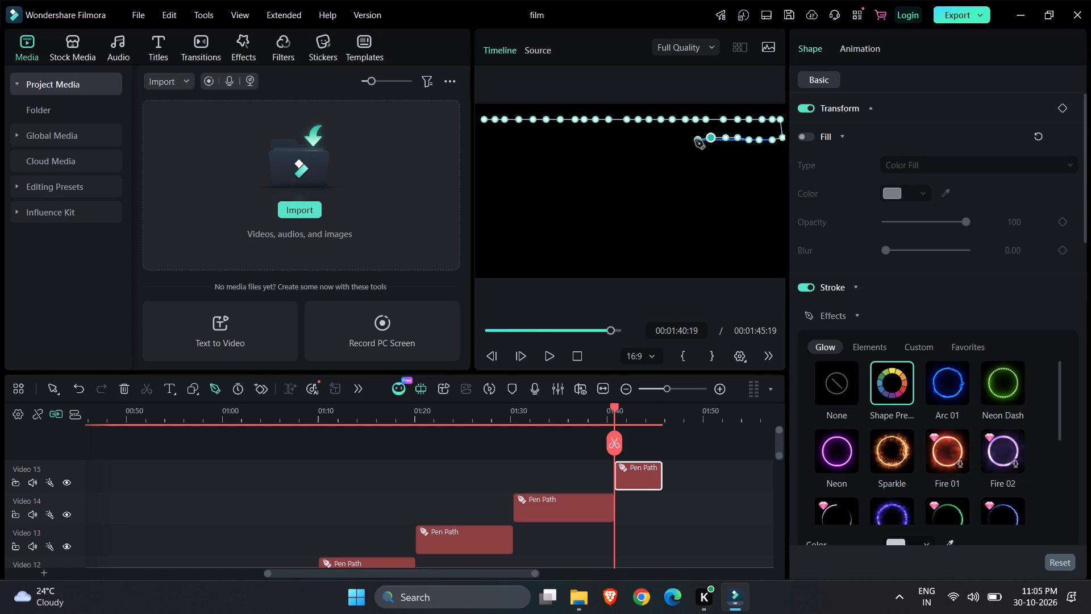
click(694, 140)
click(682, 139)
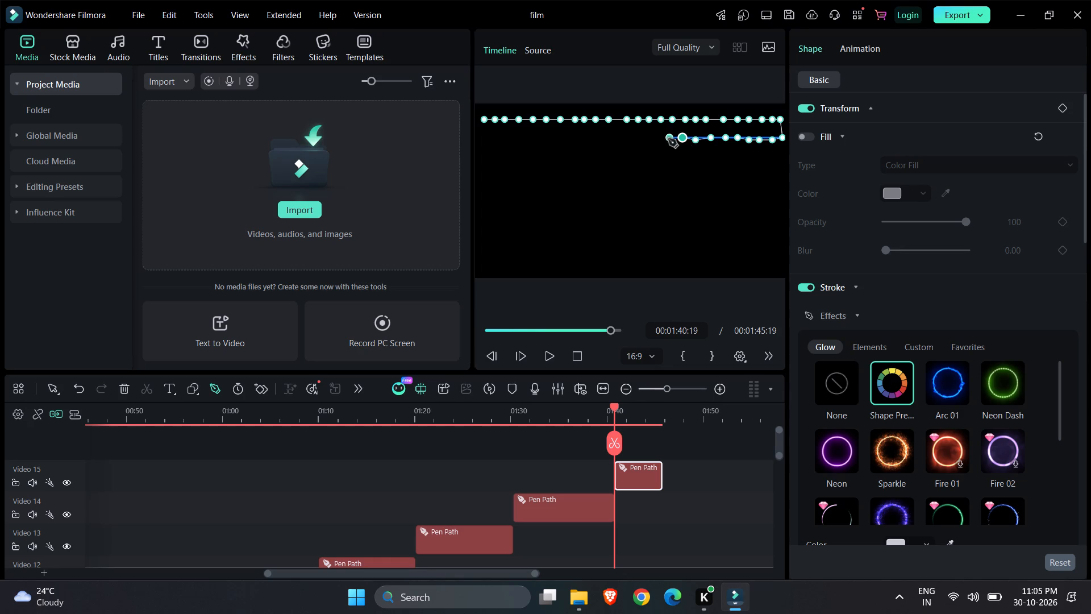
click(668, 139)
click(657, 139)
click(643, 139)
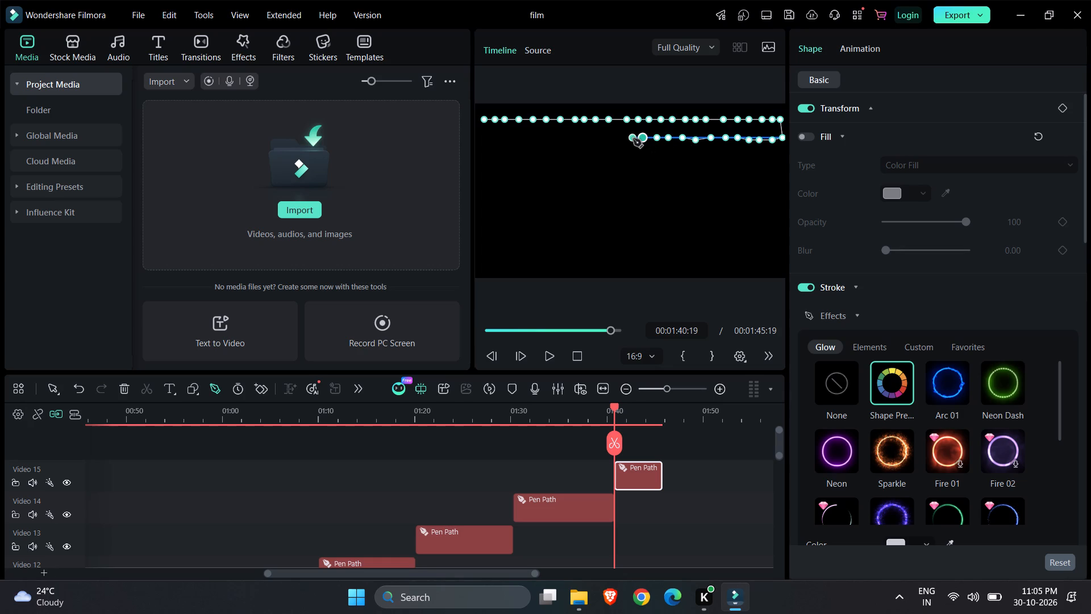
click(630, 139)
Continue the pen path's second row leftward from mid-frame to the frame's left edge, below the path's starting point.
click(615, 139)
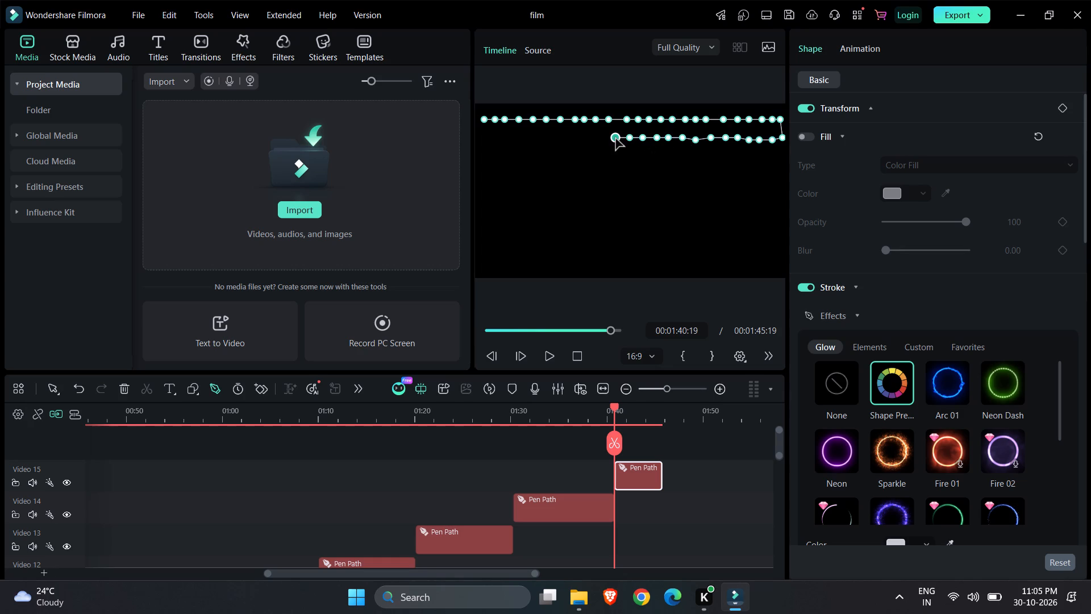
click(604, 135)
click(586, 138)
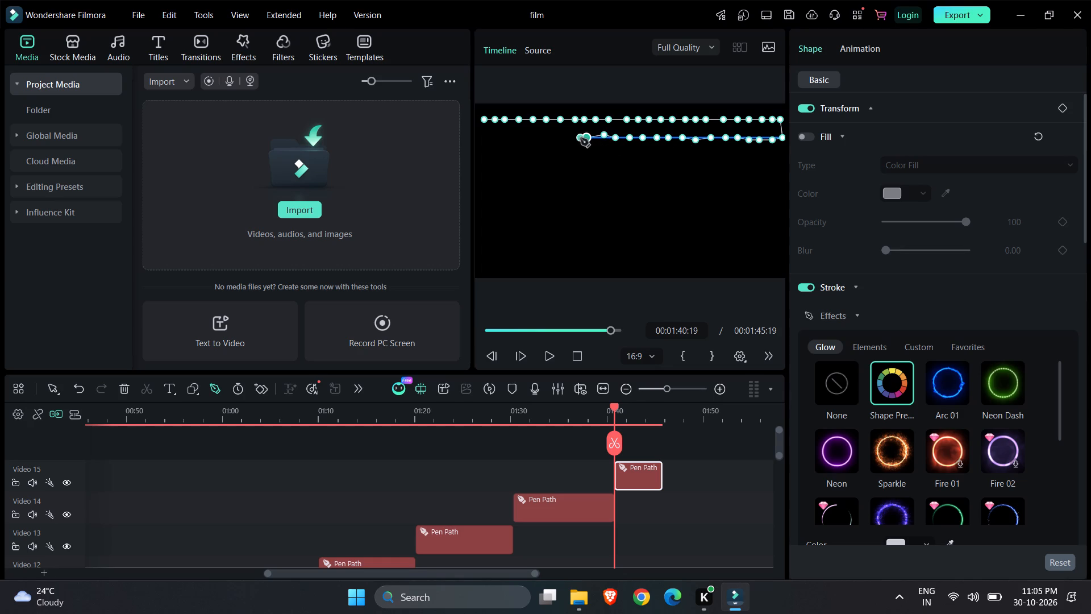
click(572, 138)
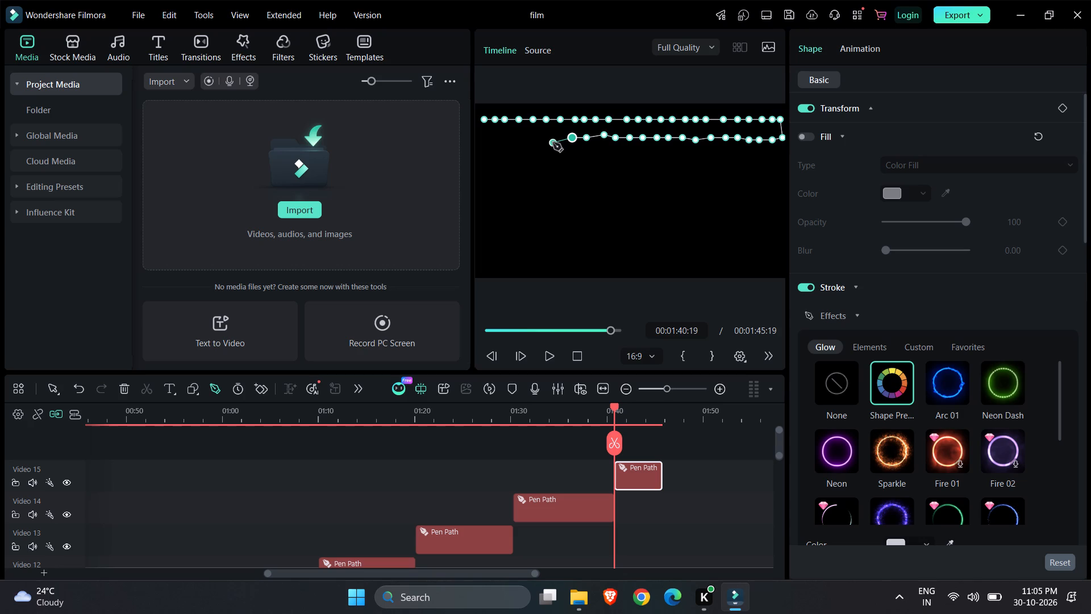
click(560, 139)
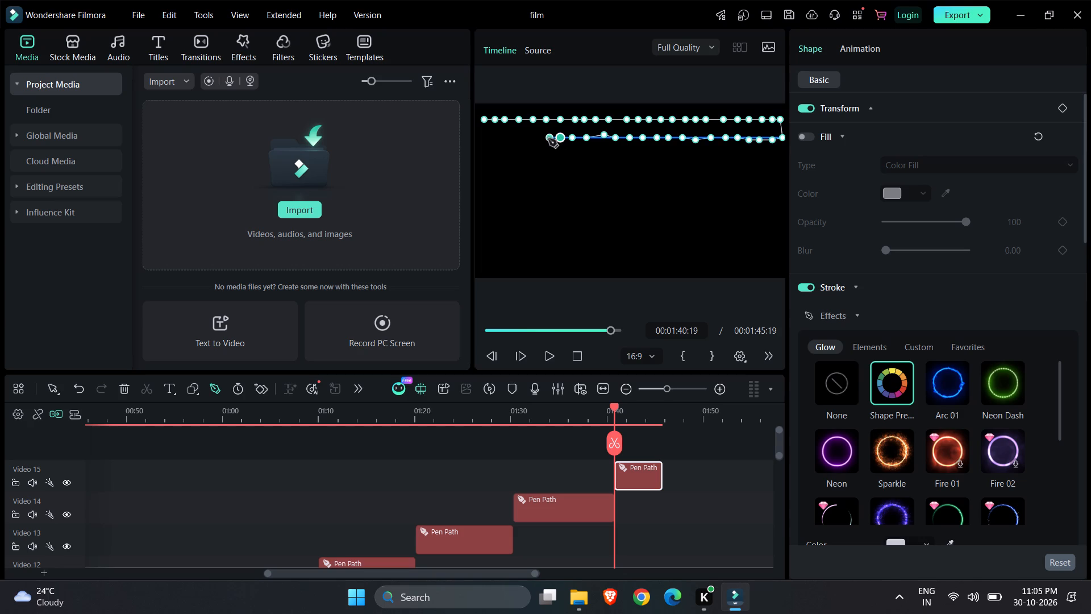
click(547, 139)
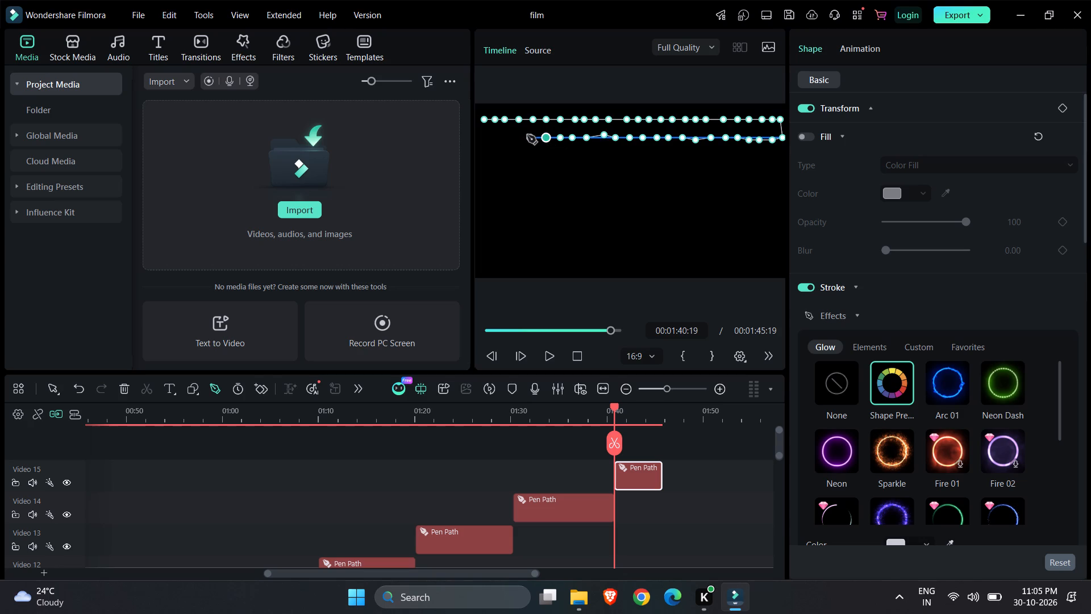
click(532, 135)
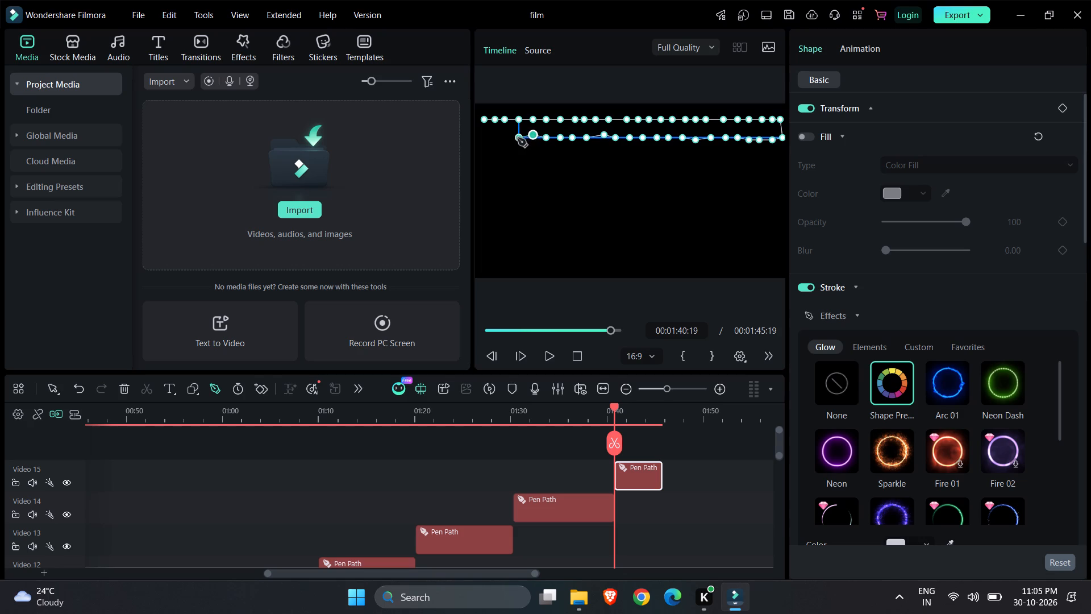
click(518, 138)
click(505, 138)
click(494, 138)
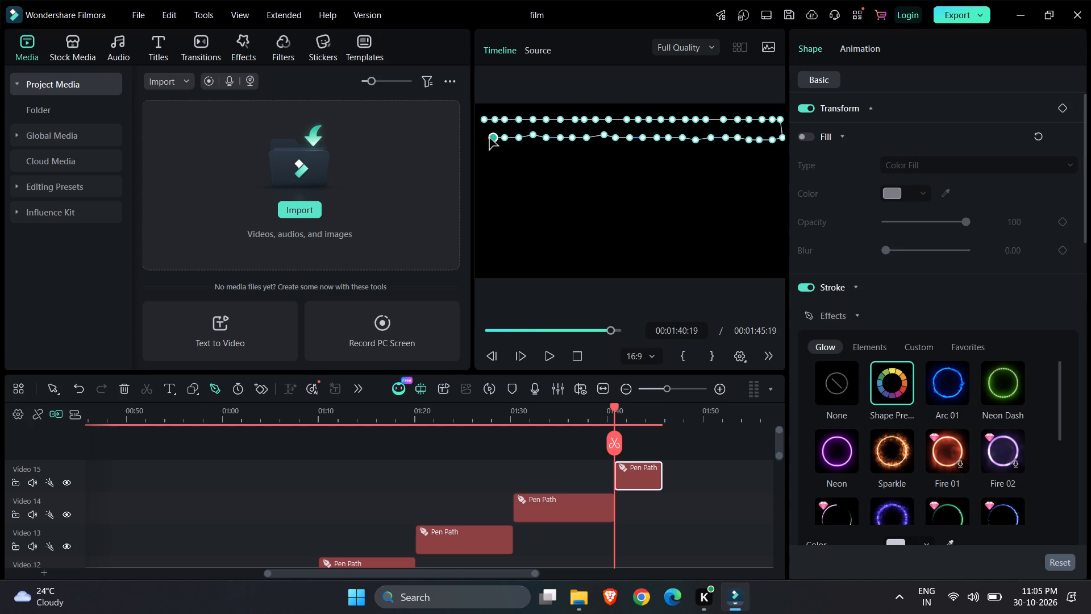
click(484, 138)
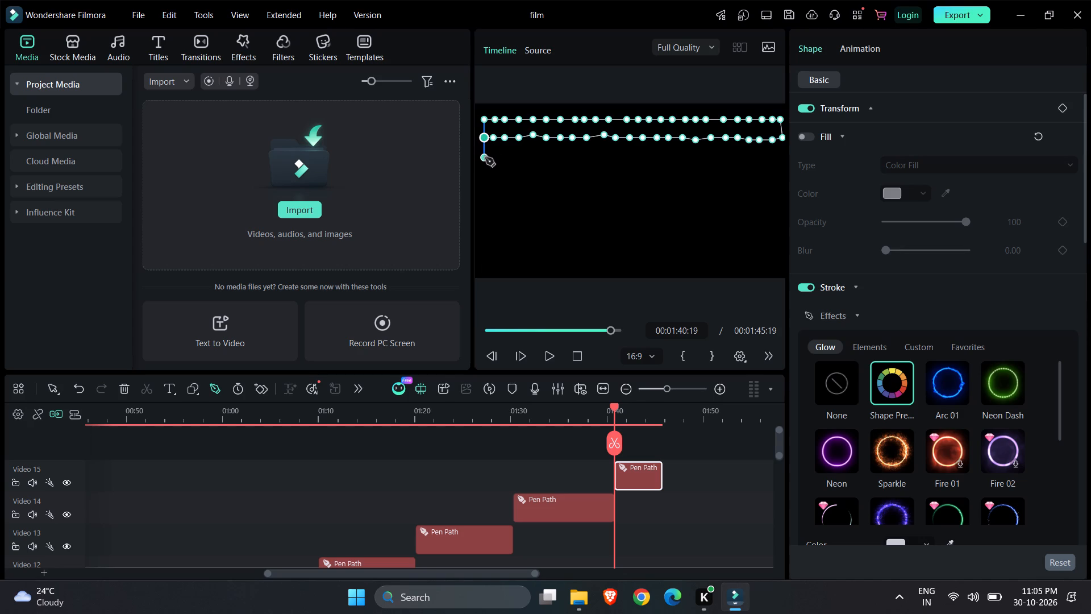
Drop the pen path down the frame's left edge and run a third row of closely spaced points rightward to mid-frame.
click(485, 157)
click(498, 159)
click(513, 159)
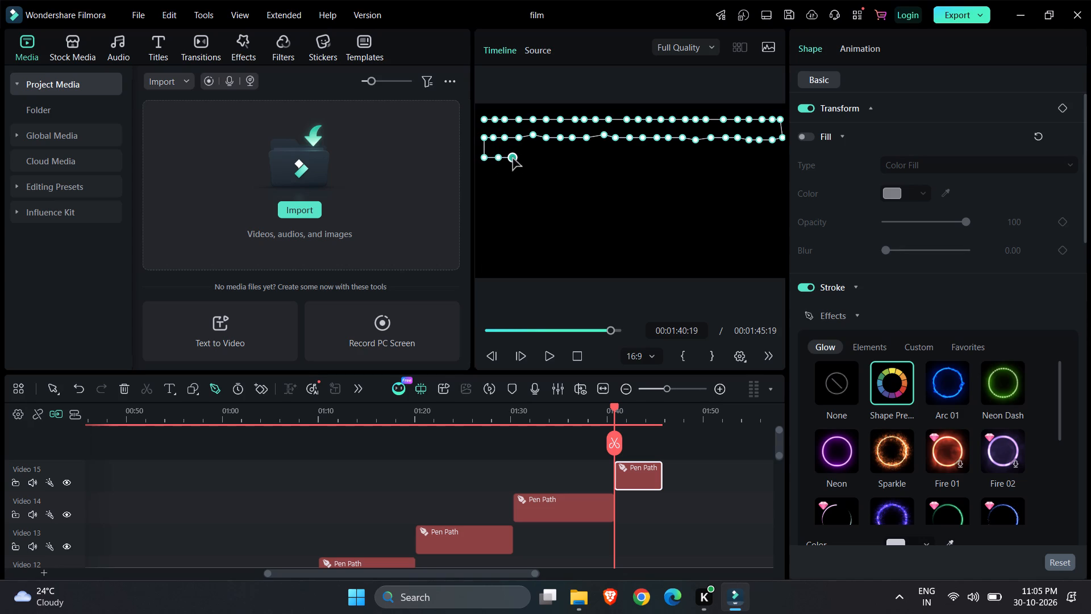
click(524, 159)
click(536, 159)
click(552, 158)
click(565, 159)
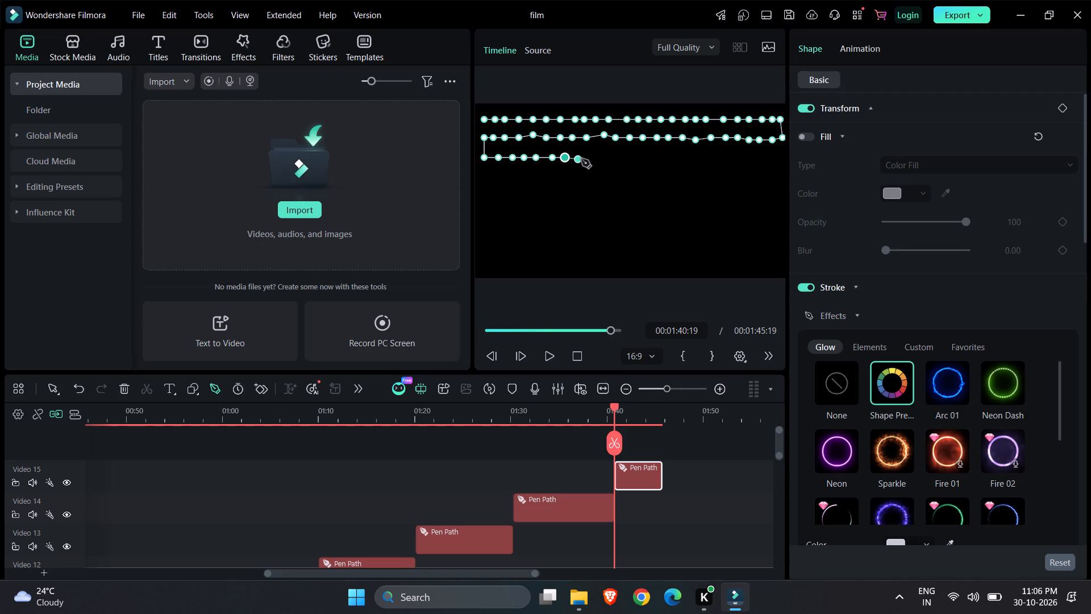
click(580, 158)
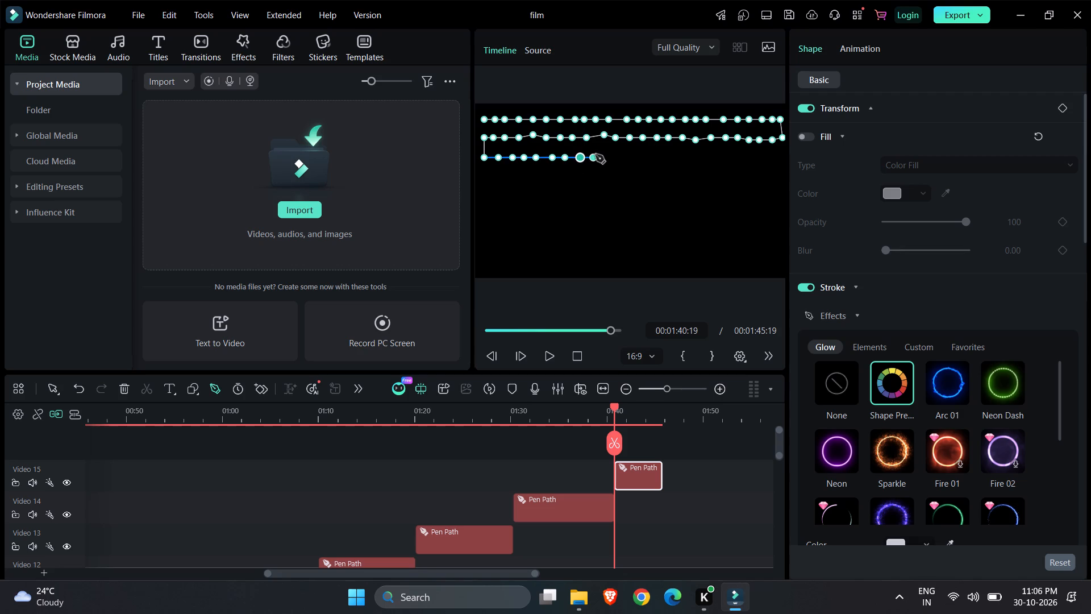
click(596, 155)
click(609, 157)
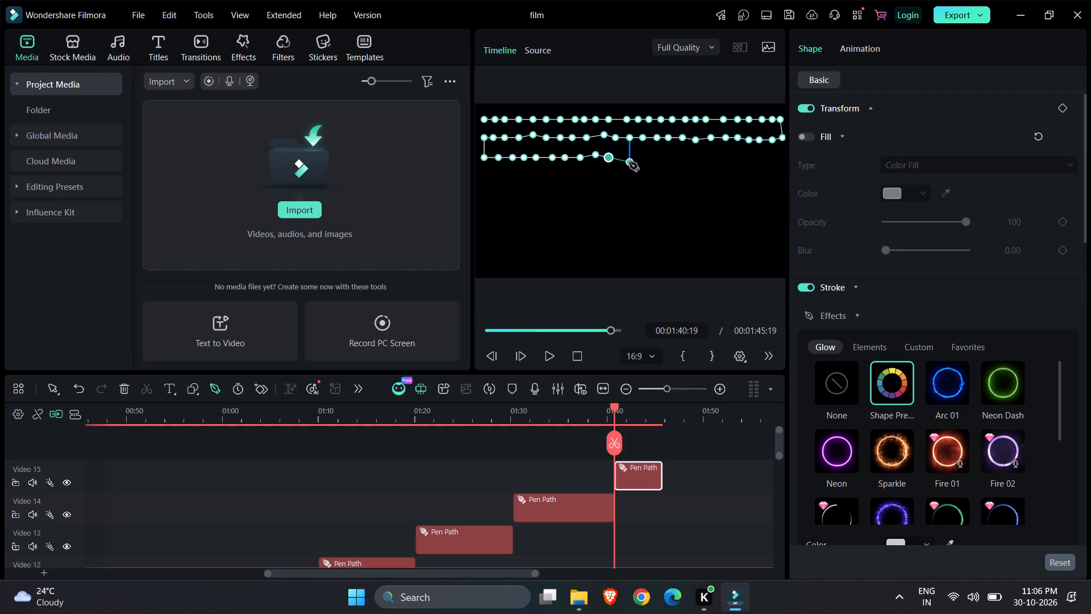
click(626, 159)
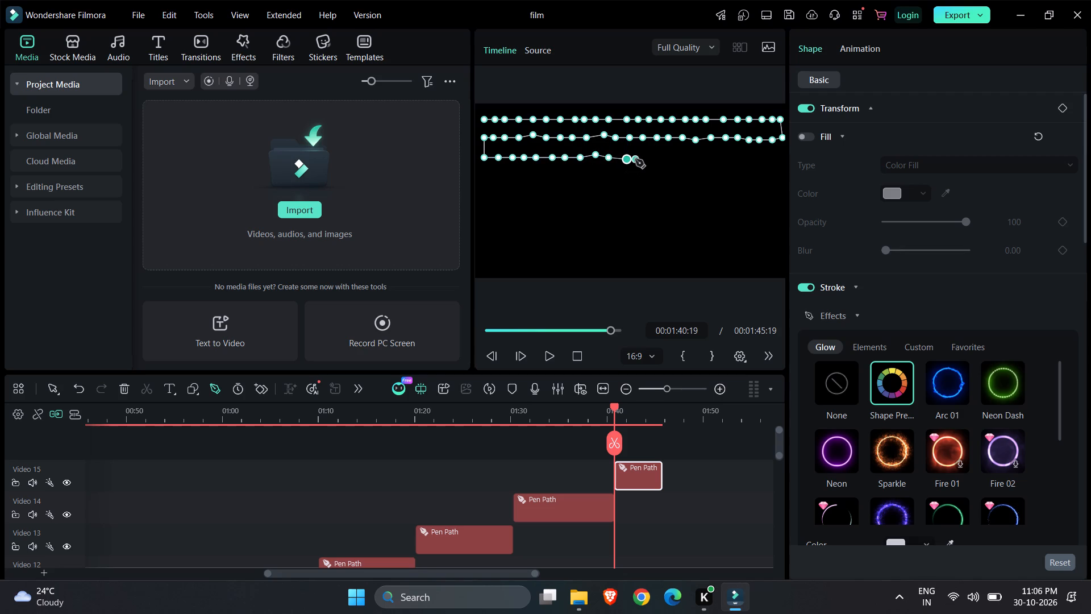
Continue the pen path's third row rightward from mid-frame to the frame's right edge.
click(639, 159)
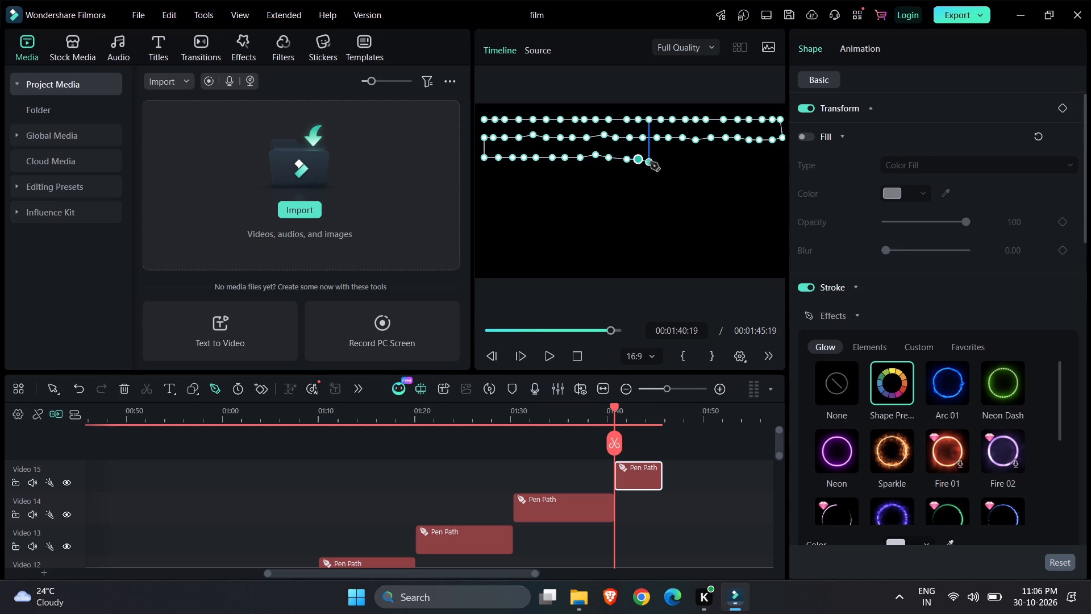
click(658, 159)
click(668, 159)
click(684, 159)
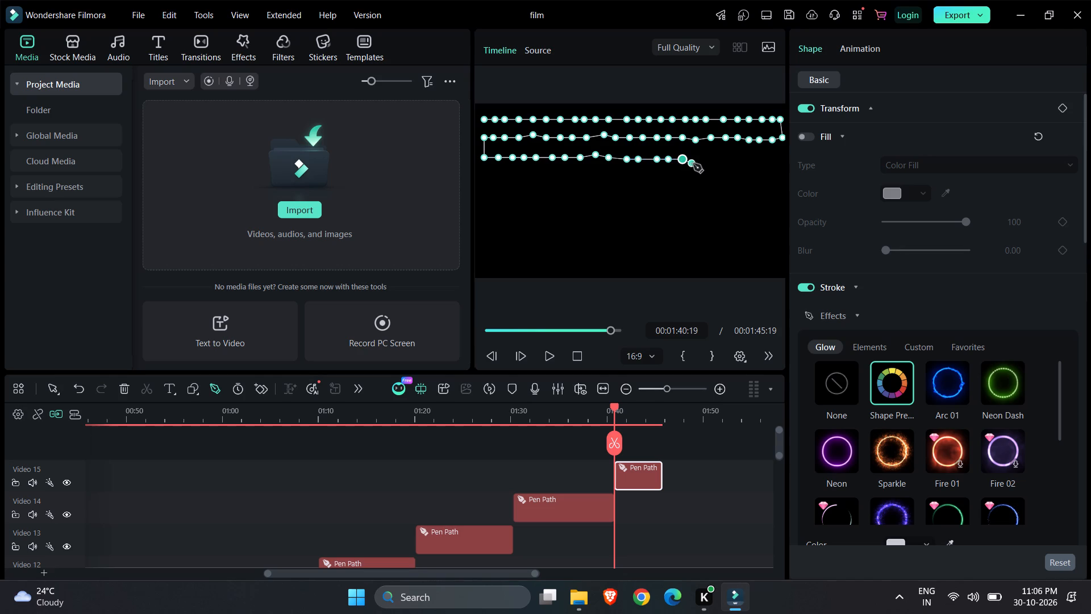
click(698, 159)
click(712, 159)
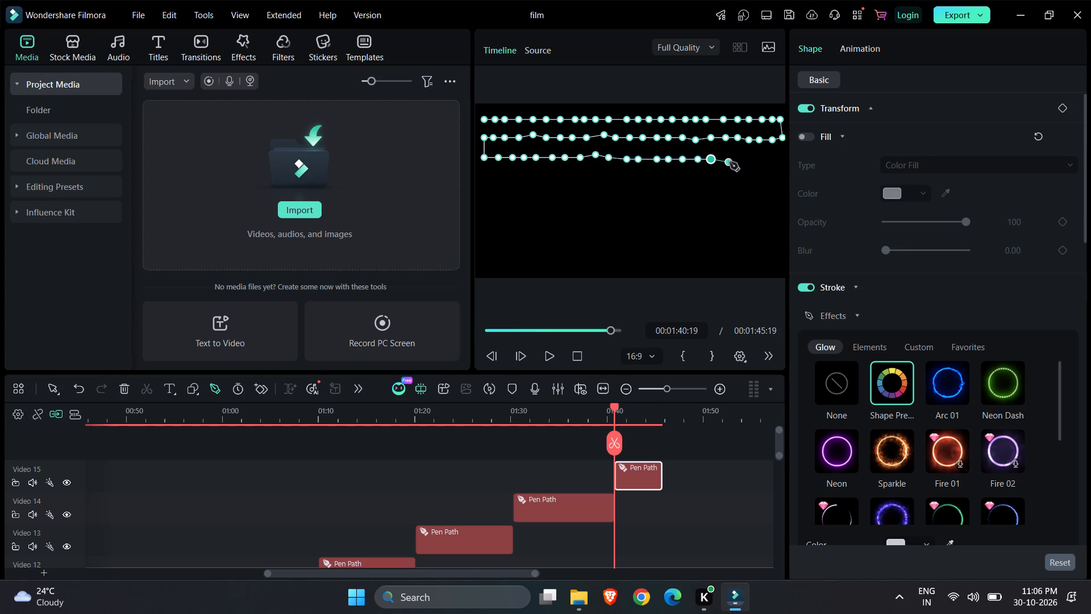
click(727, 159)
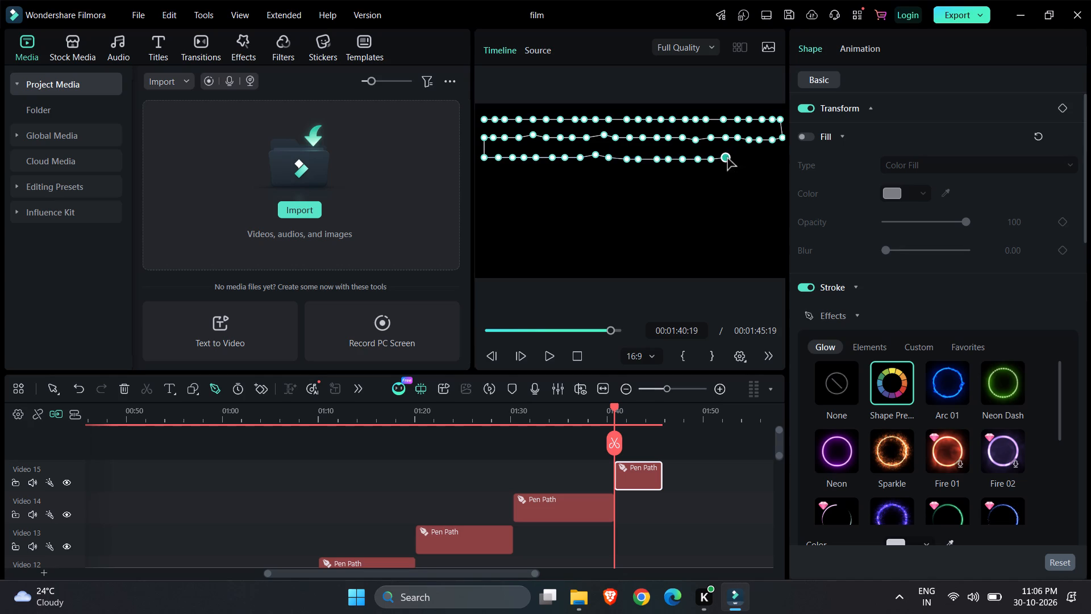
click(736, 159)
click(751, 162)
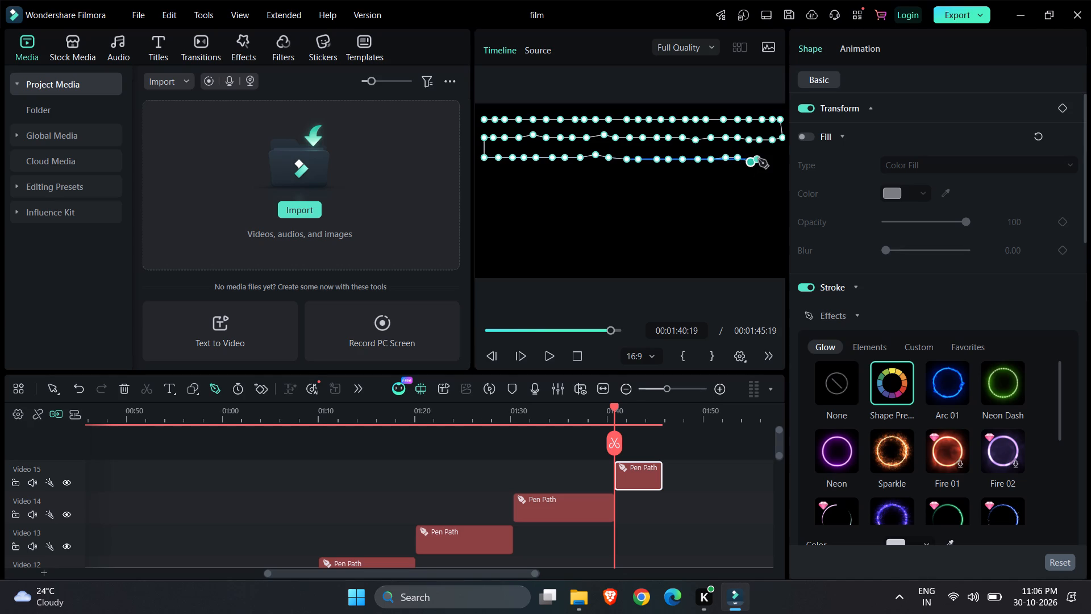
click(759, 159)
click(770, 159)
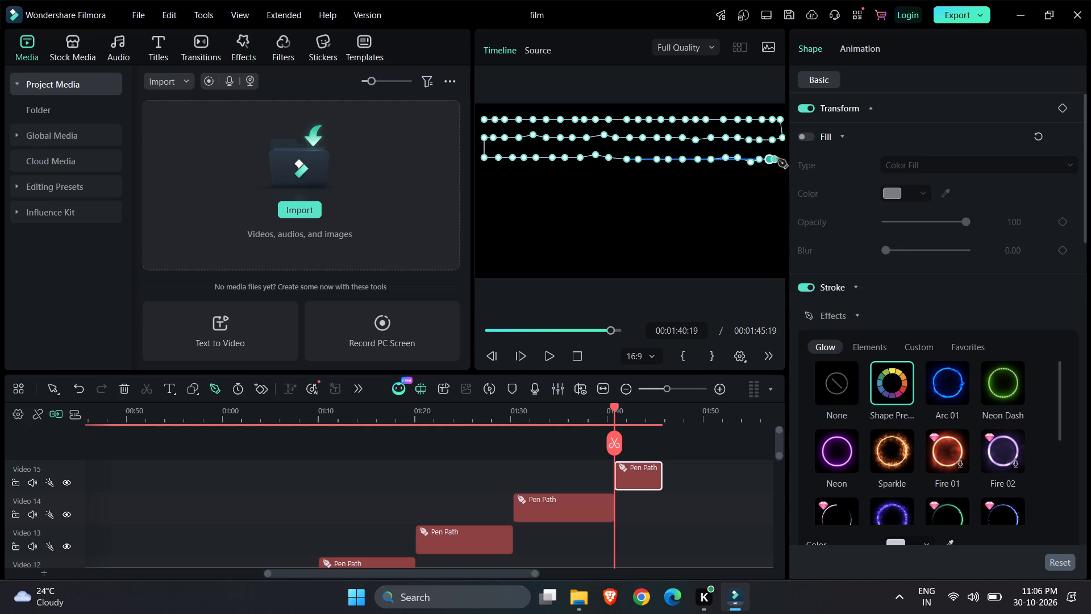
click(778, 159)
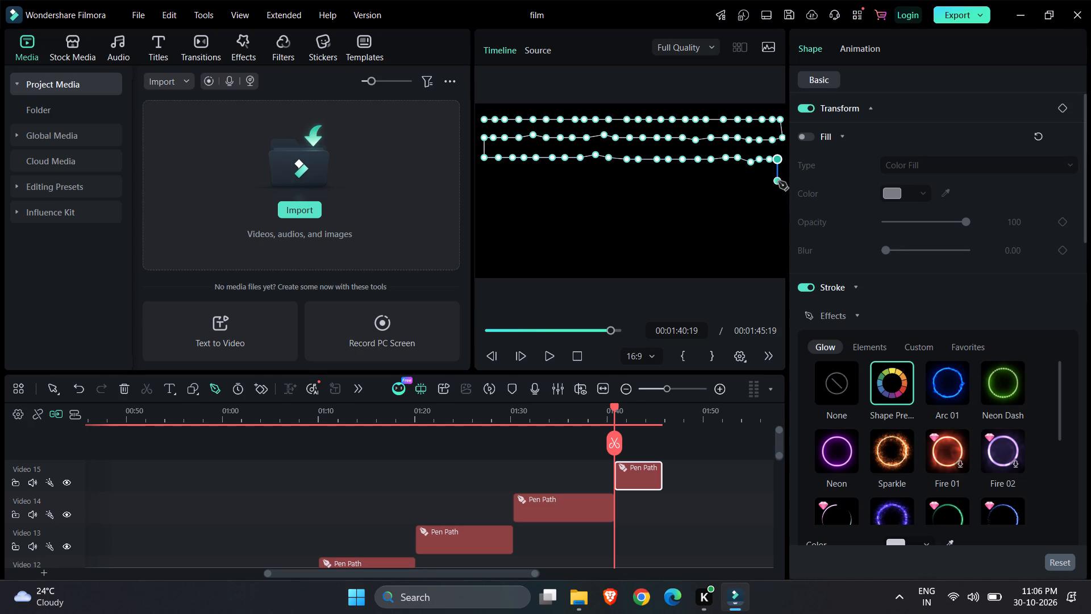
Drop the pen path down the frame's right edge and run a fourth row of closely spaced points leftward to mid-frame.
click(778, 181)
click(769, 181)
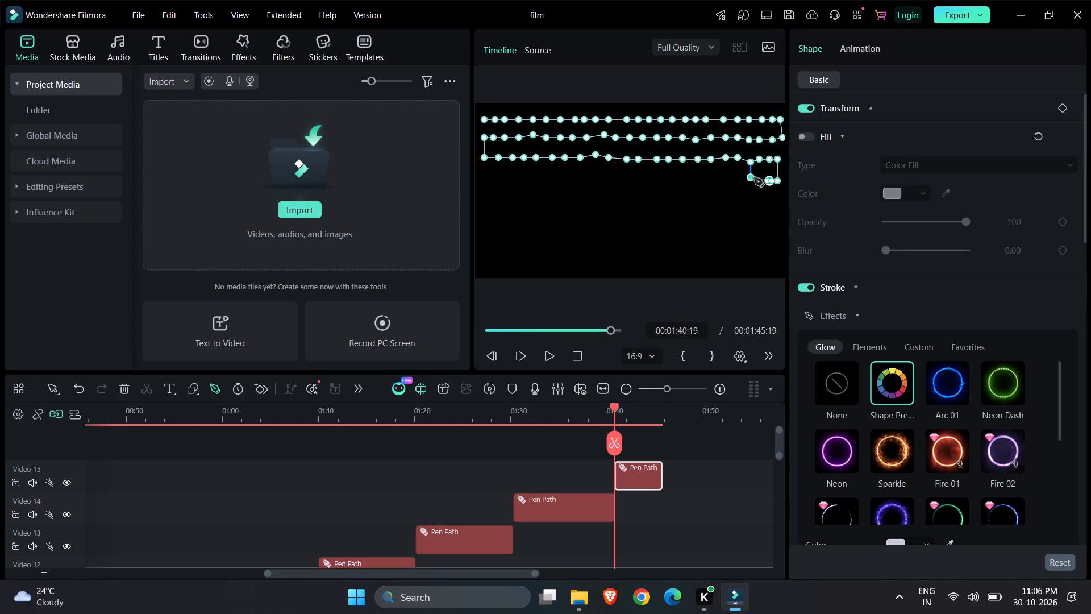
click(759, 181)
click(742, 181)
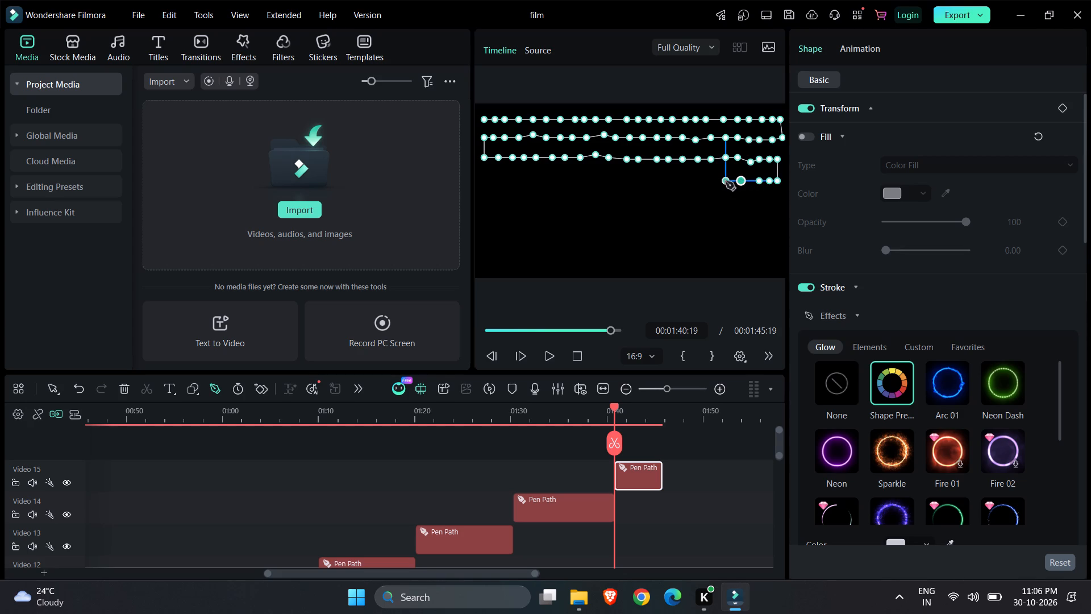
click(722, 181)
click(706, 181)
click(692, 181)
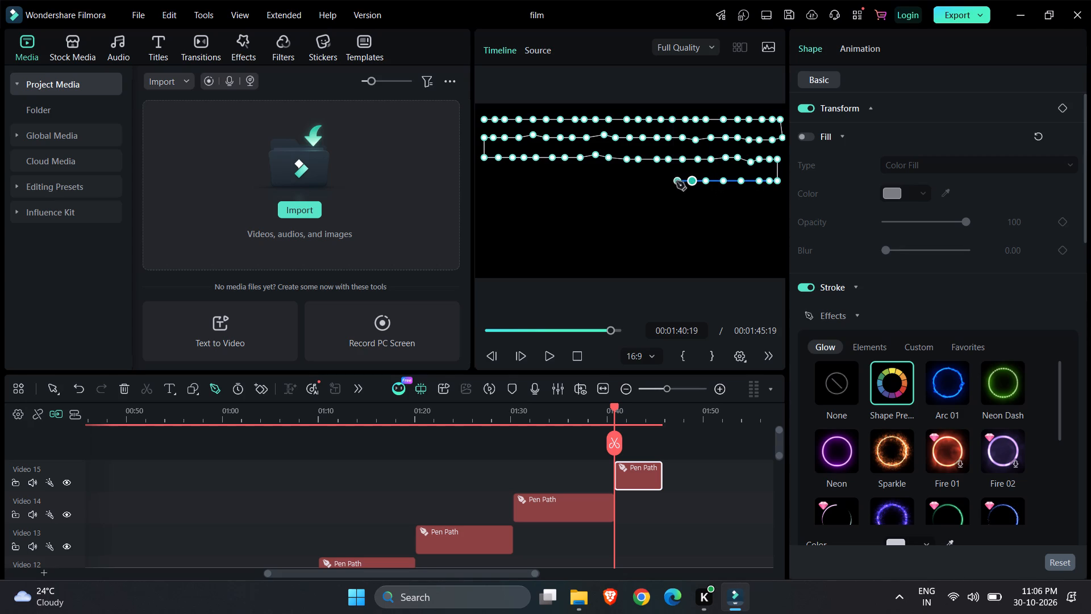
click(673, 181)
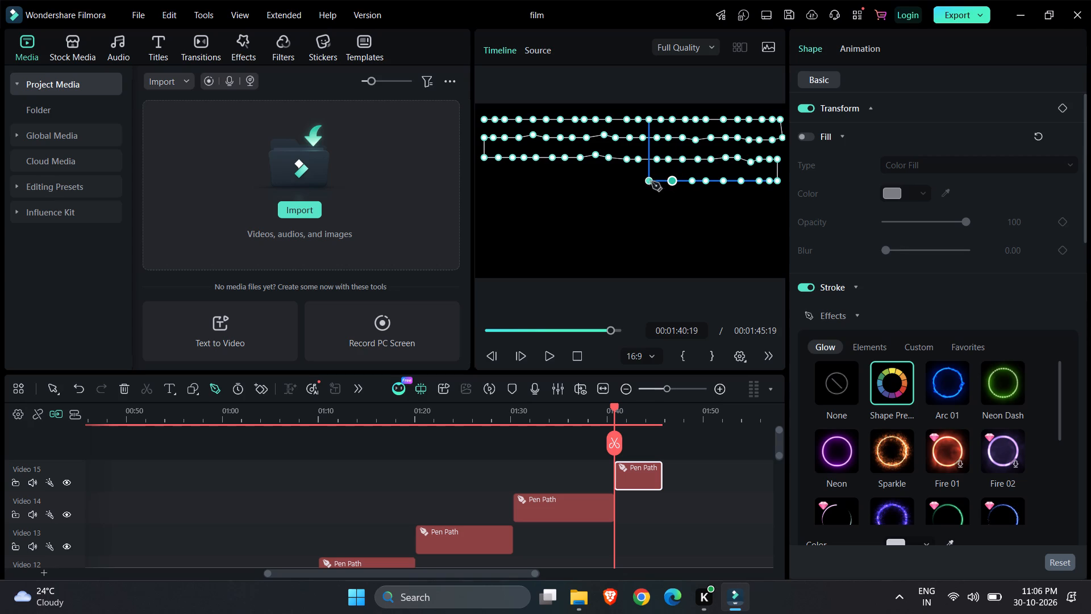
click(653, 182)
click(636, 182)
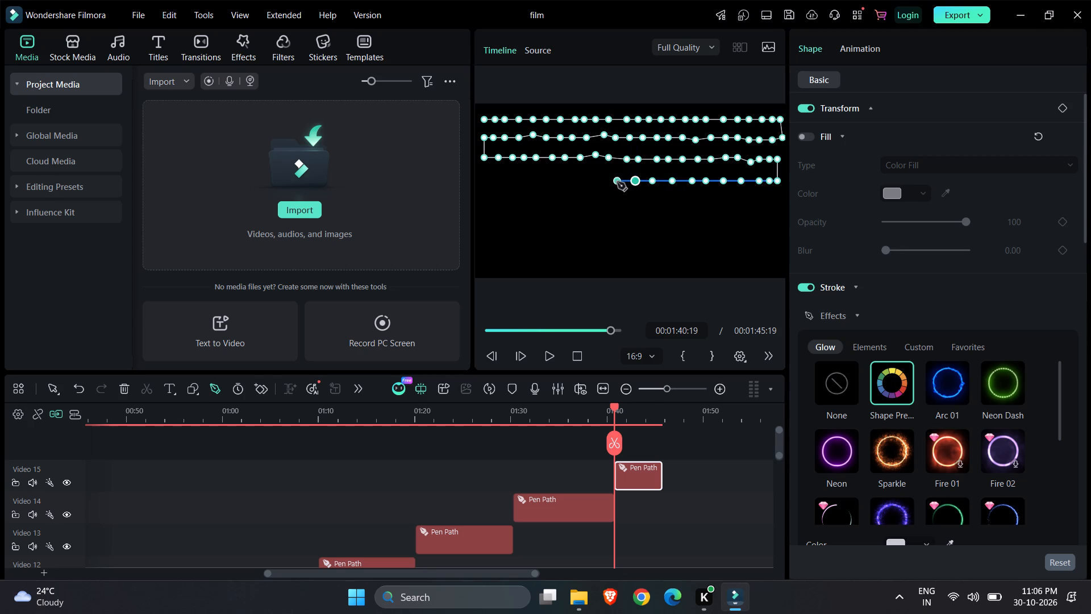
Continue the pen path's fourth row leftward from mid-frame to the frame's left edge.
click(617, 182)
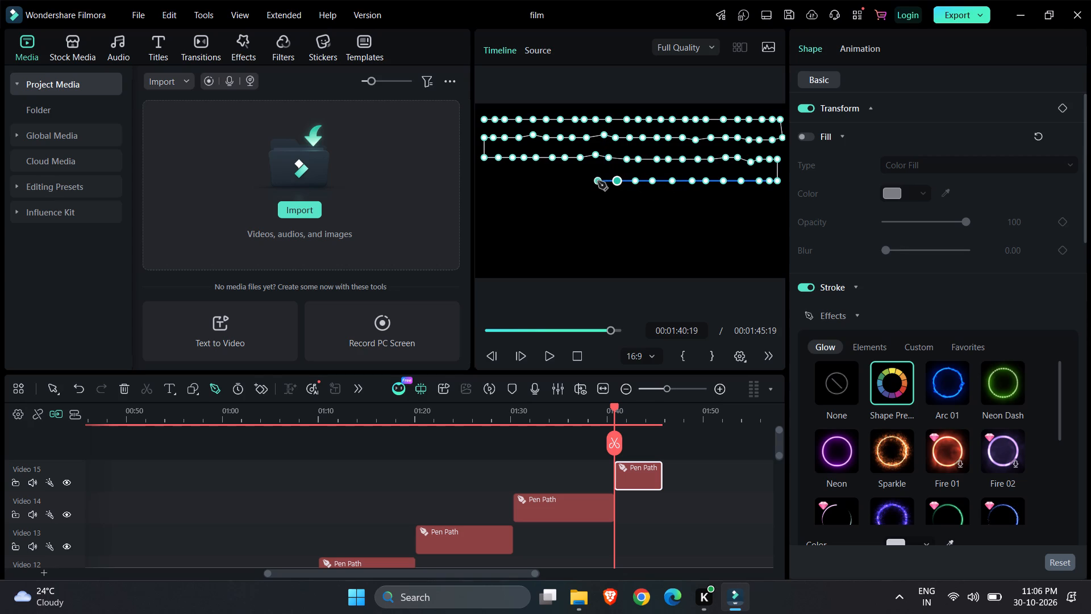
click(598, 181)
click(584, 181)
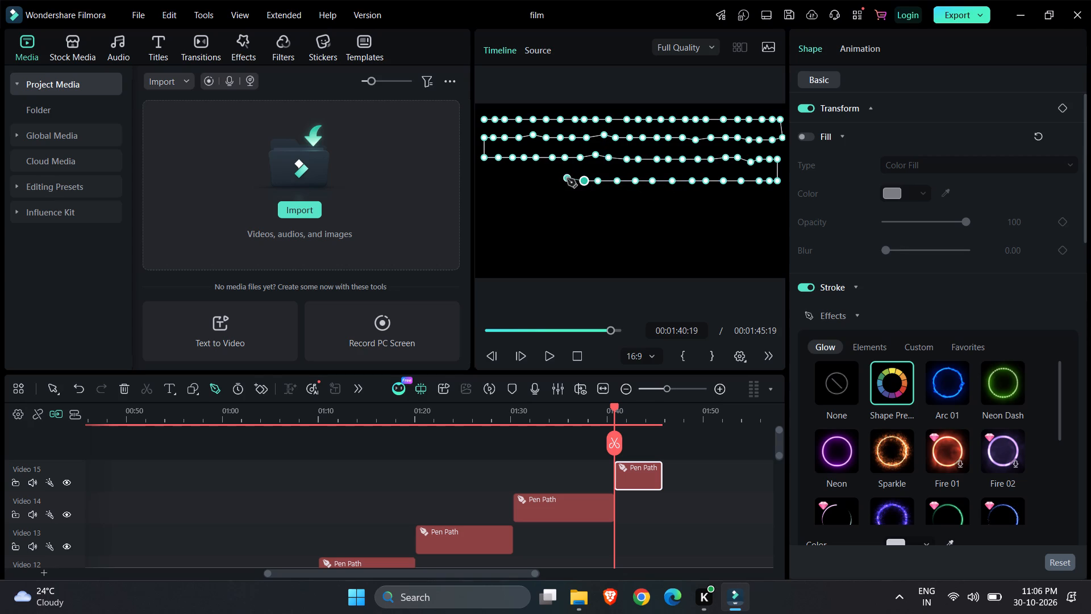
click(567, 182)
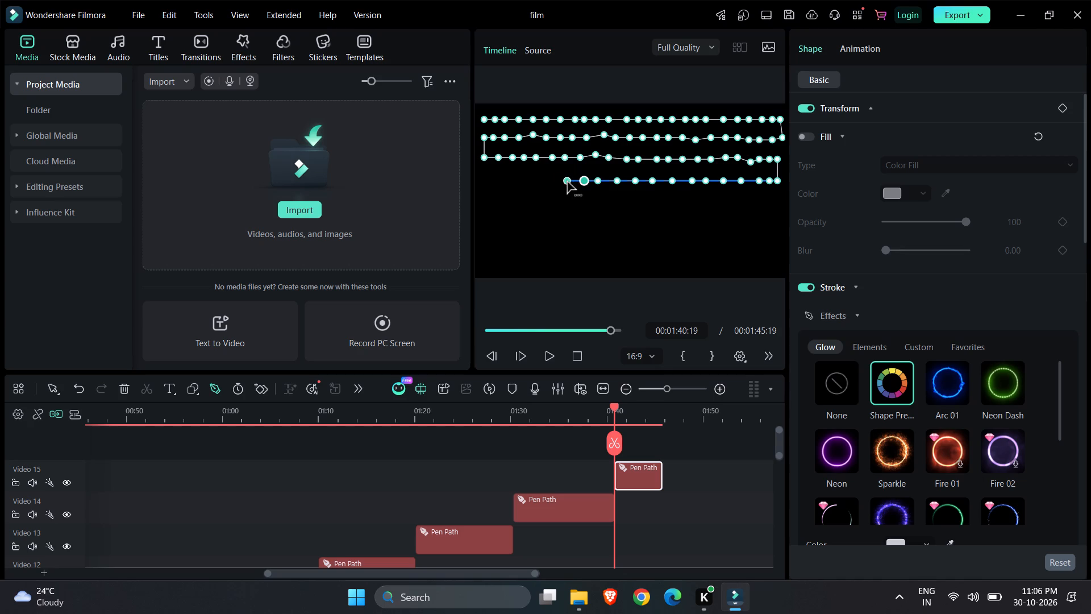
click(554, 182)
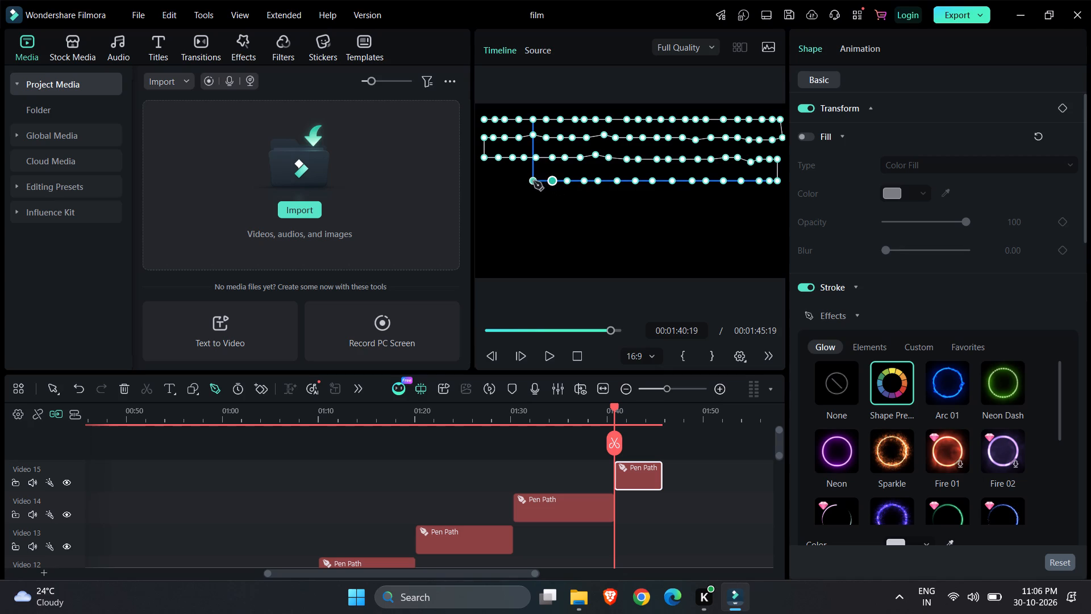
click(534, 181)
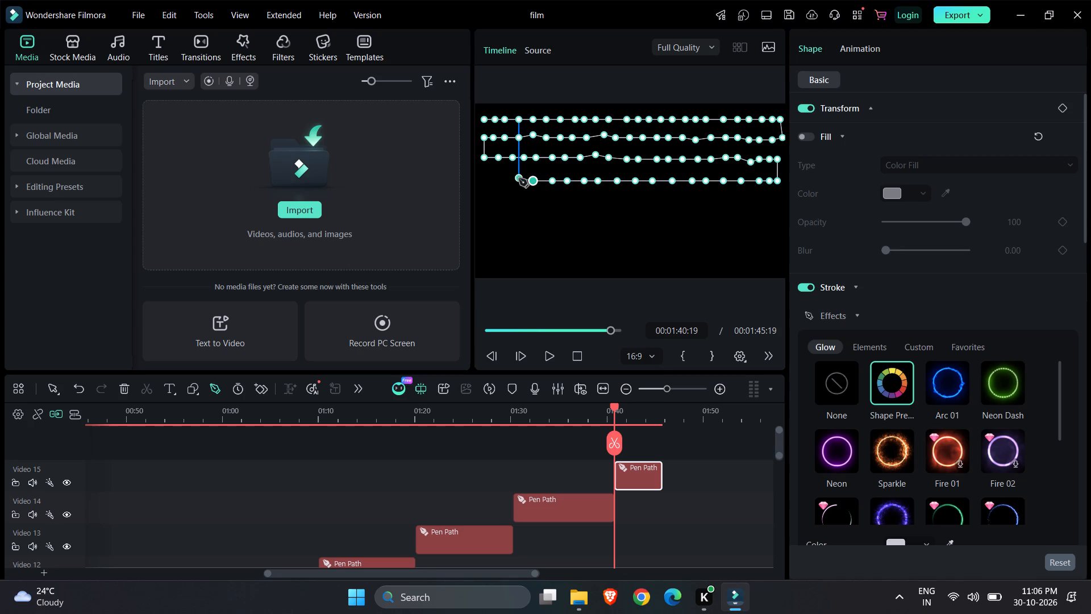
click(515, 181)
click(495, 181)
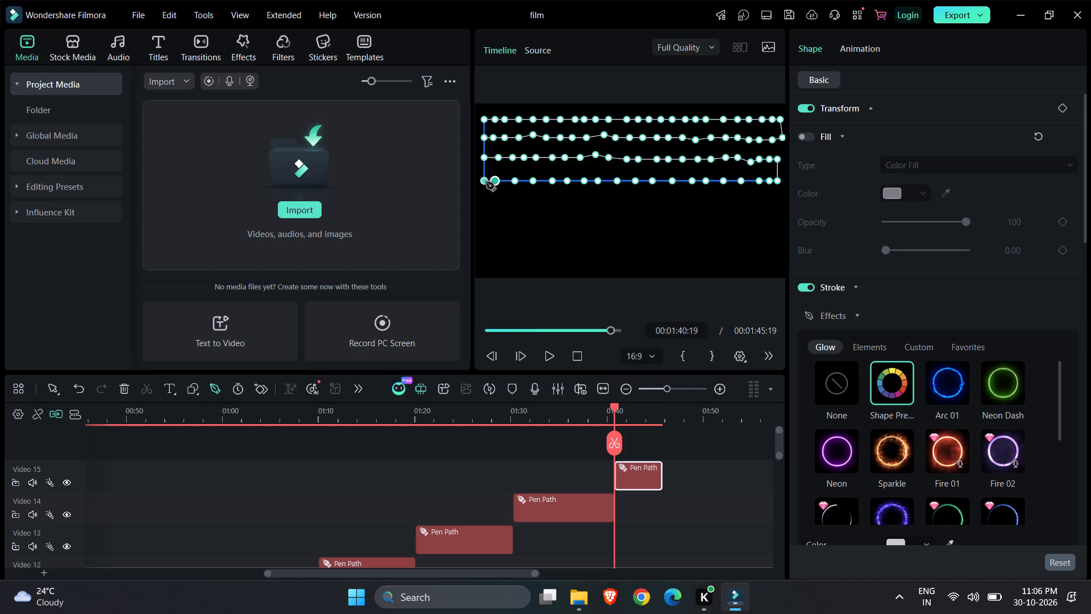
click(486, 182)
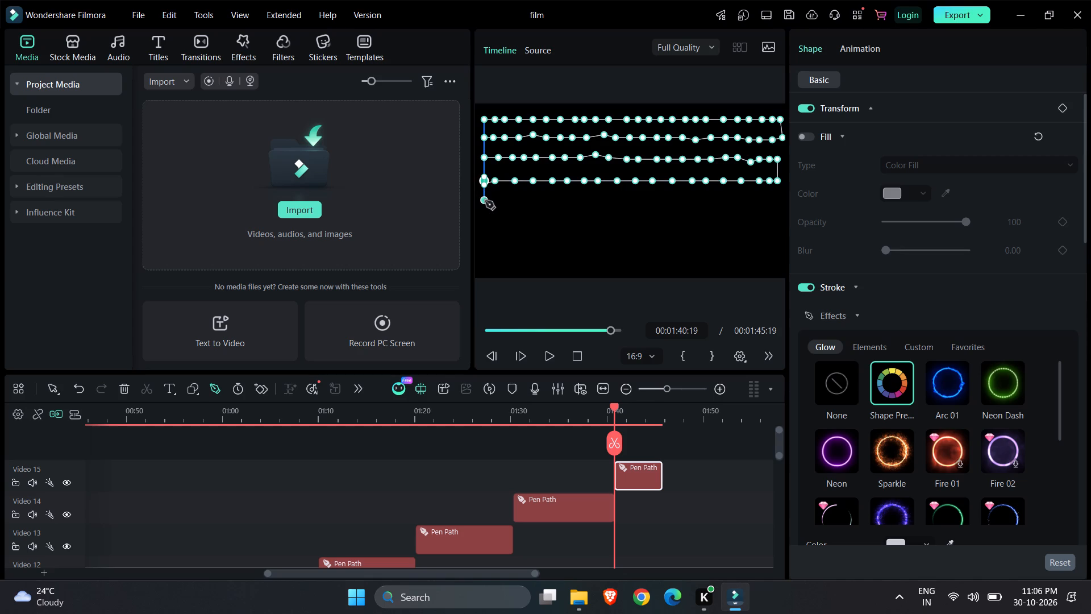
Drop the pen path down the frame's left edge and run a fifth row of points rightward to mid-frame.
click(485, 201)
click(499, 201)
click(519, 201)
click(538, 201)
click(549, 201)
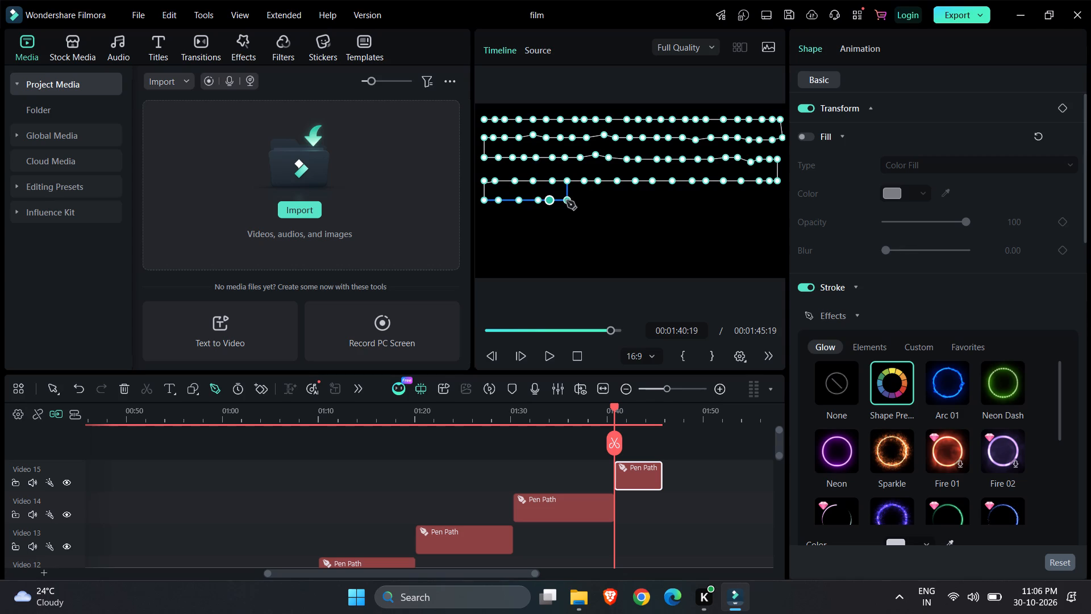
click(567, 201)
click(586, 201)
click(610, 201)
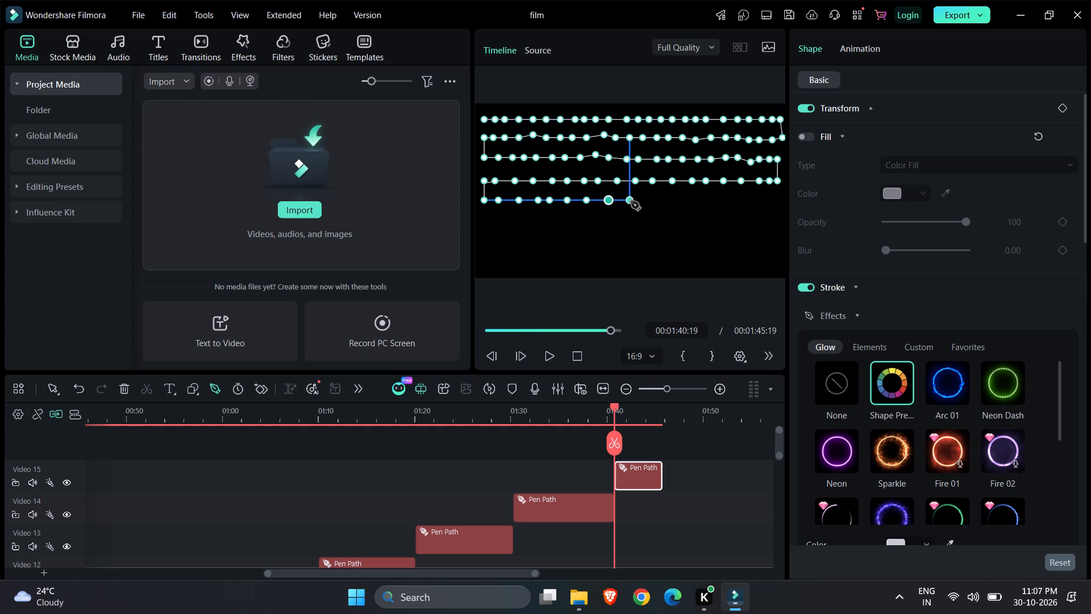
click(625, 201)
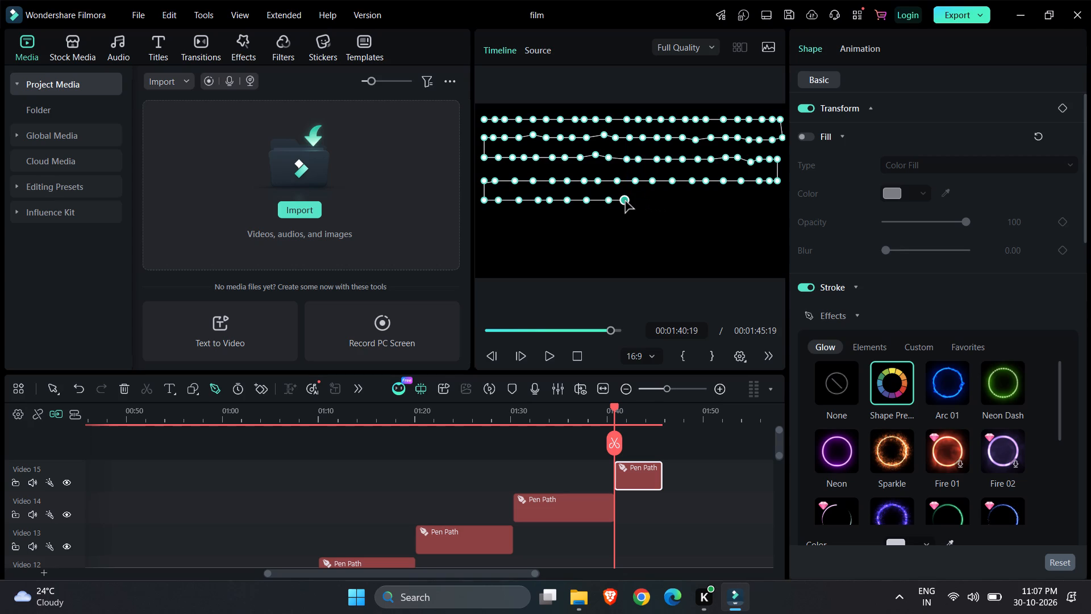
Continue the pen path's fifth row rightward from mid-frame to the frame's right edge.
click(639, 201)
click(655, 201)
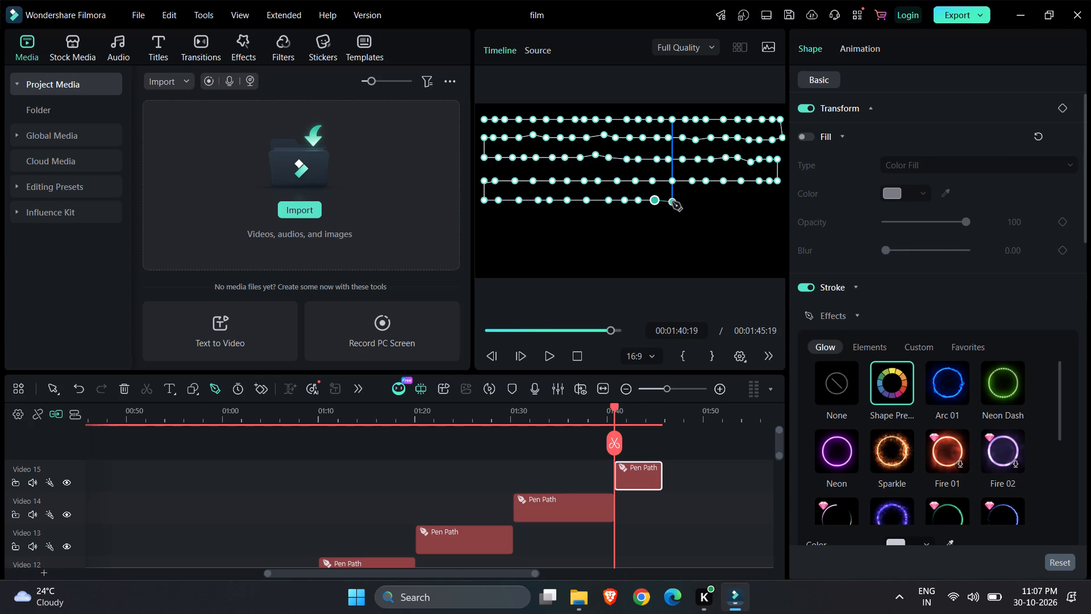
click(672, 202)
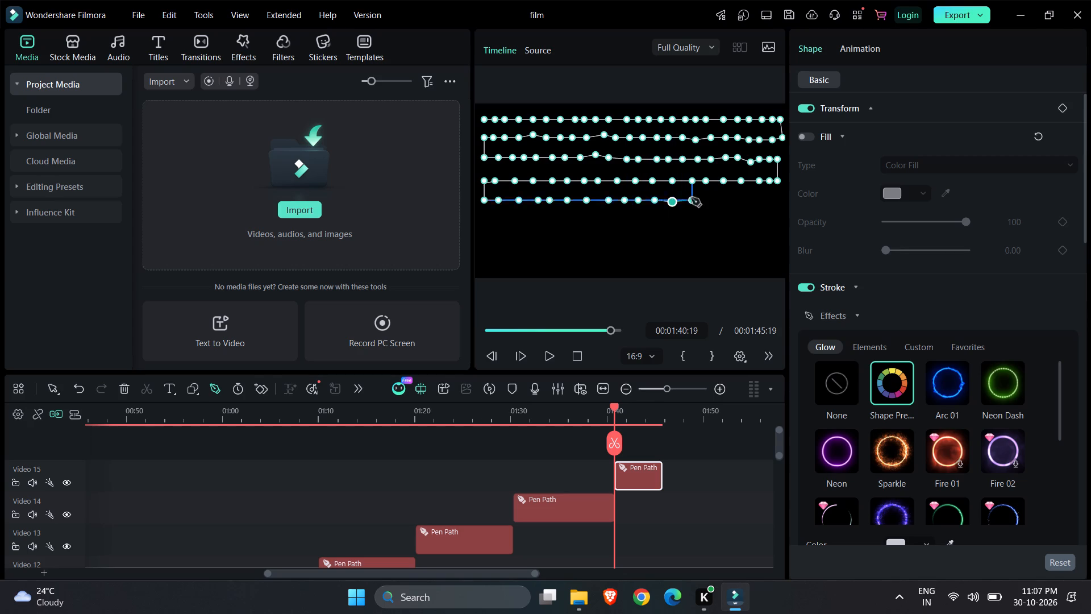
click(689, 202)
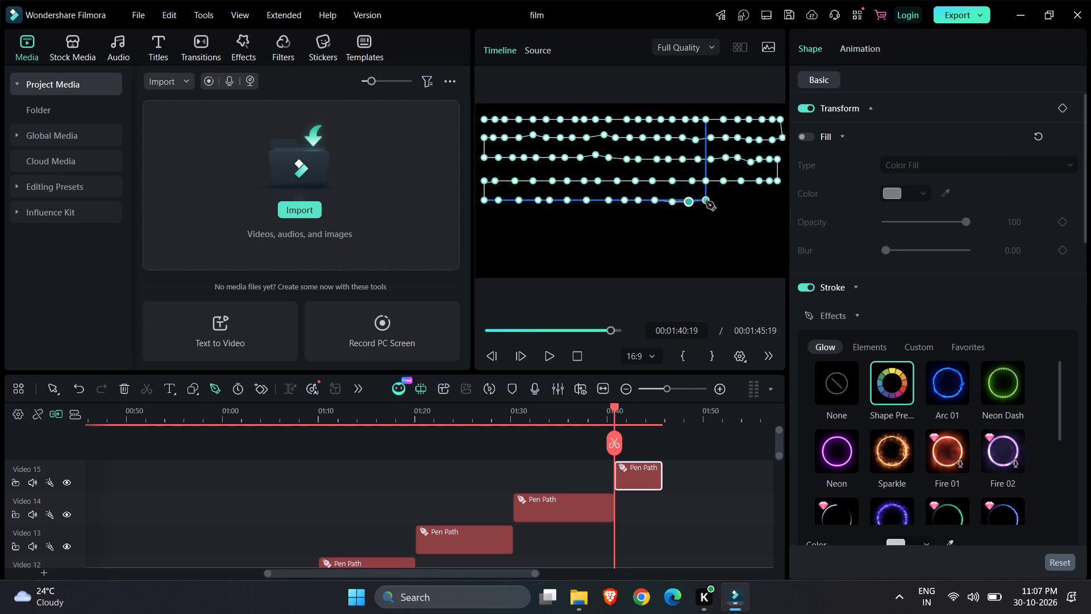
click(706, 201)
click(725, 202)
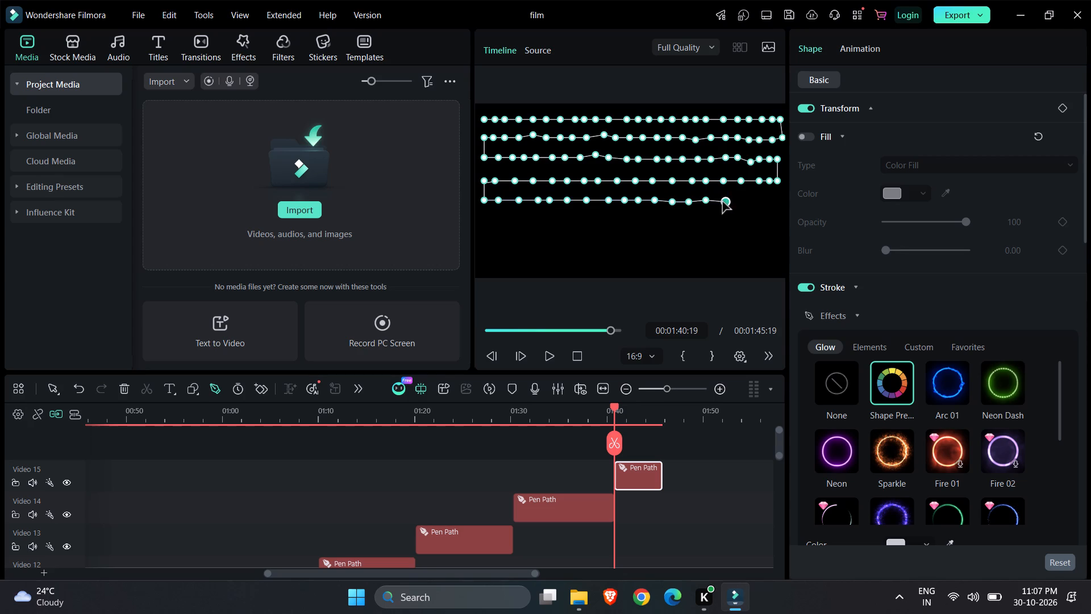
click(739, 202)
click(754, 202)
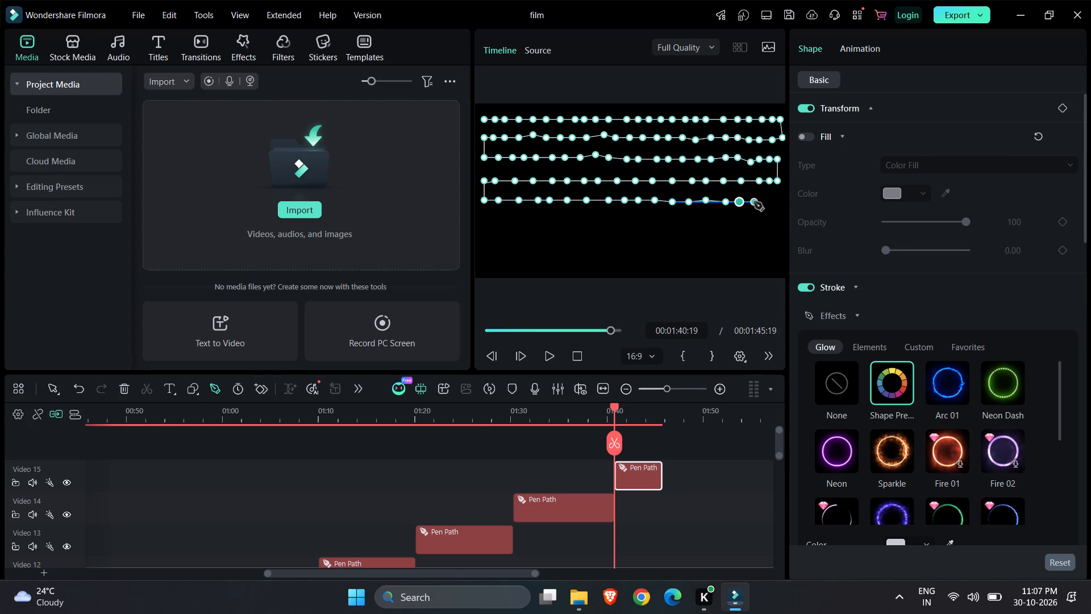
click(768, 202)
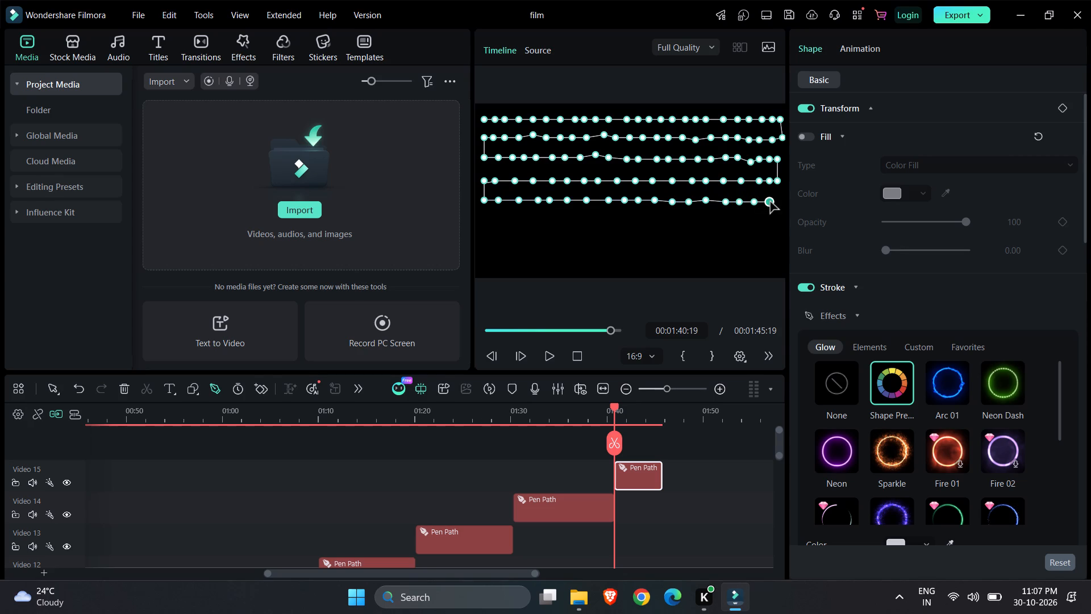
click(782, 202)
Drop the pen path down the frame's right edge and run a sixth row of closely spaced points leftward to mid-frame.
click(782, 219)
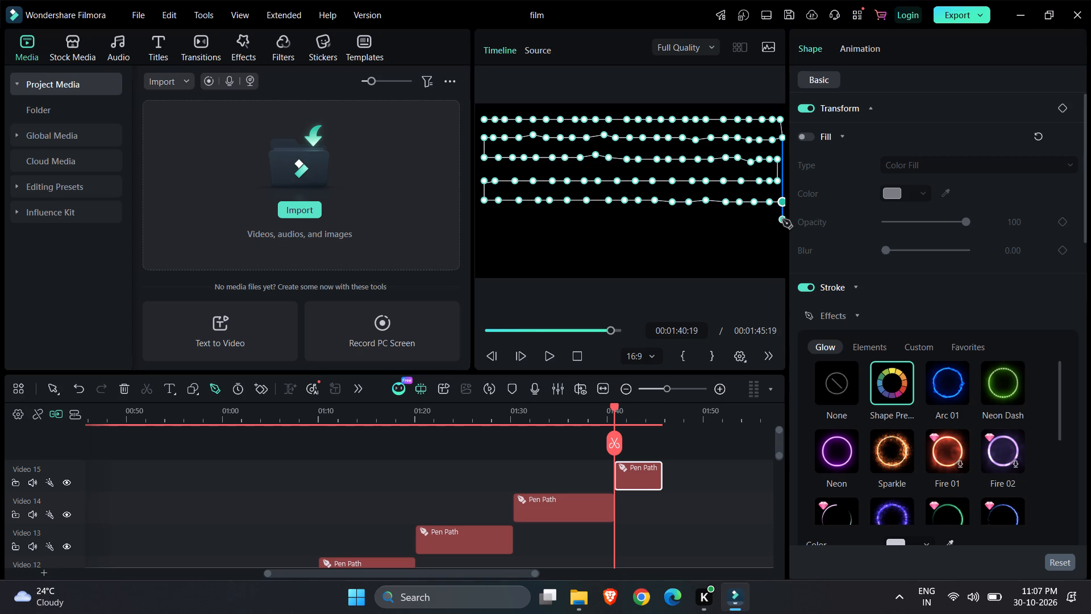
click(769, 219)
click(755, 219)
click(740, 220)
click(726, 220)
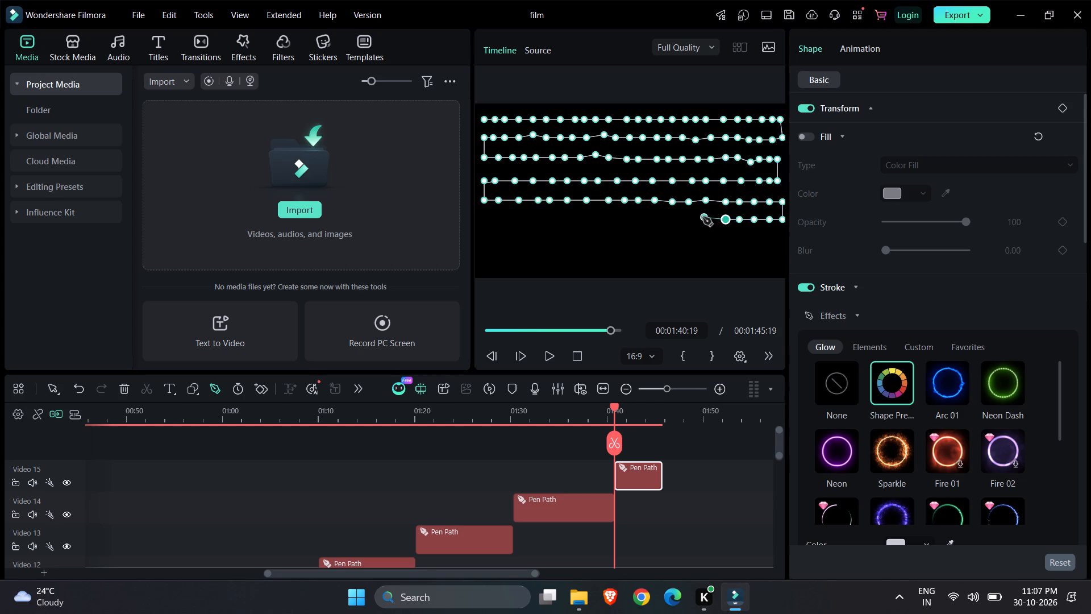
click(706, 217)
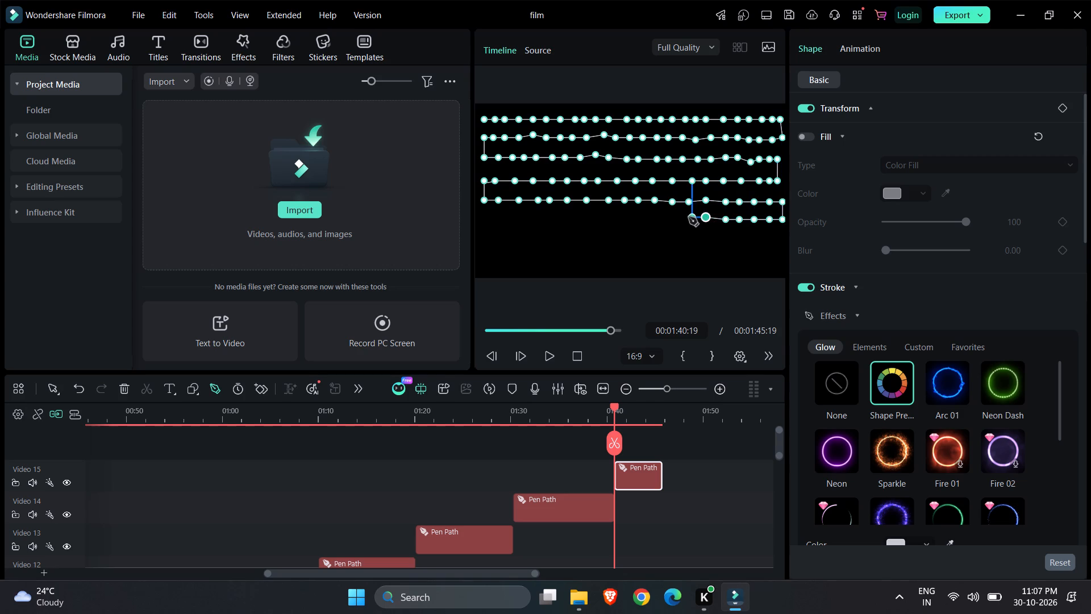
click(689, 217)
click(677, 217)
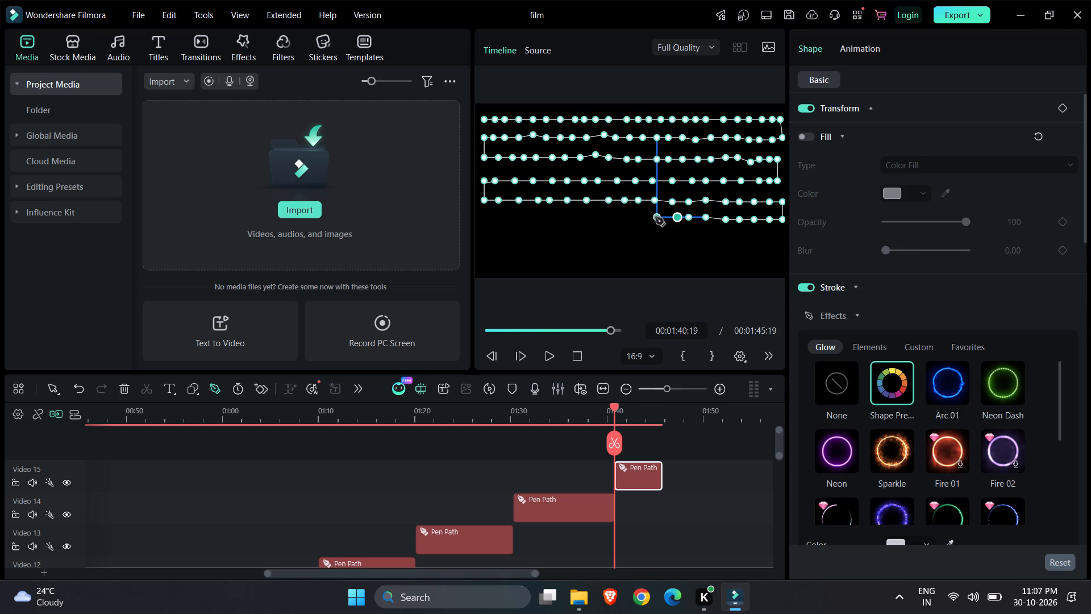
click(655, 217)
click(639, 217)
Continue the pen path's sixth row leftward from mid-frame to the frame's left edge.
click(619, 217)
click(601, 217)
click(584, 217)
click(569, 217)
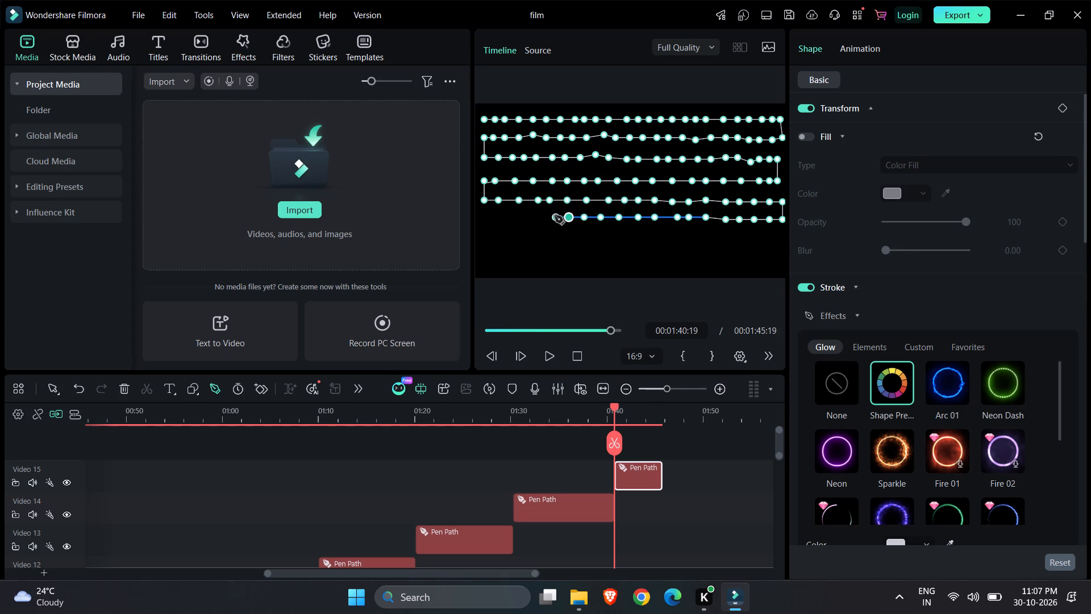
click(552, 217)
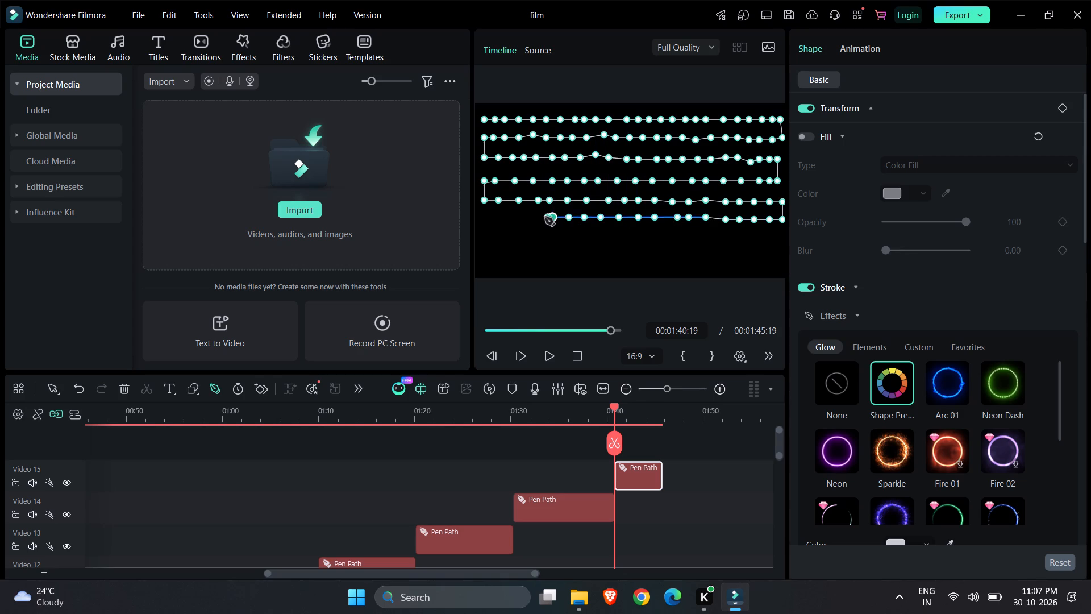
click(535, 217)
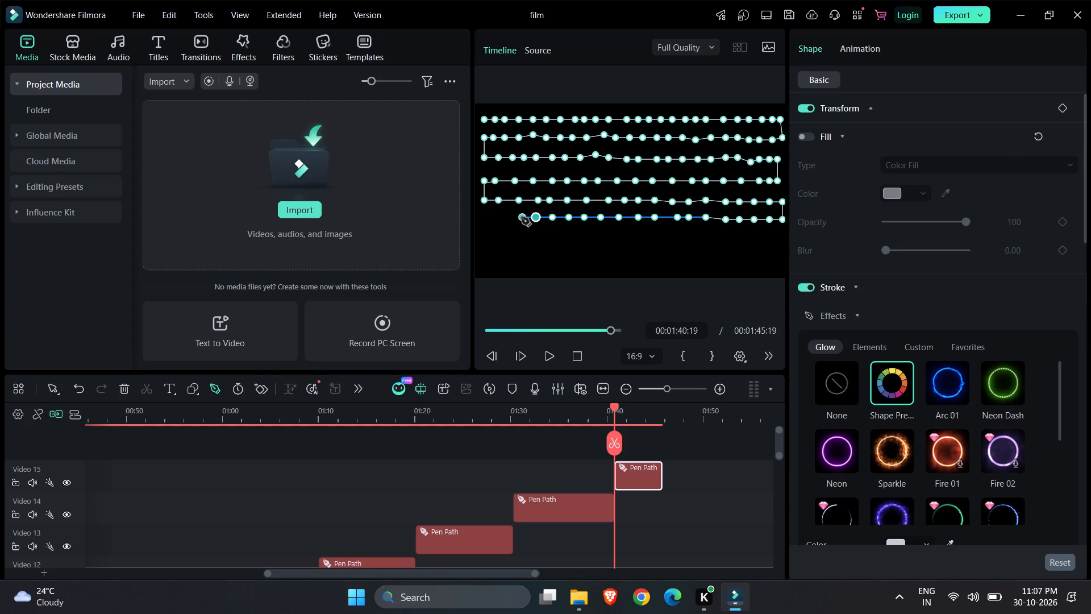
click(519, 217)
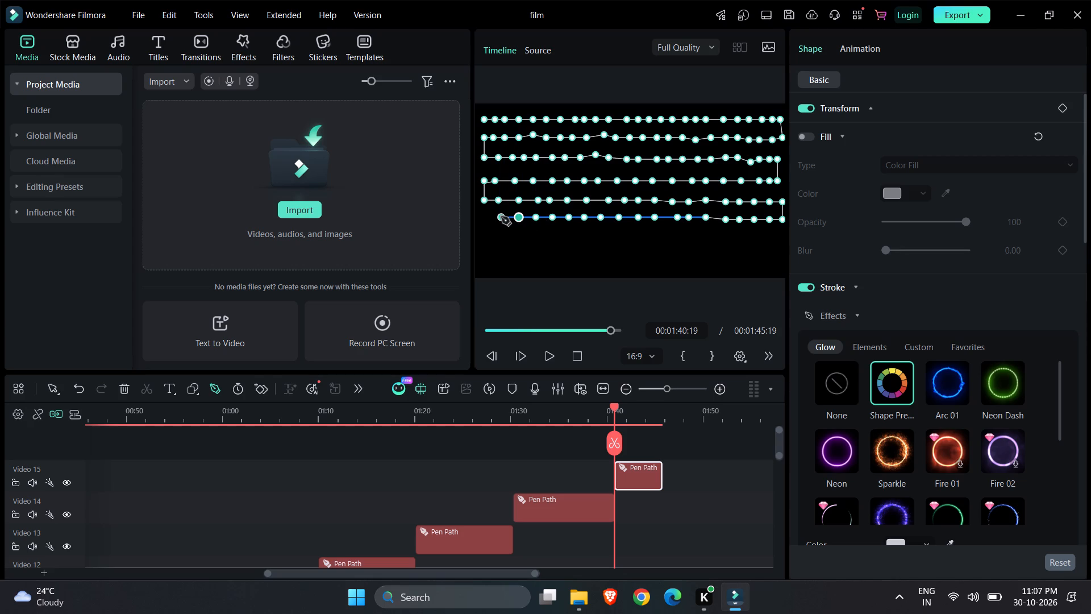
click(501, 217)
click(481, 217)
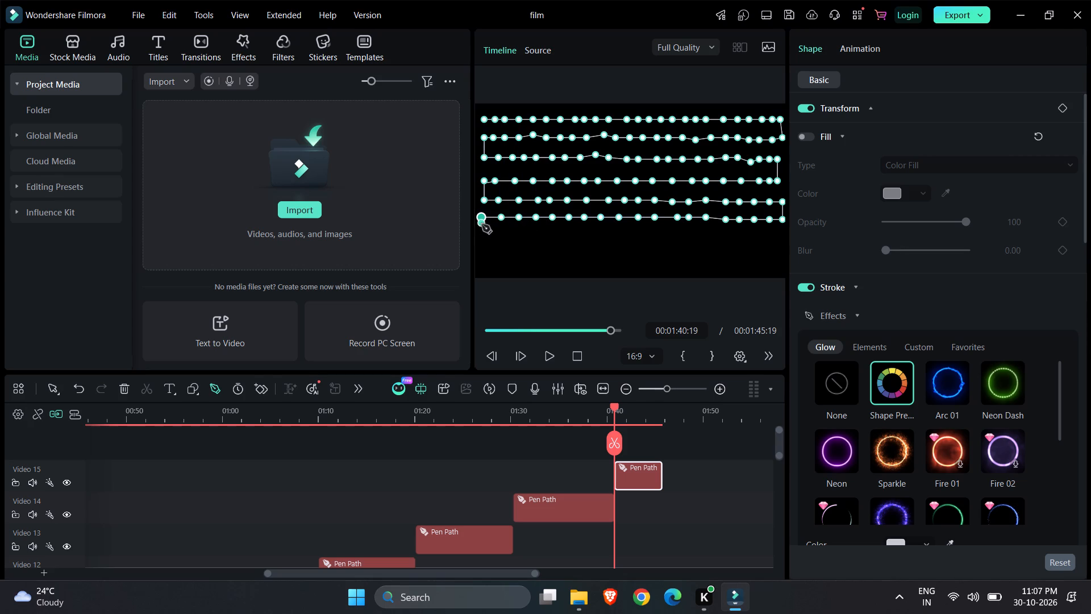
Drop the pen path down the frame's left edge and run a seventh row of points rightward to mid-frame.
click(482, 235)
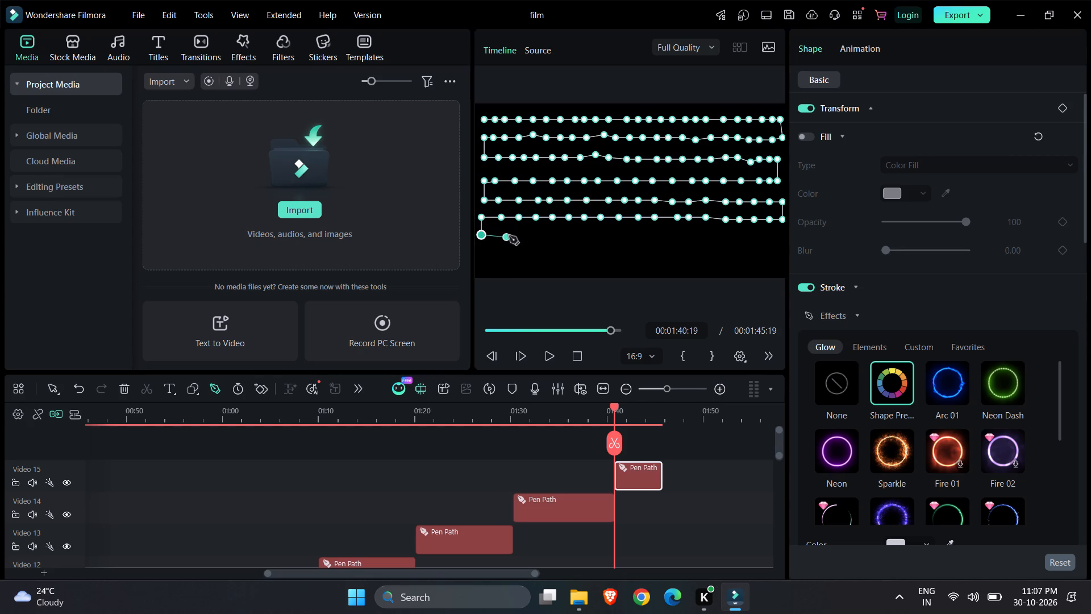
click(502, 236)
click(519, 235)
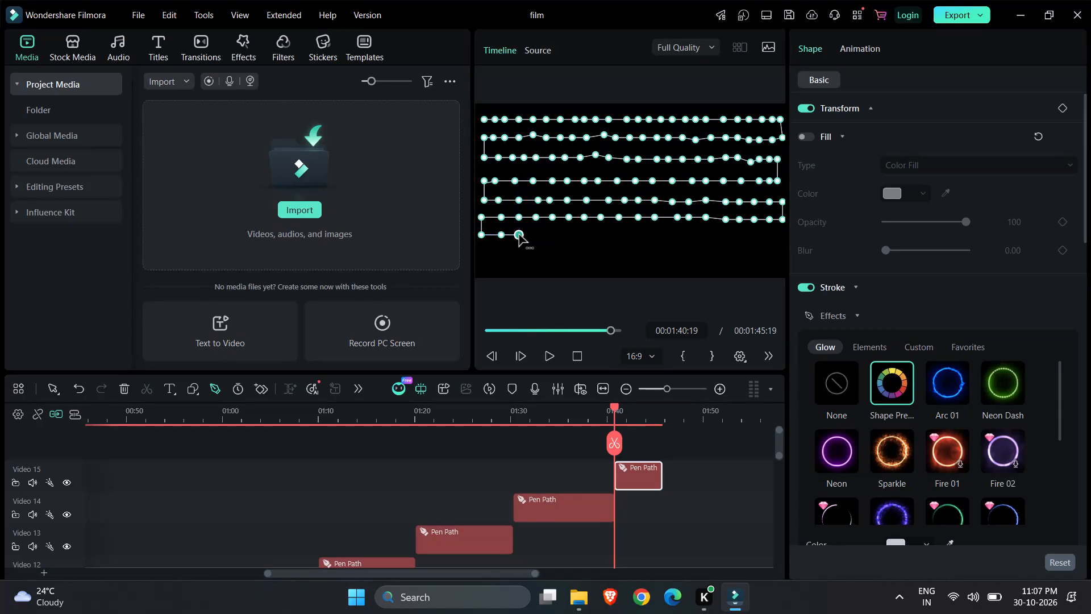
click(538, 235)
click(558, 234)
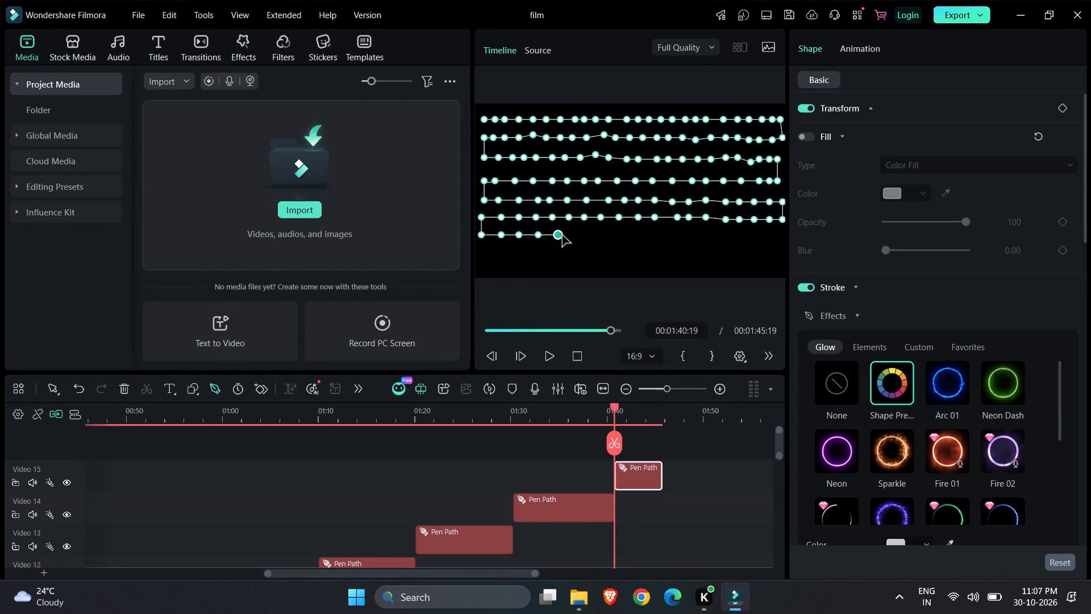
click(578, 235)
click(596, 235)
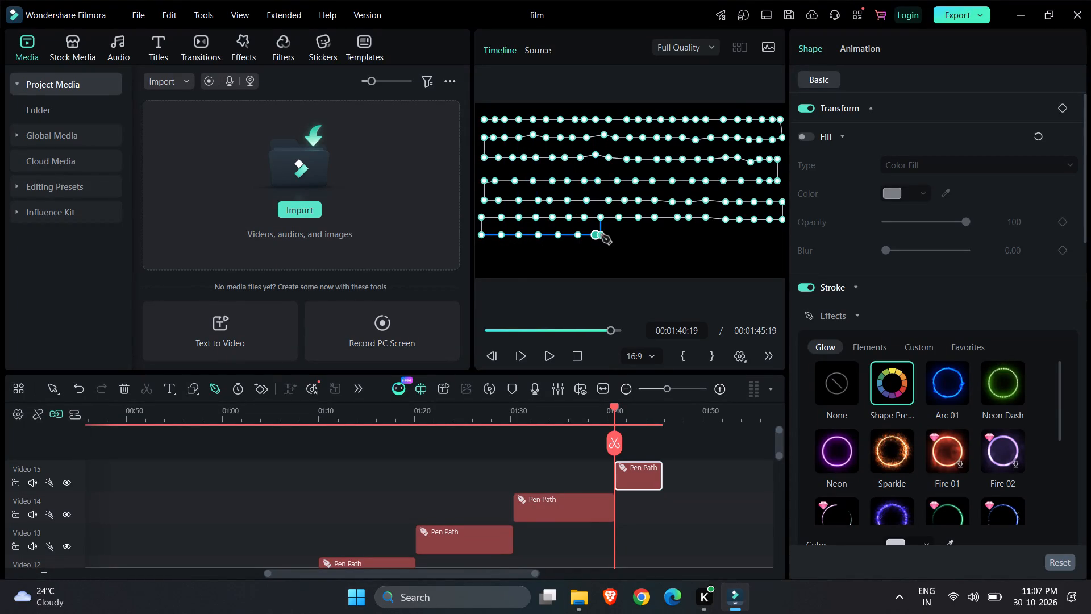
click(615, 235)
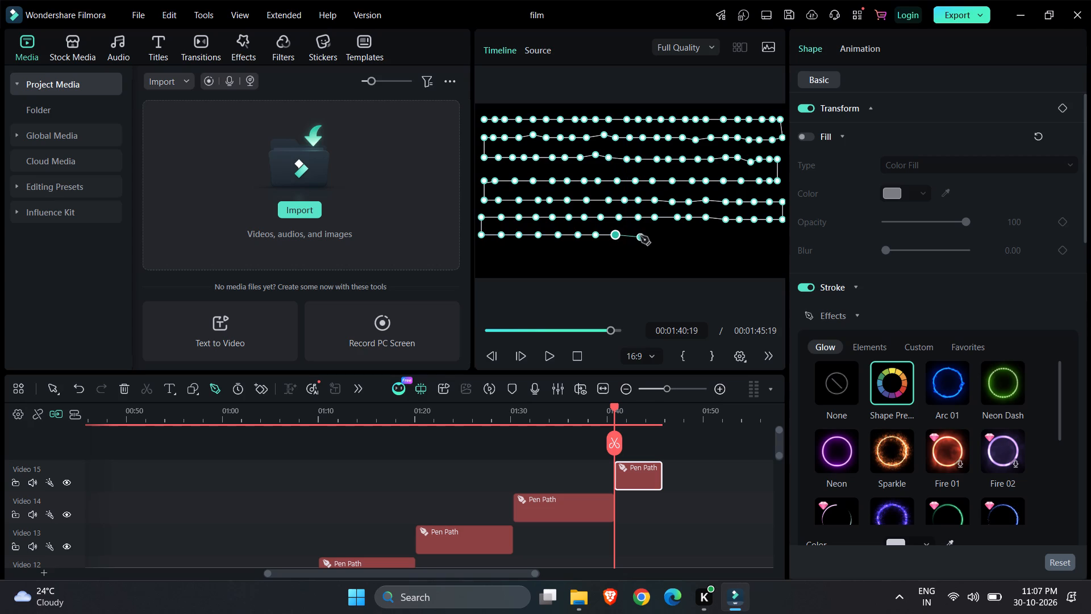
click(640, 236)
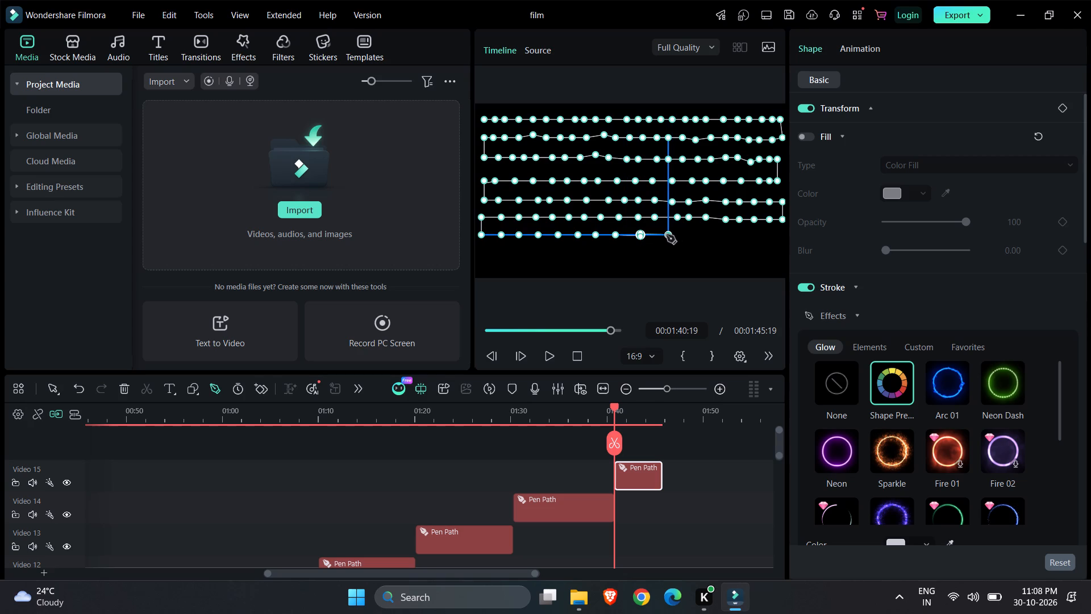
Continue the pen path's seventh row rightward from mid-frame to the frame's right edge.
click(667, 235)
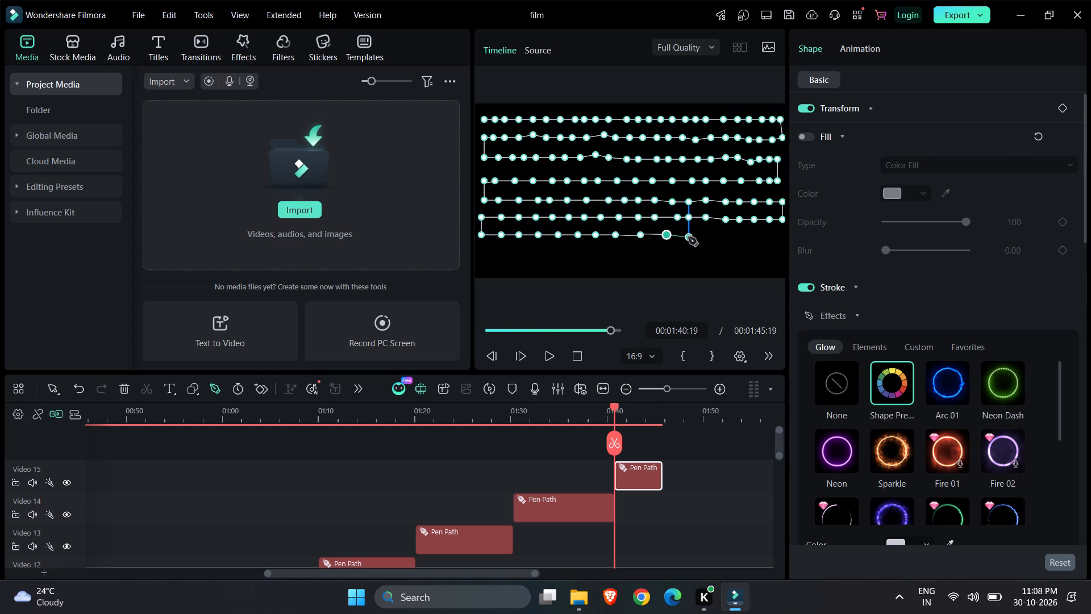
click(688, 237)
click(703, 237)
click(719, 237)
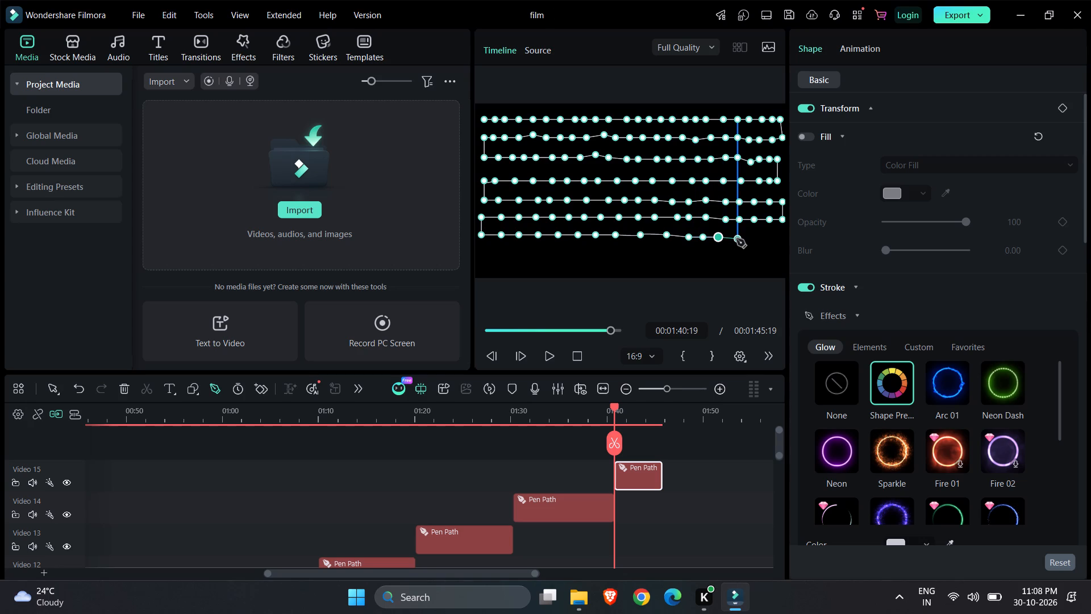
click(736, 239)
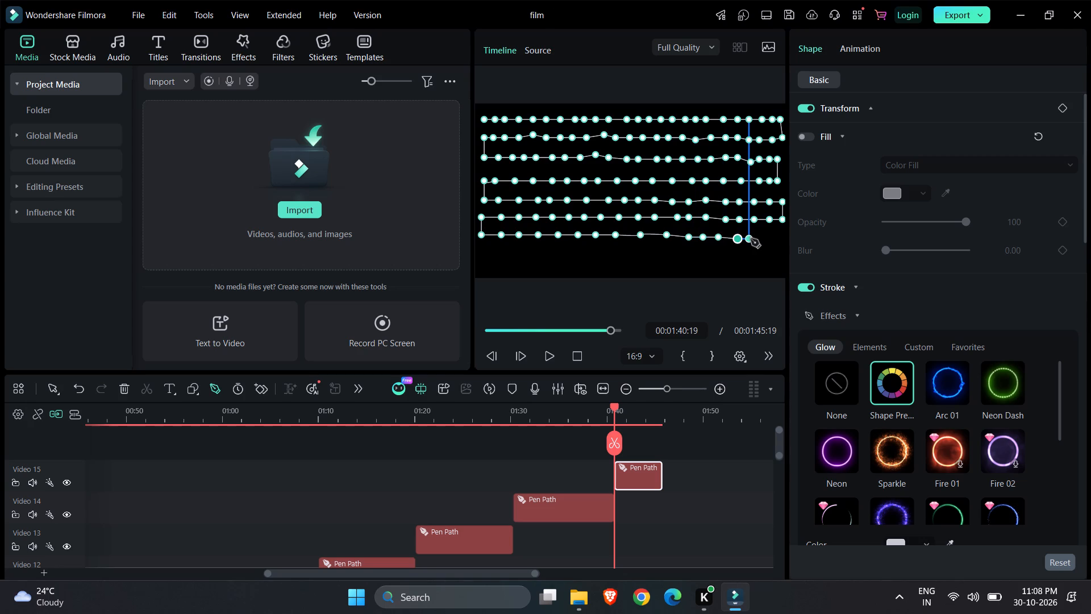
click(755, 239)
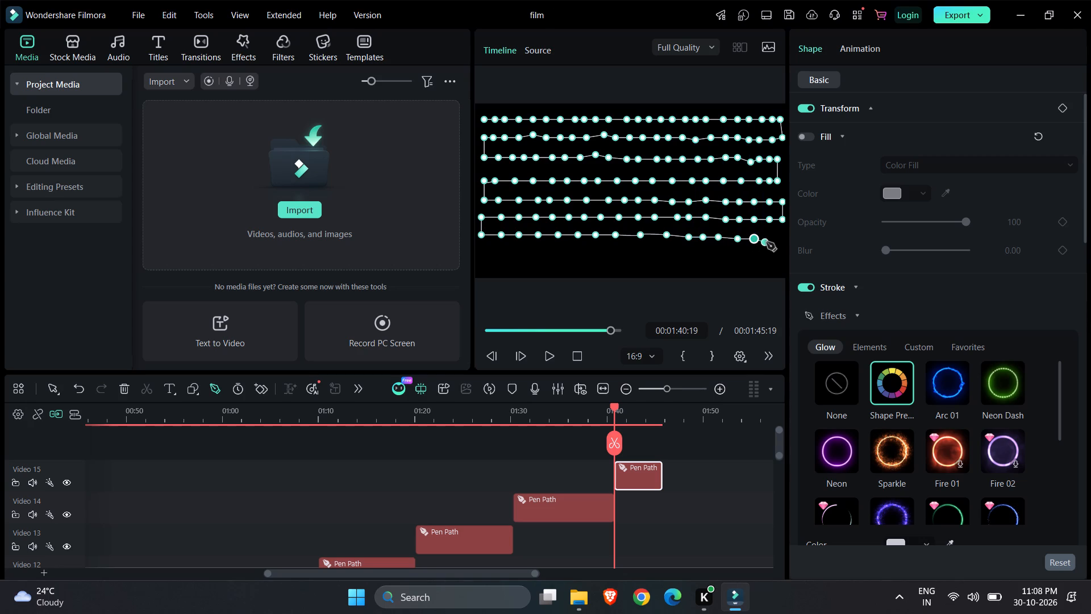
click(771, 239)
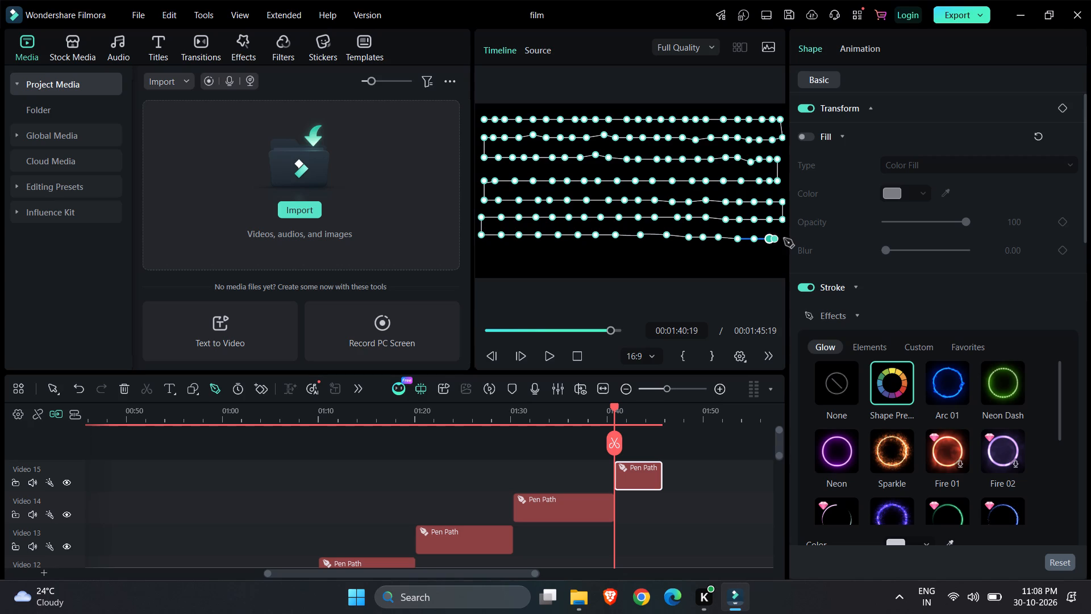
click(784, 239)
Drop the pen path down the frame's right edge and run an eighth row of points leftward to mid-frame.
click(784, 256)
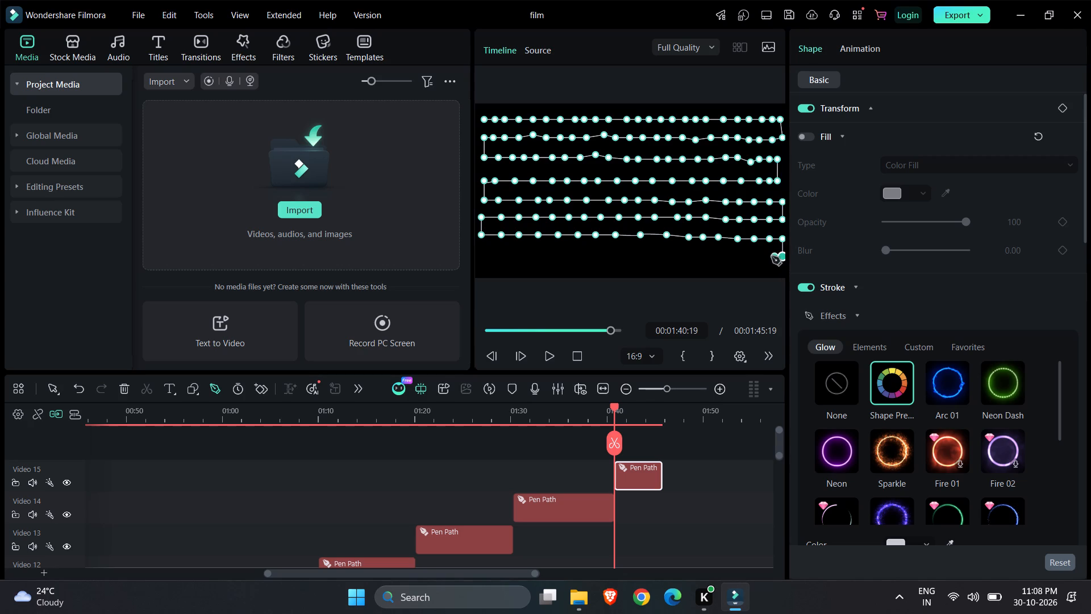
click(771, 258)
click(751, 257)
click(732, 258)
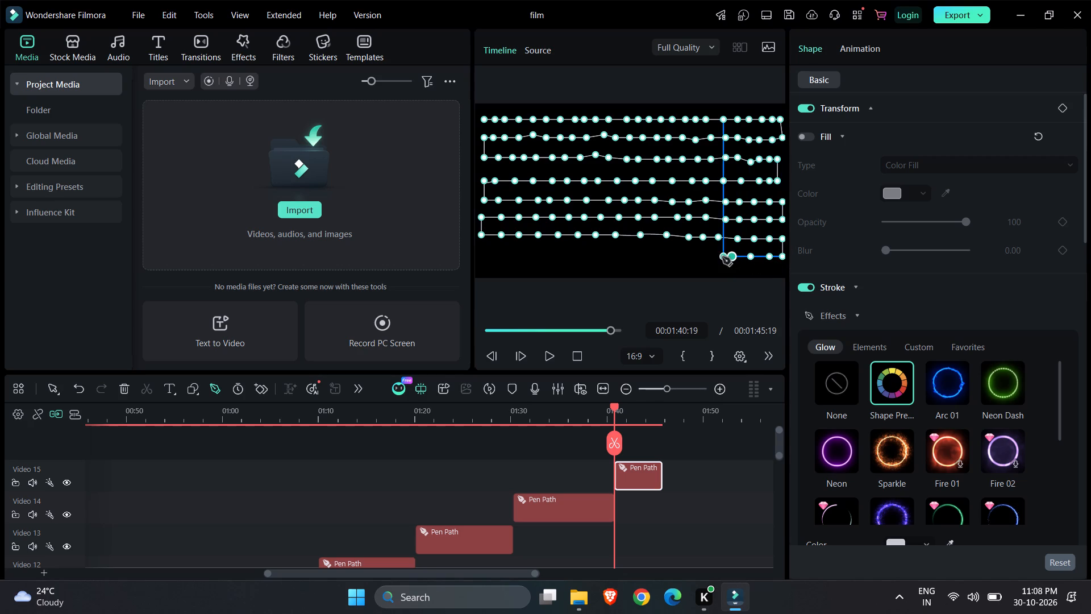
click(717, 257)
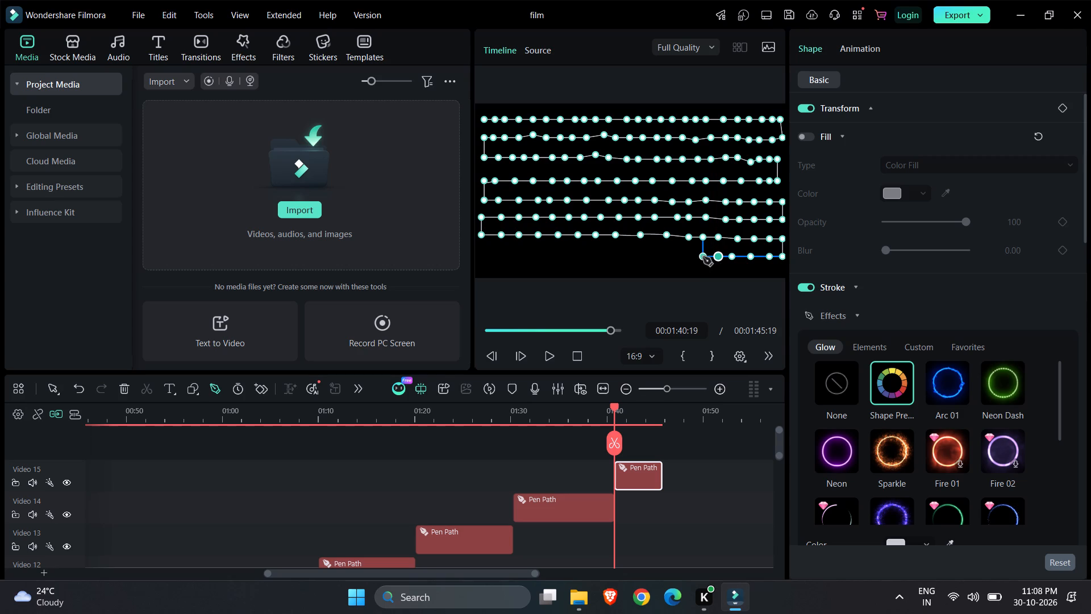
click(703, 257)
click(688, 254)
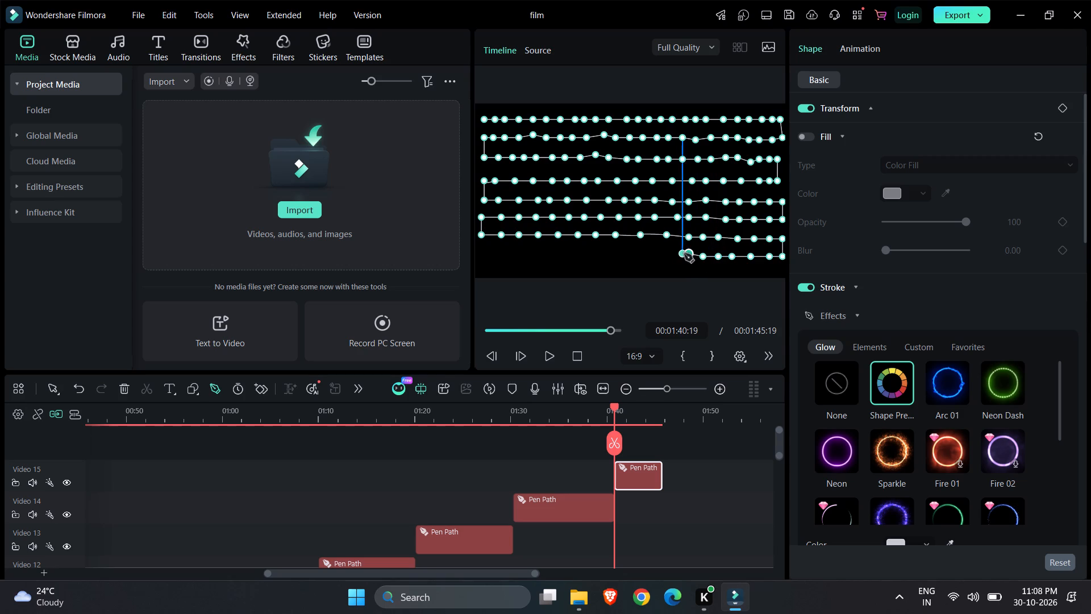
click(671, 254)
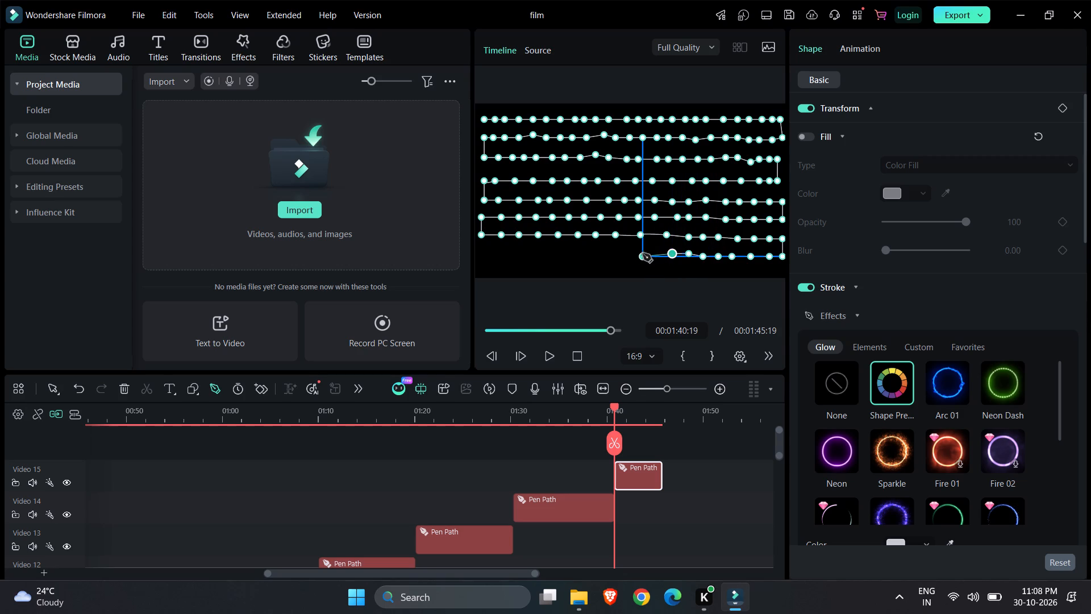
click(643, 254)
click(626, 254)
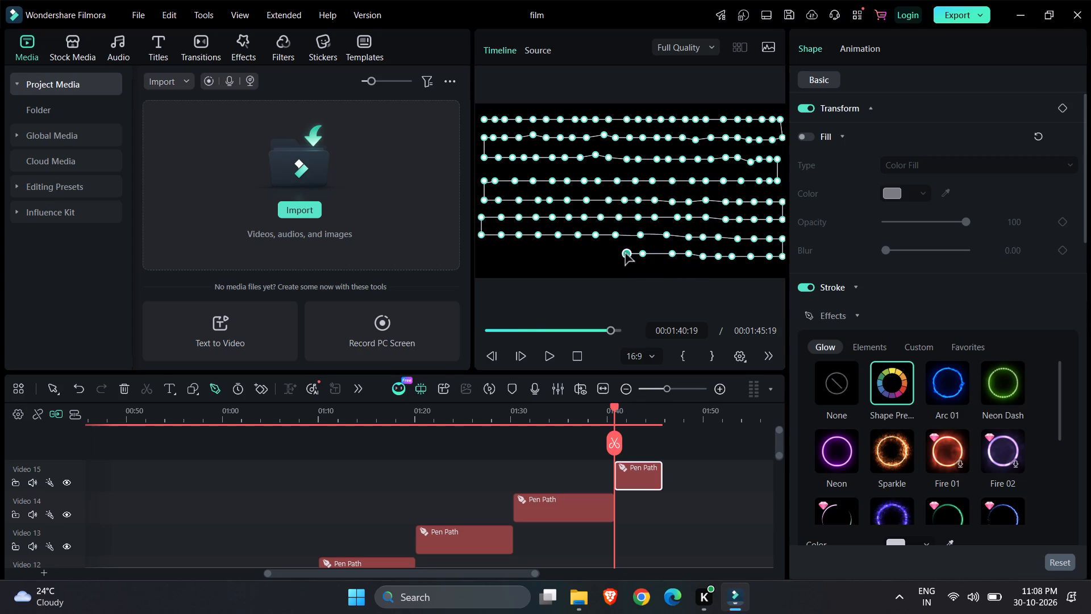
Continue the pen path's eighth row leftward from mid-frame to the frame's left edge with closely spaced points.
click(612, 254)
click(598, 254)
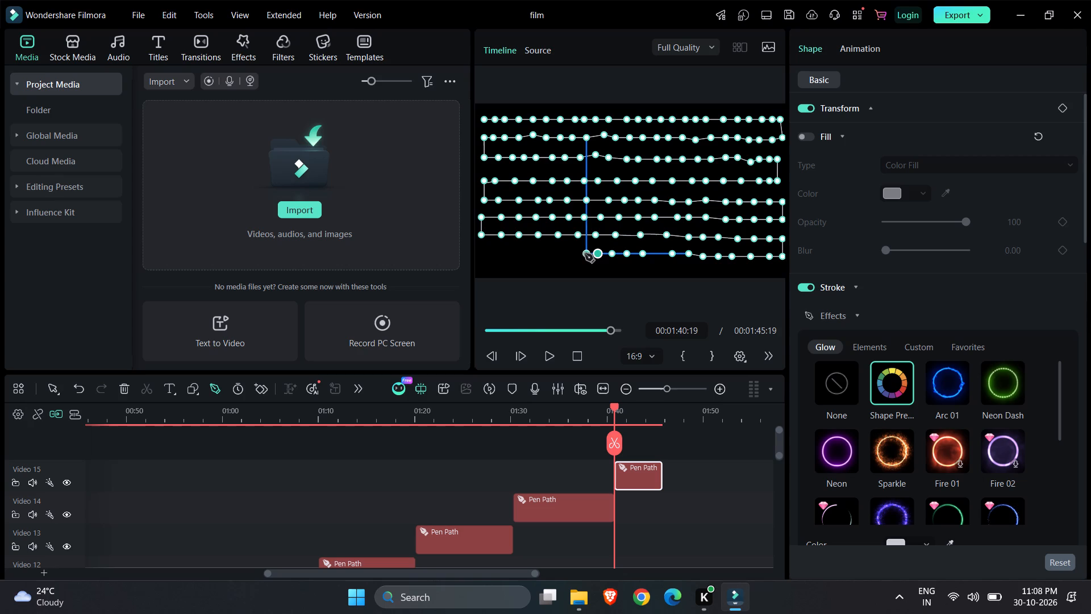
click(584, 254)
click(569, 254)
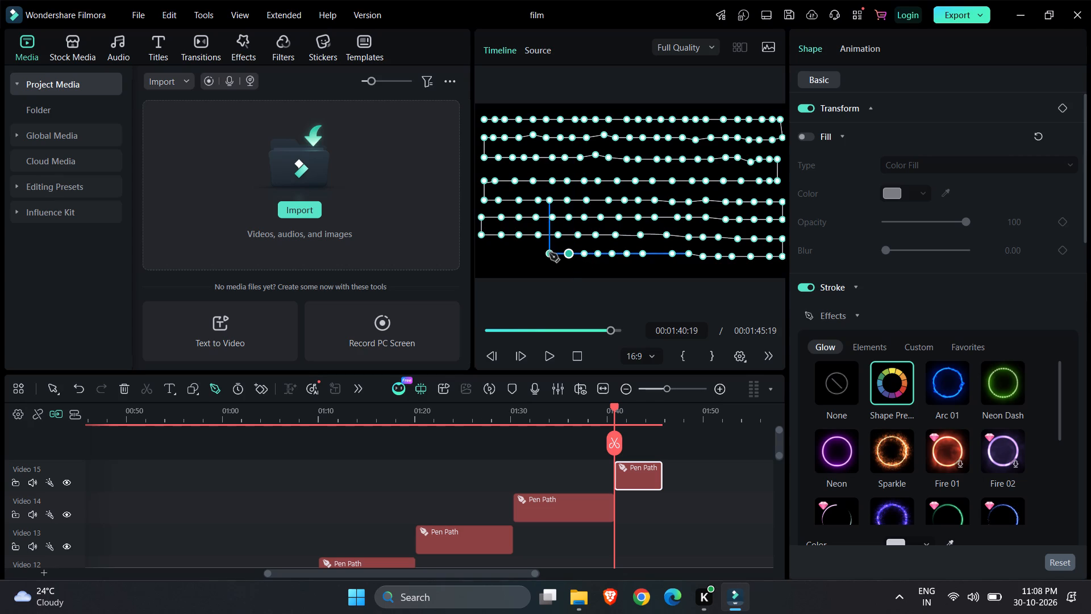
click(554, 256)
click(537, 254)
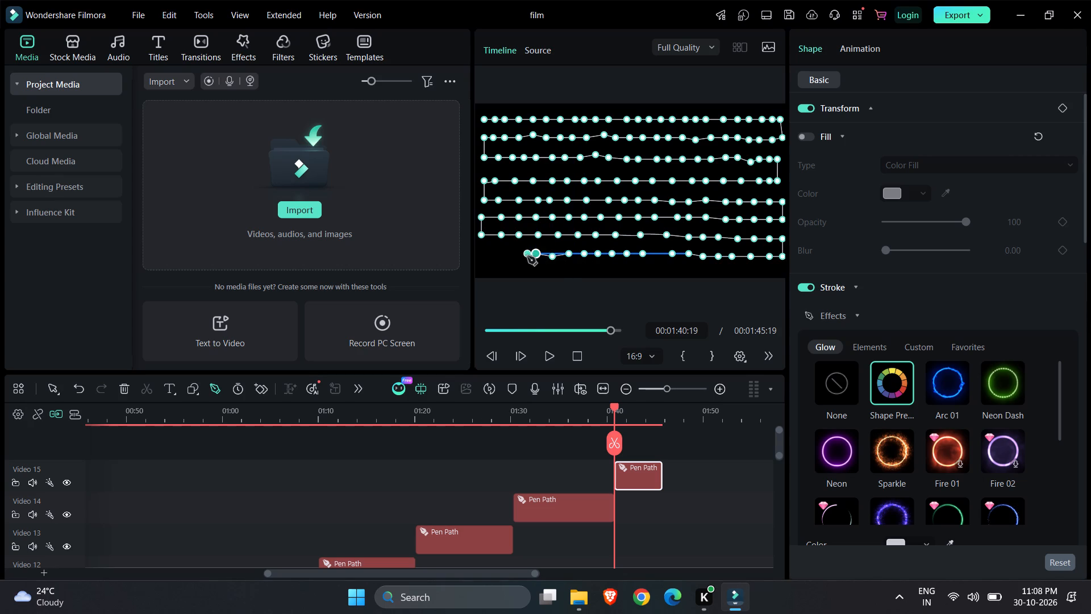
click(523, 258)
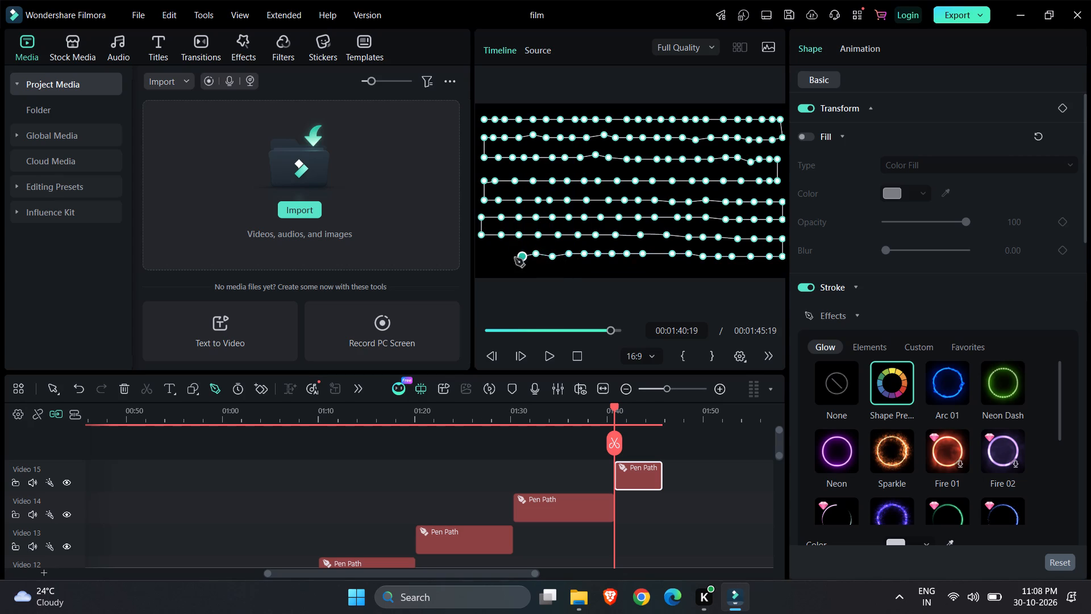
click(507, 257)
click(497, 257)
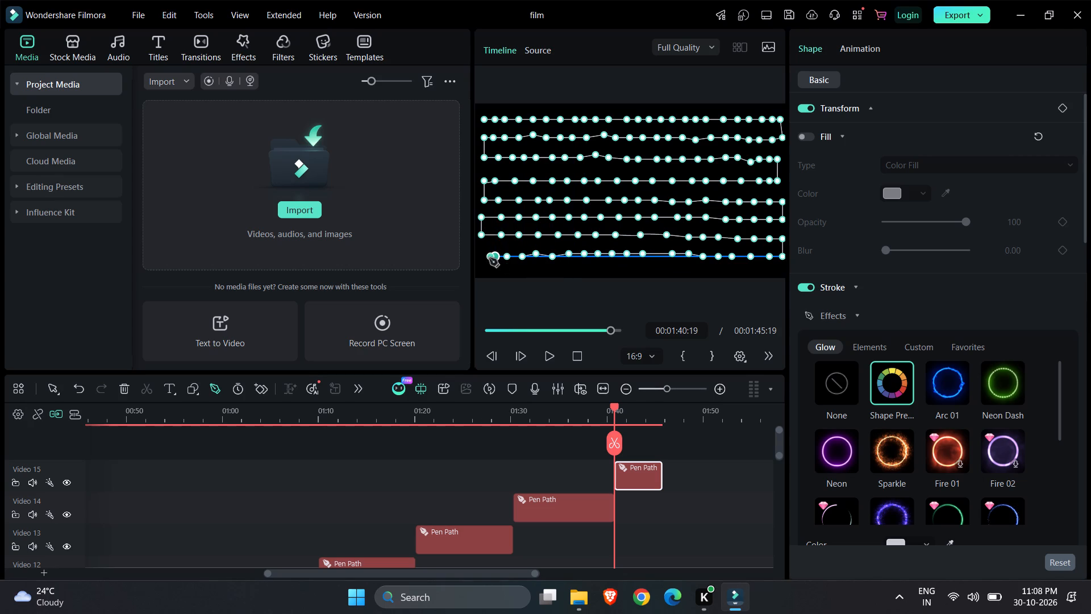
click(484, 259)
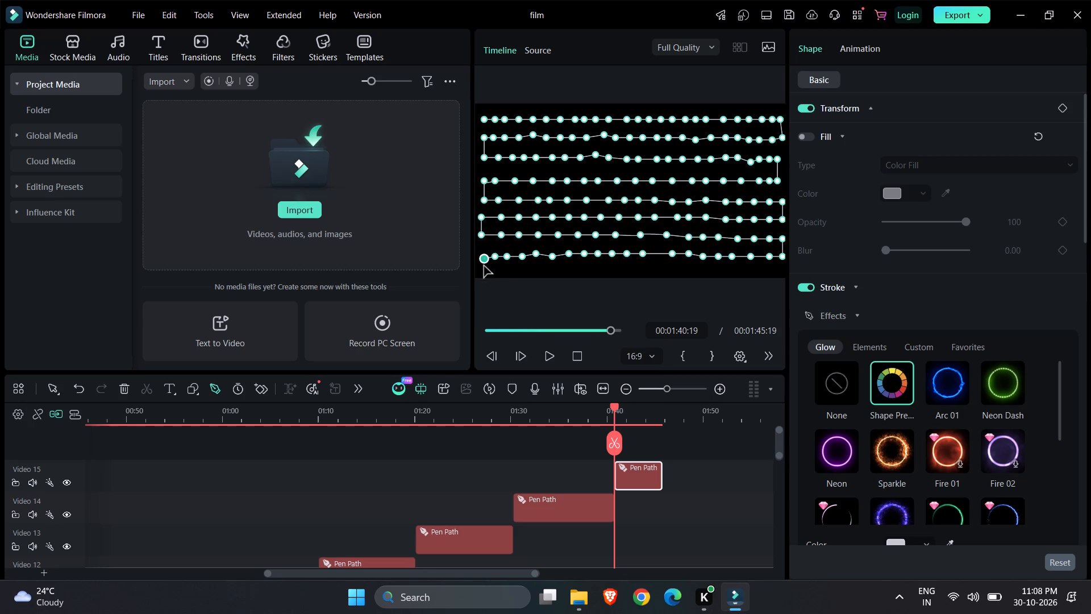
Drop the pen path down the frame's left edge and run a ninth row of points rightward past mid-frame.
click(484, 271)
click(501, 271)
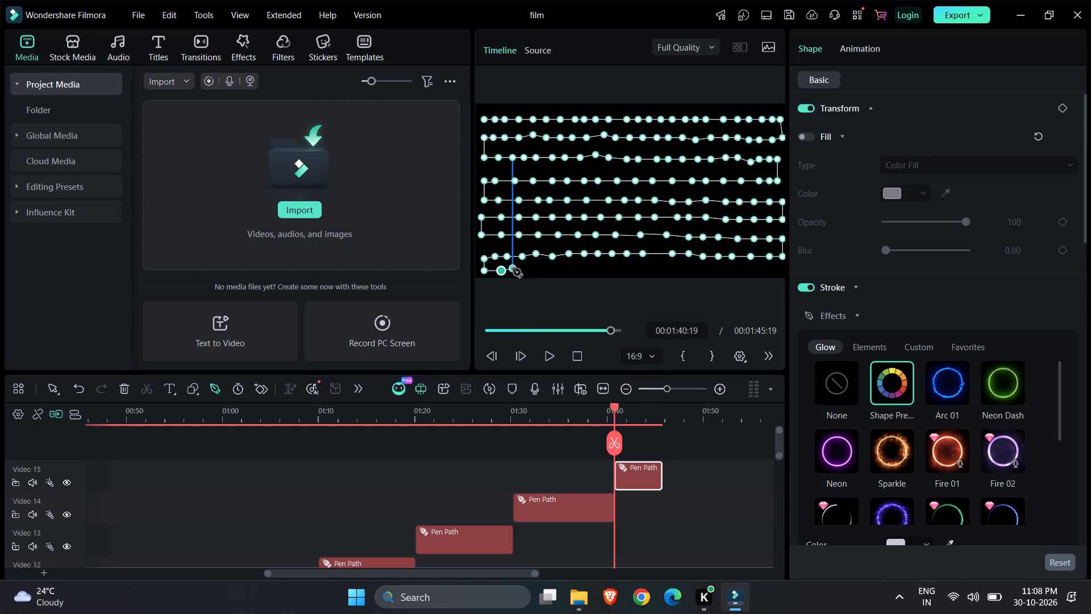
click(518, 272)
click(536, 272)
click(556, 272)
click(575, 272)
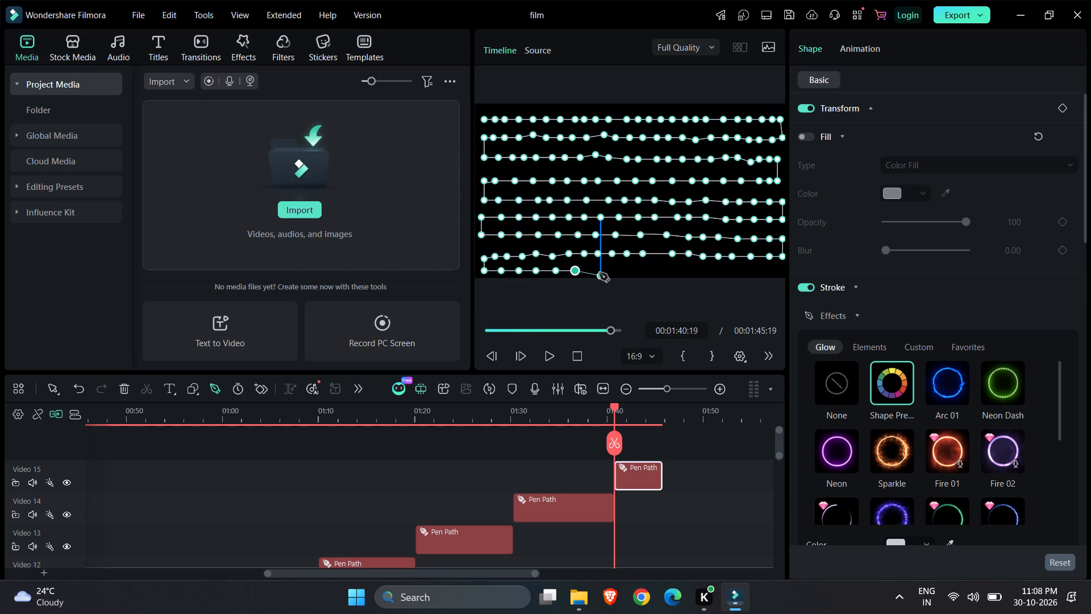
click(594, 271)
click(623, 271)
click(640, 271)
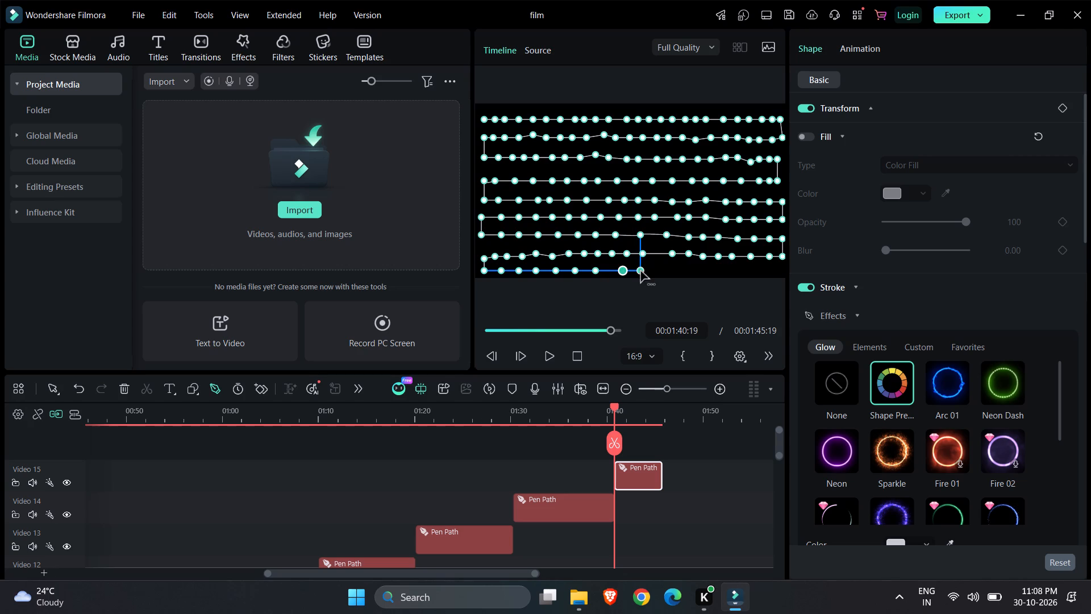
Continue the pen path's ninth row rightward to the frame's right edge and finish the path.
click(656, 271)
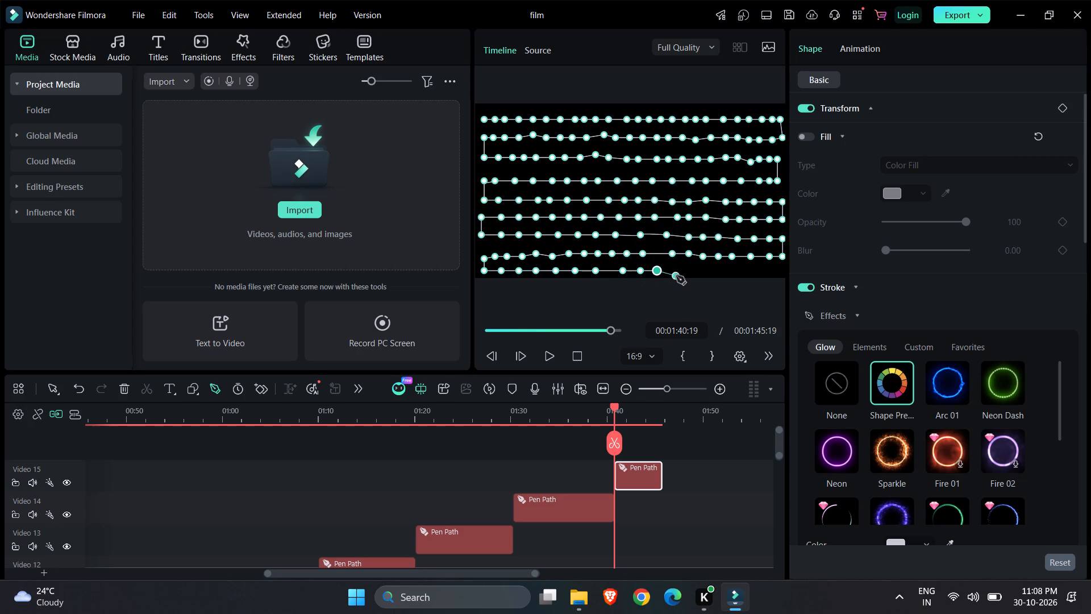
click(671, 271)
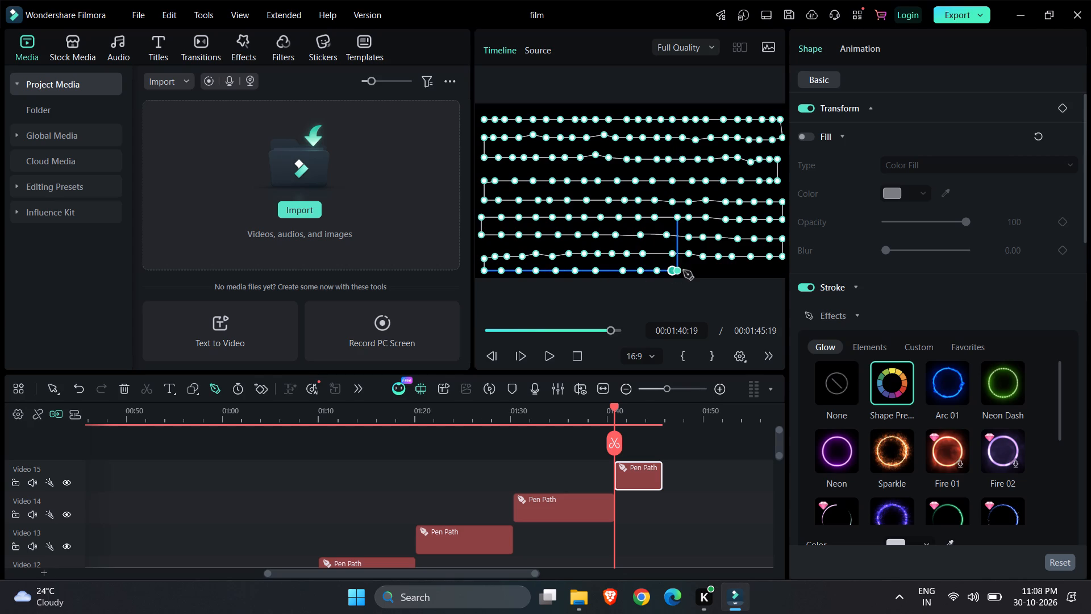
click(688, 272)
click(703, 272)
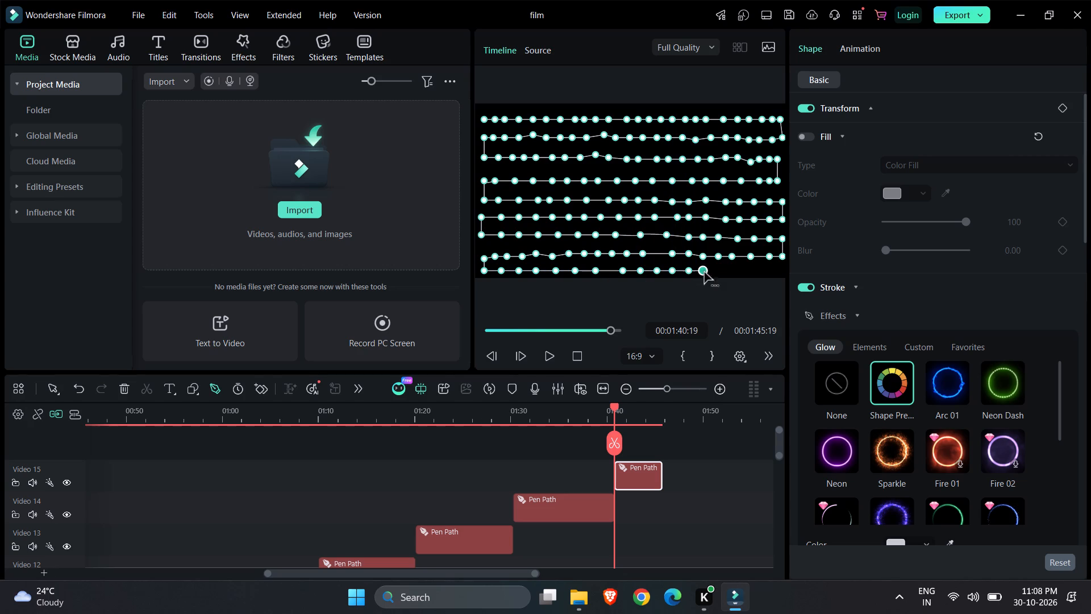
click(722, 272)
click(746, 272)
click(765, 272)
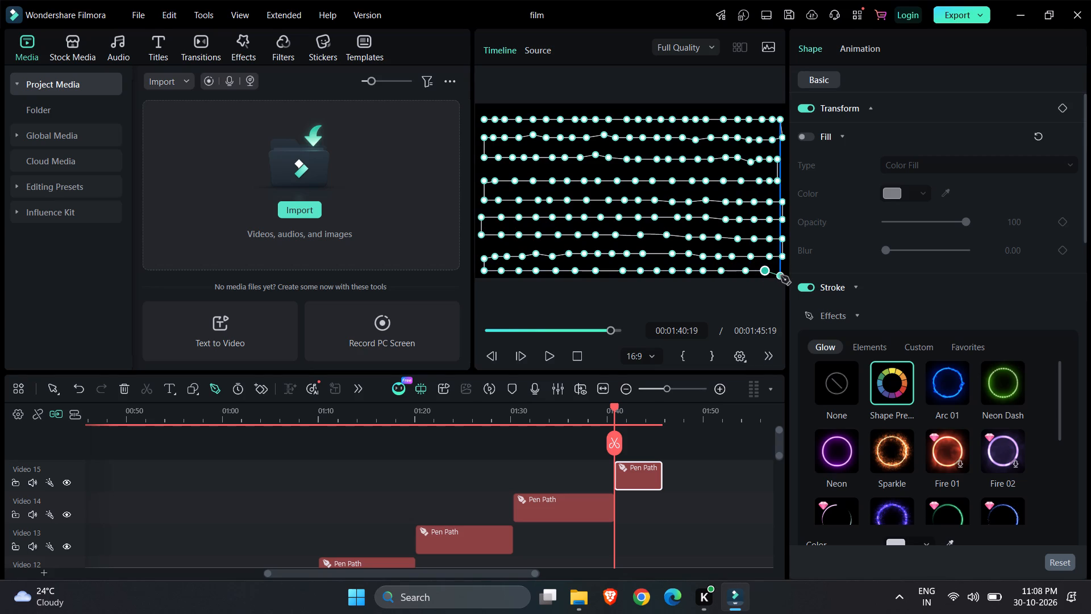
click(780, 271)
click(719, 487)
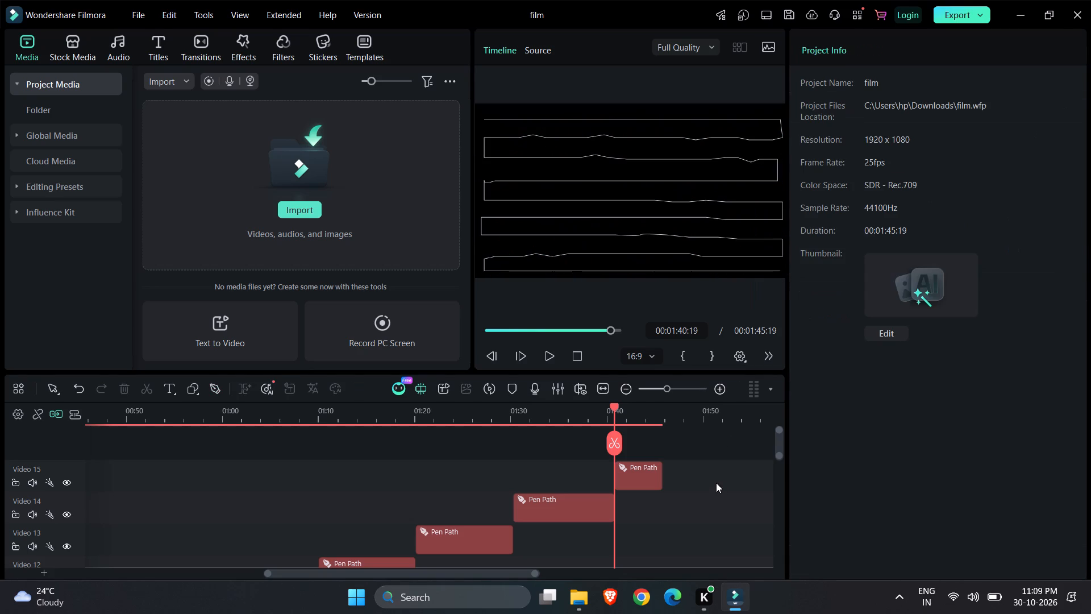
Apply the Arc 01 glow effect to the stroke of the finished row path on Video 15.
click(694, 206)
click(934, 376)
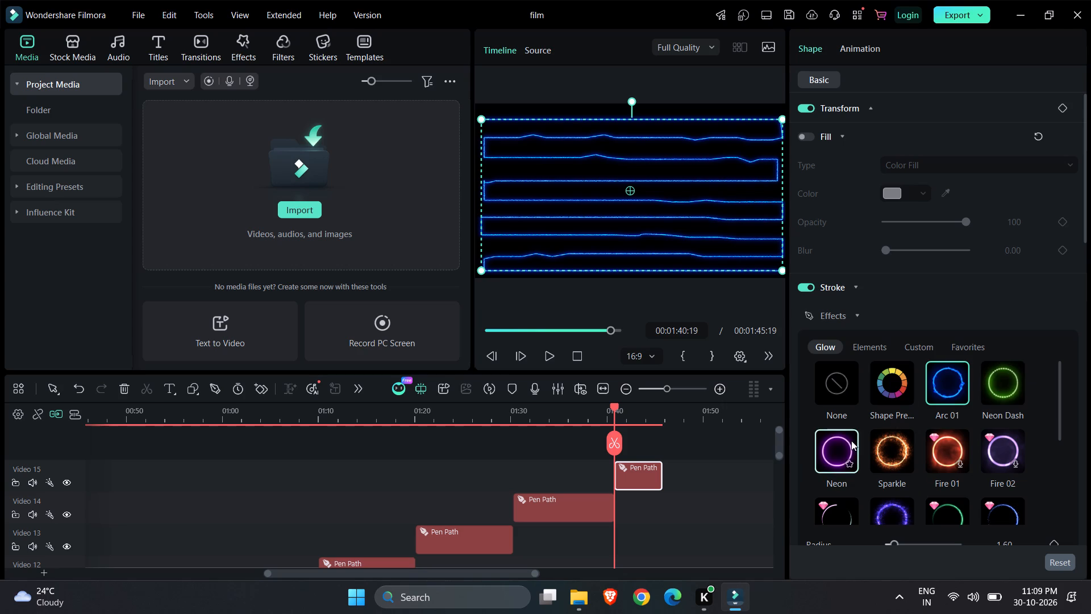
click(690, 516)
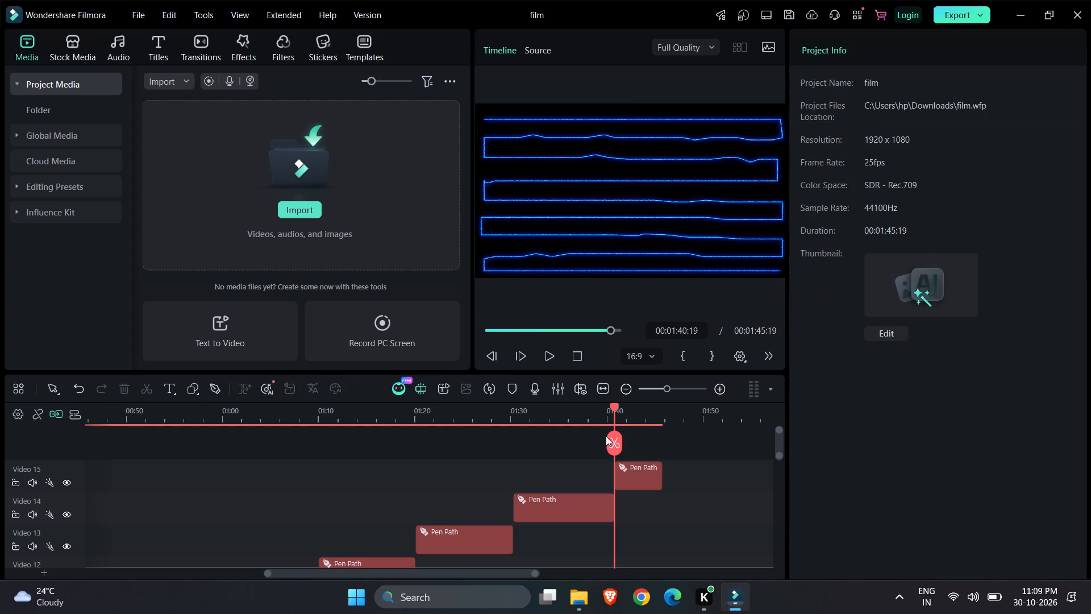
Extend the Video 15 pen path clip so it ends at 00:01:50:01.
click(615, 442)
click(643, 471)
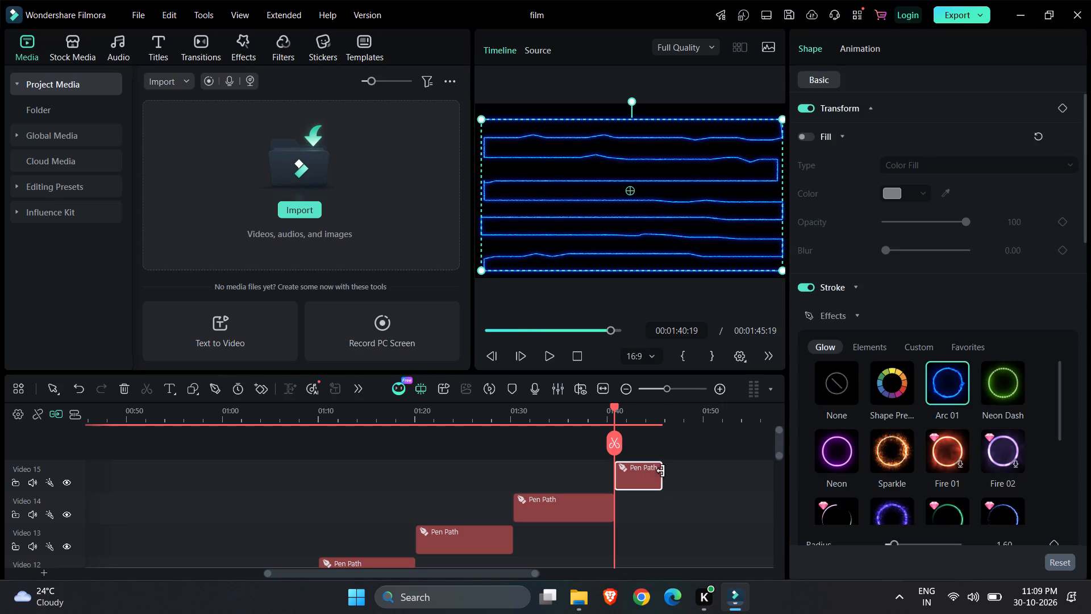
drag(659, 470, 706, 465)
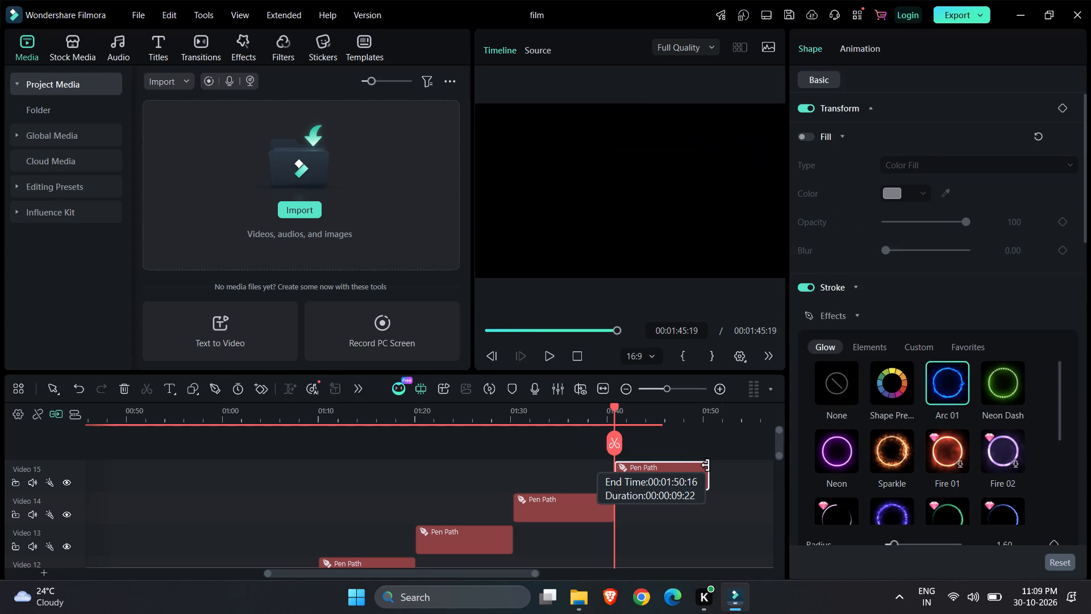
drag(706, 465, 700, 465)
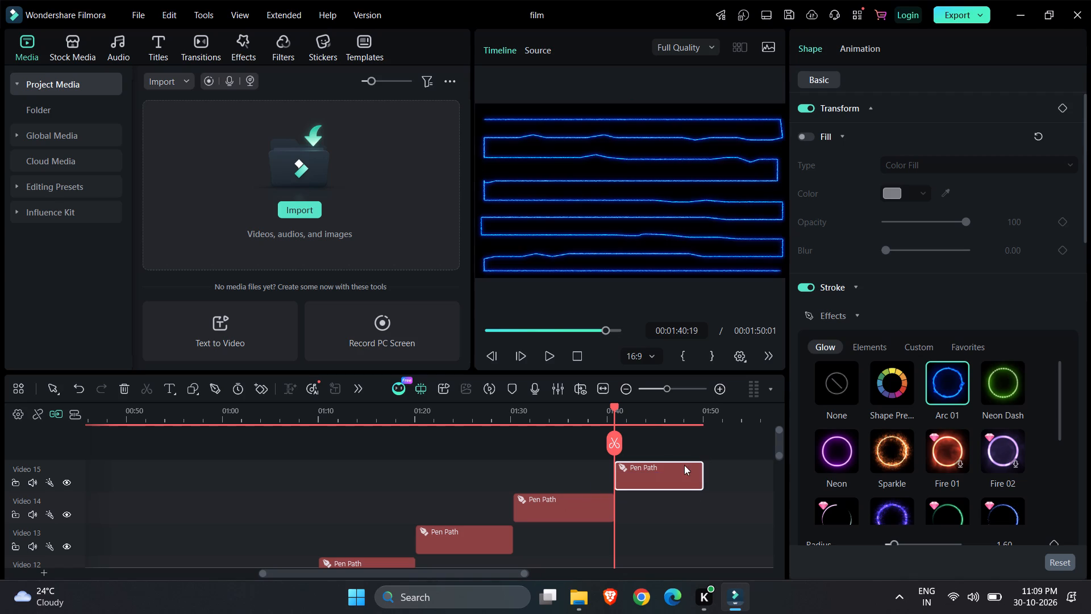
Move the playhead to the end of the Video 15 clip at 00:01:50:01 and activate the Pen tool.
drag(612, 442, 717, 446)
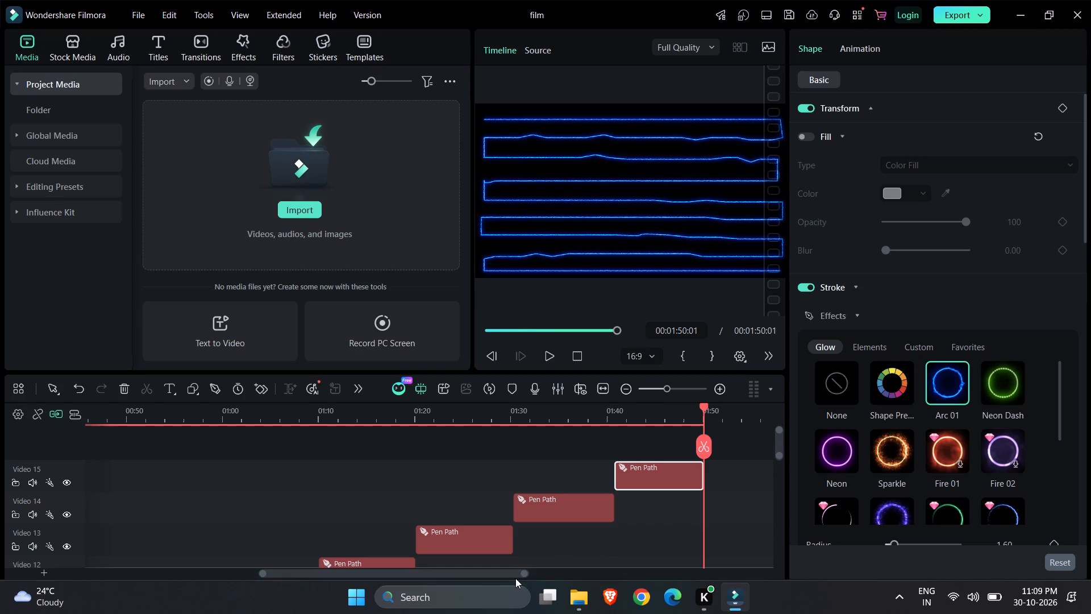
drag(515, 575, 665, 574)
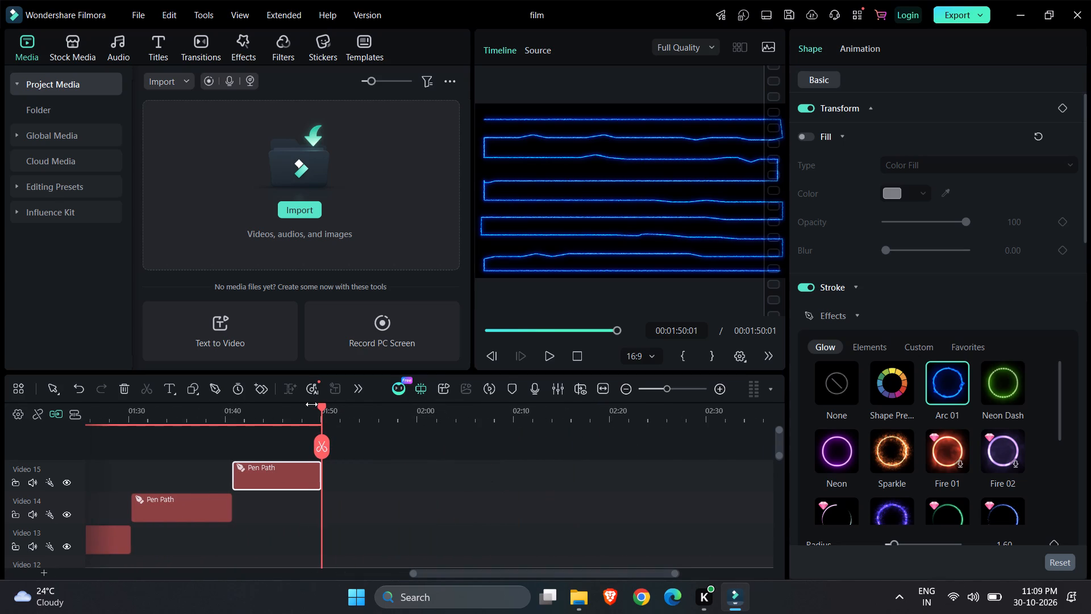
click(216, 387)
Browse the stock media, audio, AI music and titles libraries.
click(64, 49)
click(106, 48)
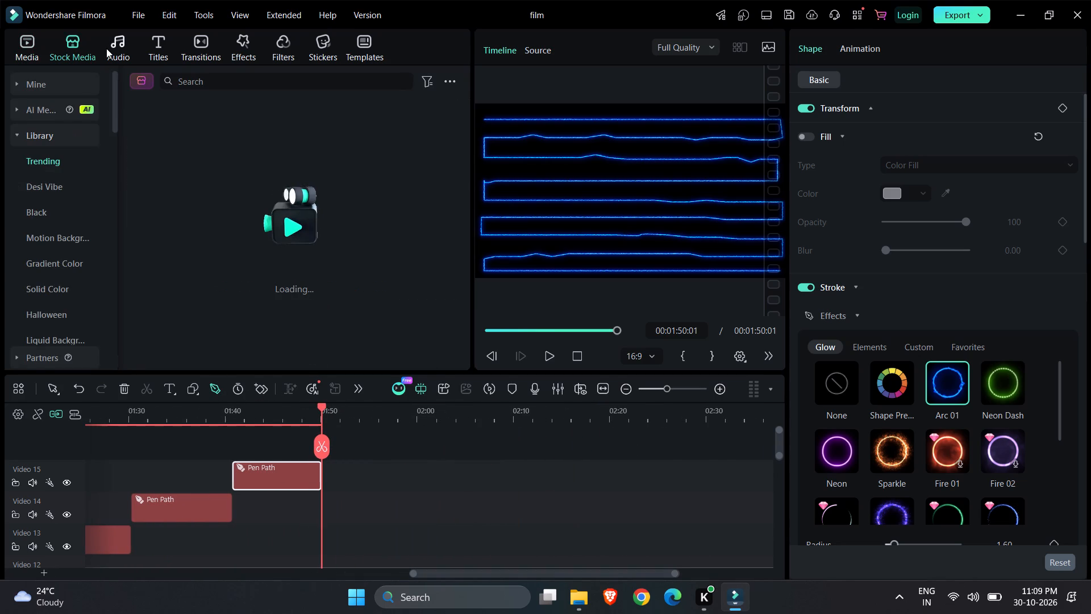
click(14, 108)
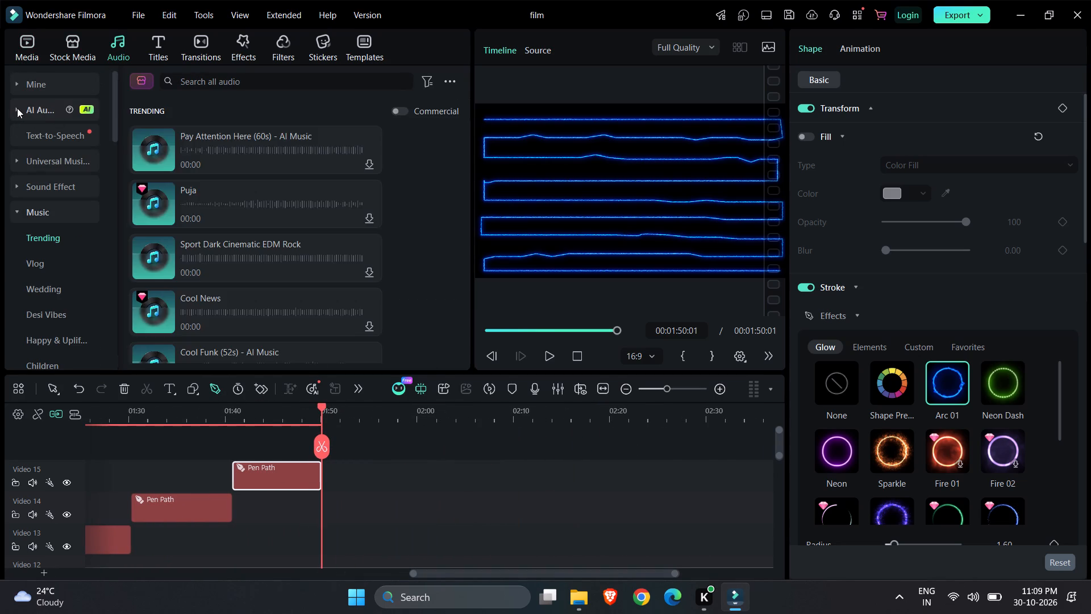
click(18, 113)
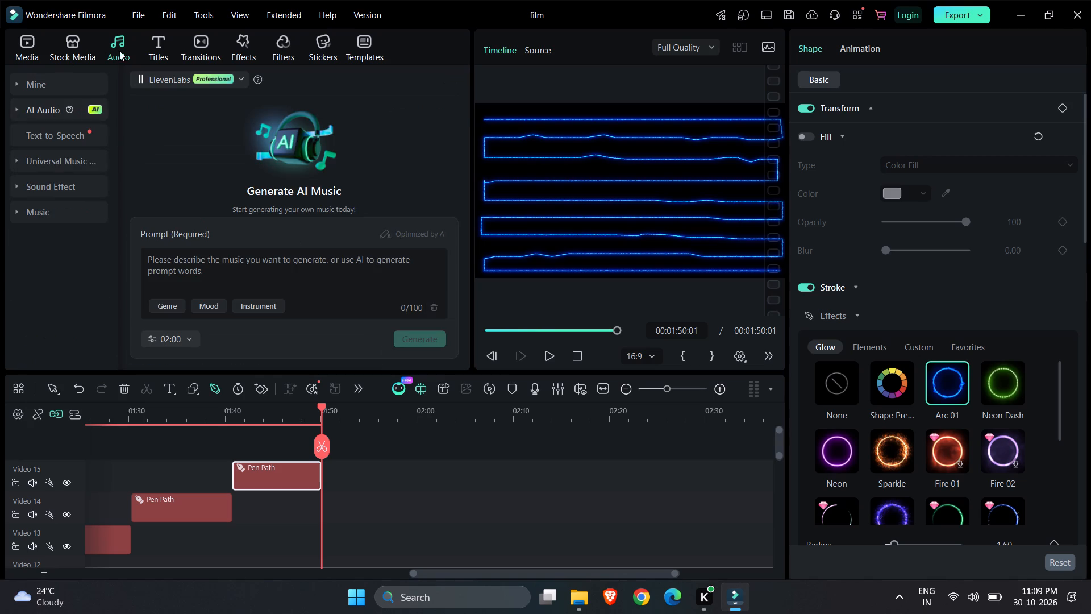
click(155, 44)
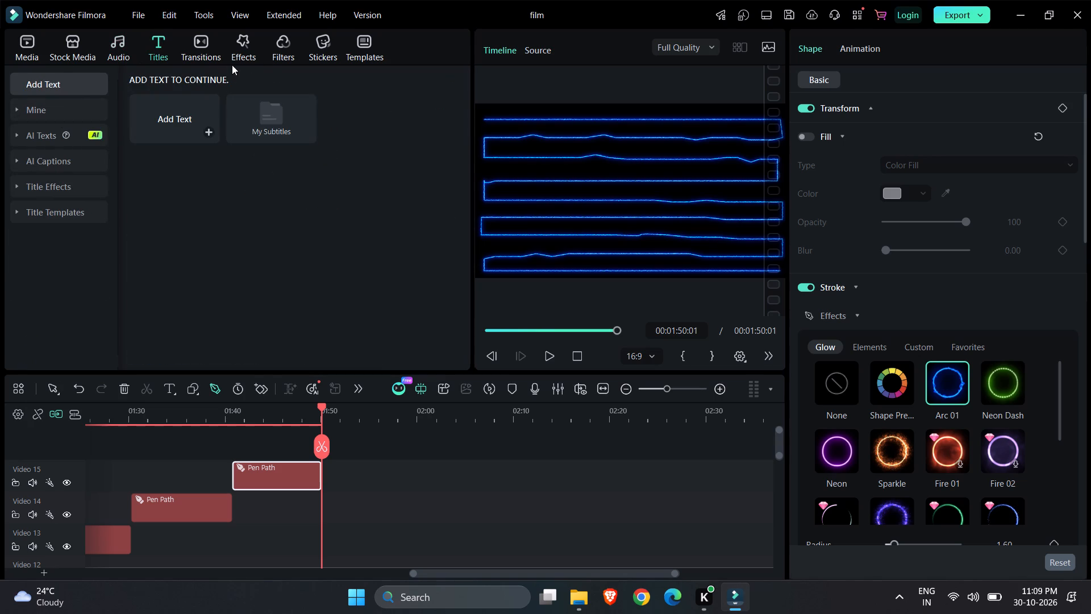
Browse the trending transitions and the suggested transition search terms.
click(196, 48)
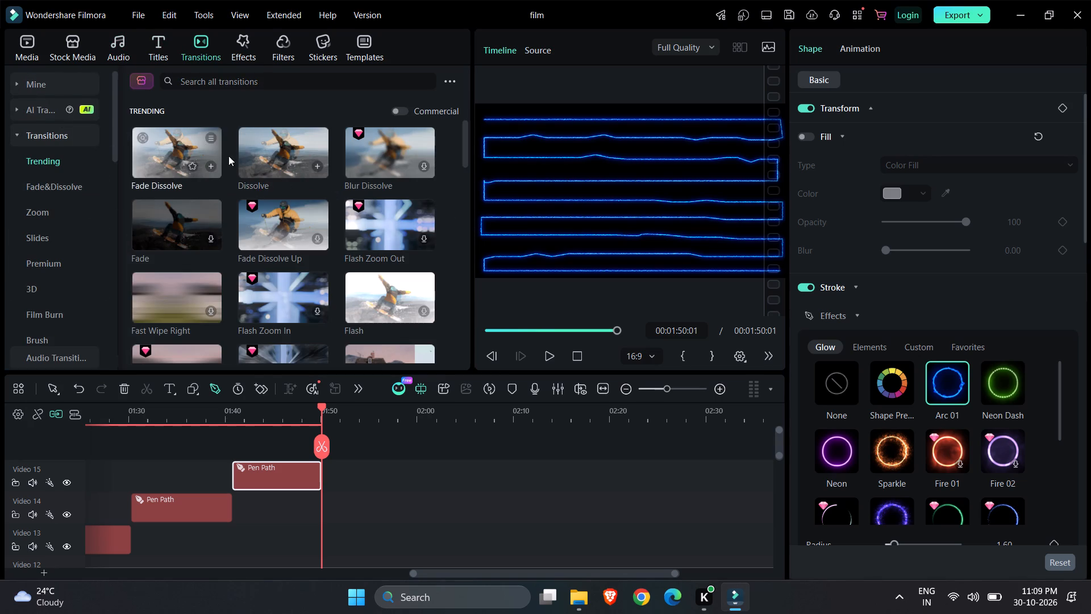
scroll(234, 180, down, 2)
scroll(239, 196, up, 3)
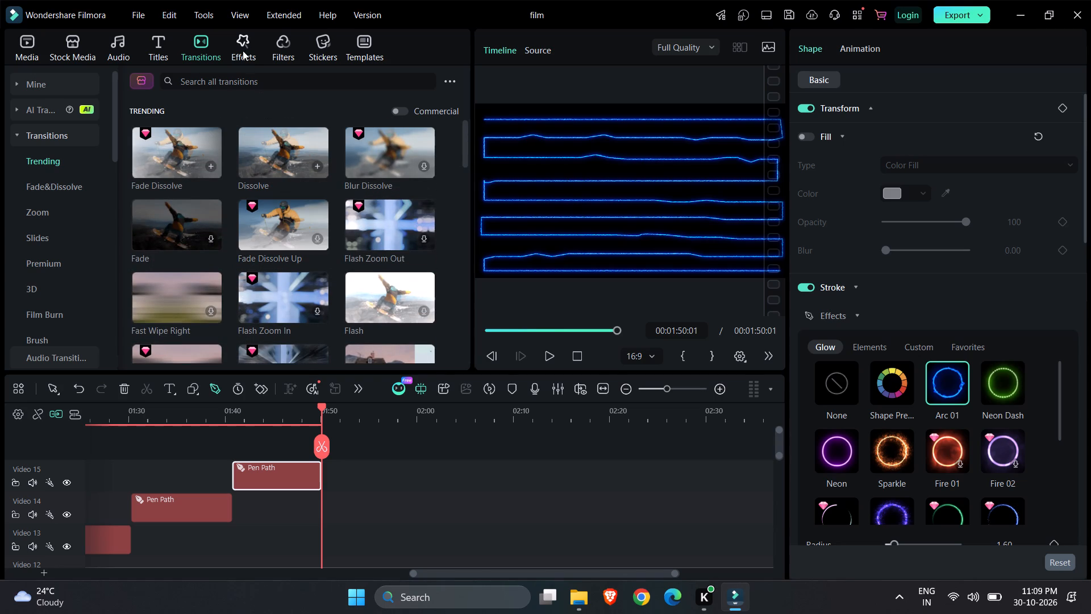
click(239, 84)
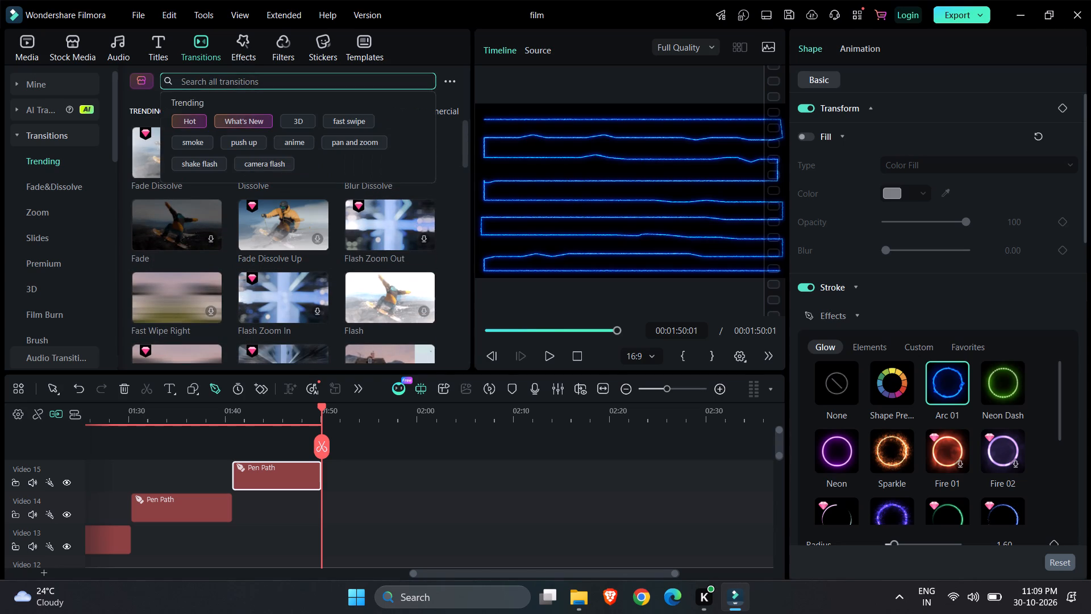
click(116, 74)
scroll(295, 181, down, 12)
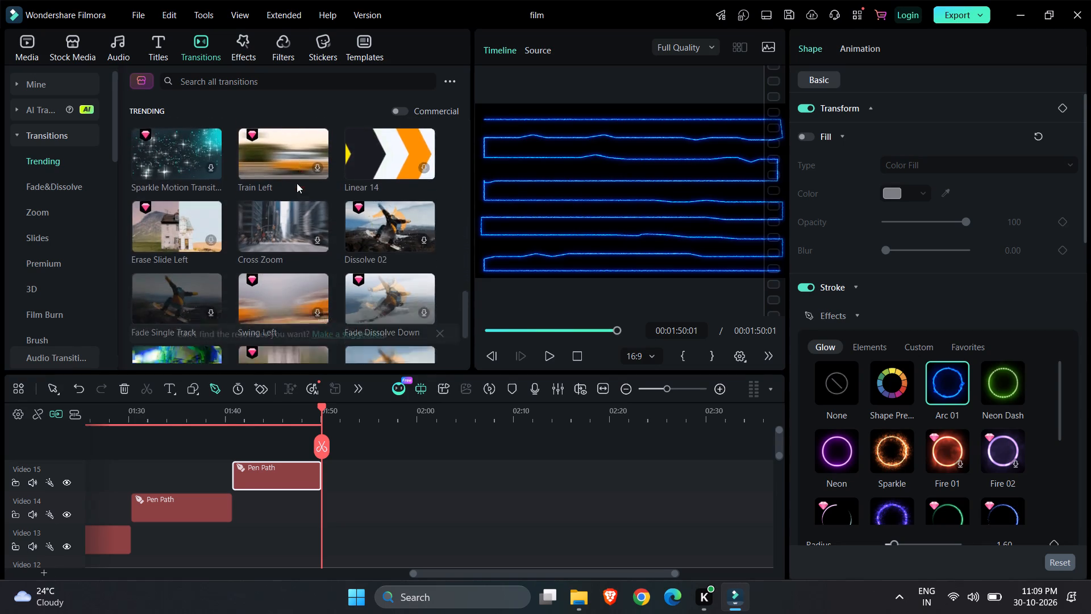
scroll(297, 183, down, 3)
click(445, 330)
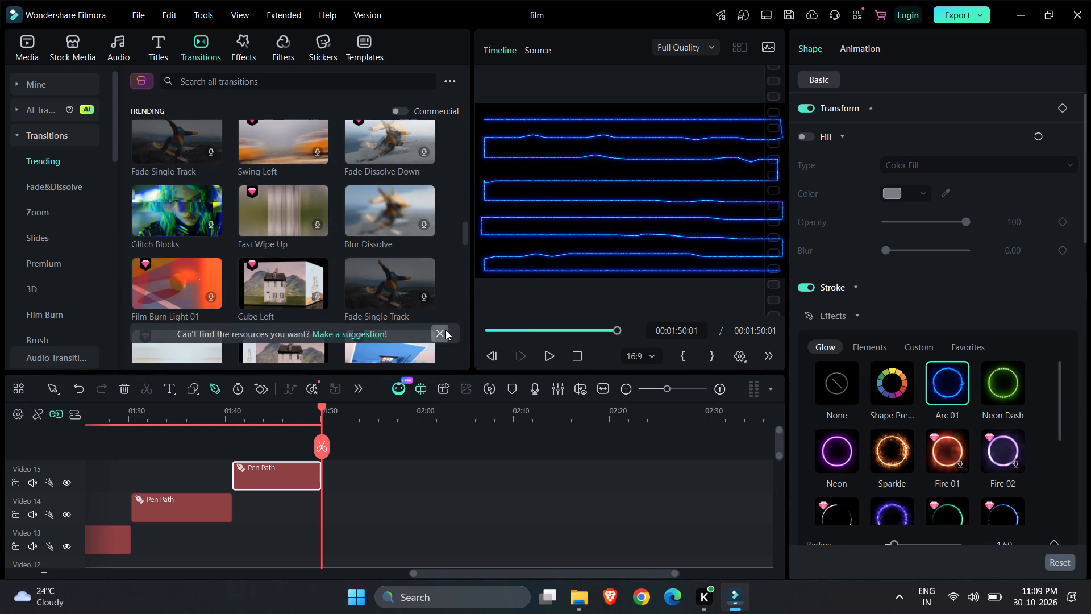
scroll(372, 265, up, 20)
scroll(372, 265, up, 3)
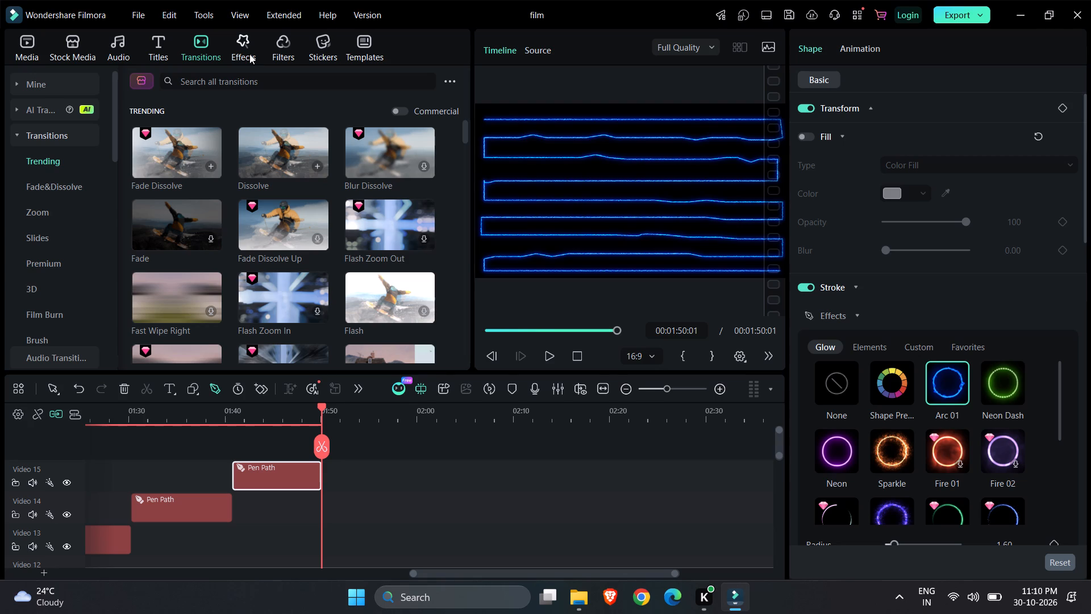
Look over the trending effects and transitions, and return to the project media library.
click(249, 54)
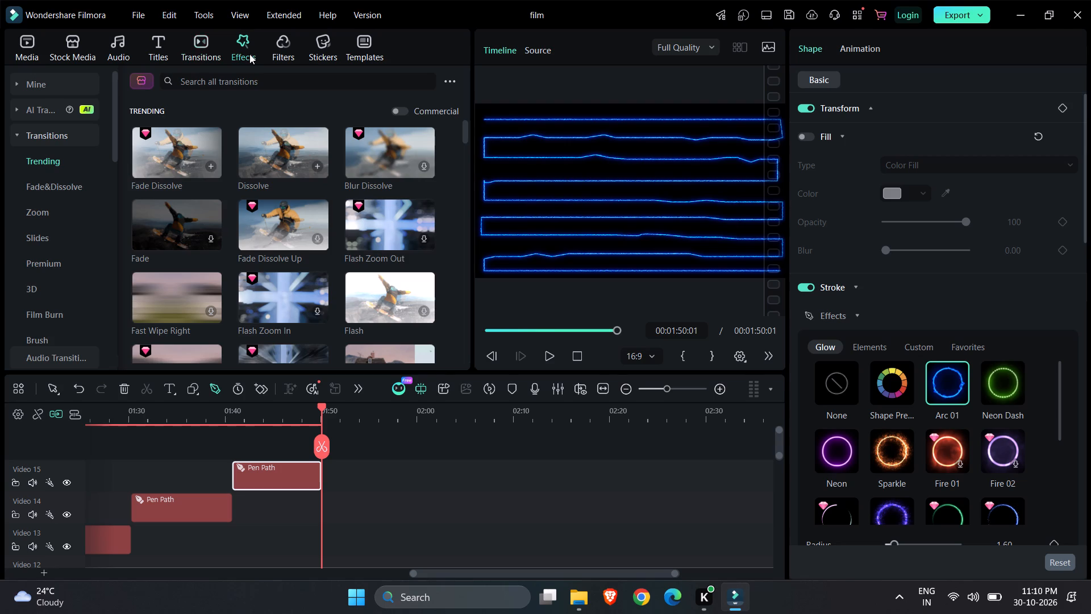
click(193, 39)
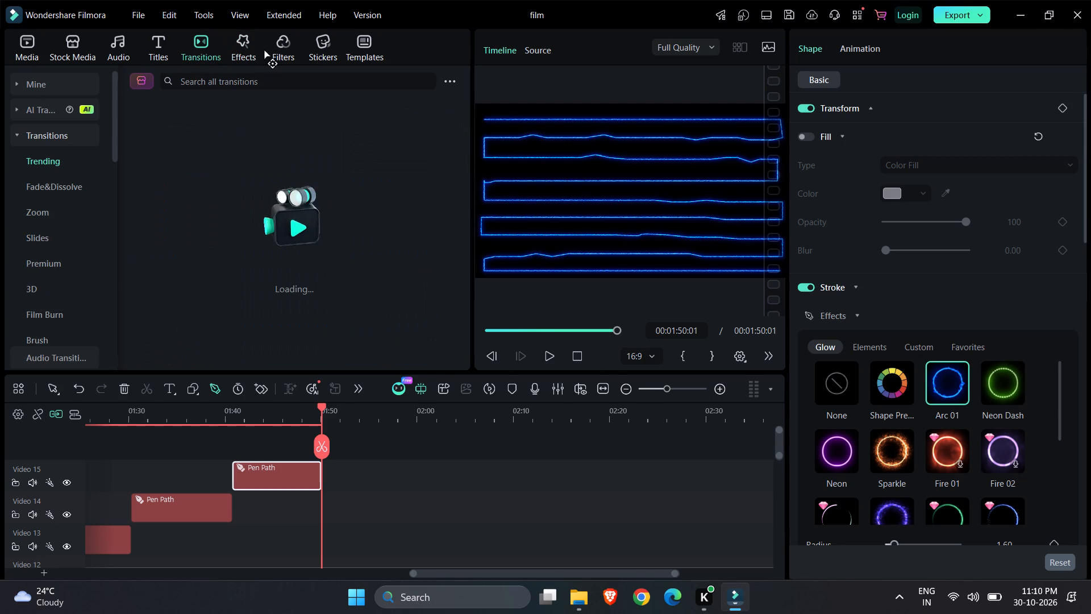
click(243, 39)
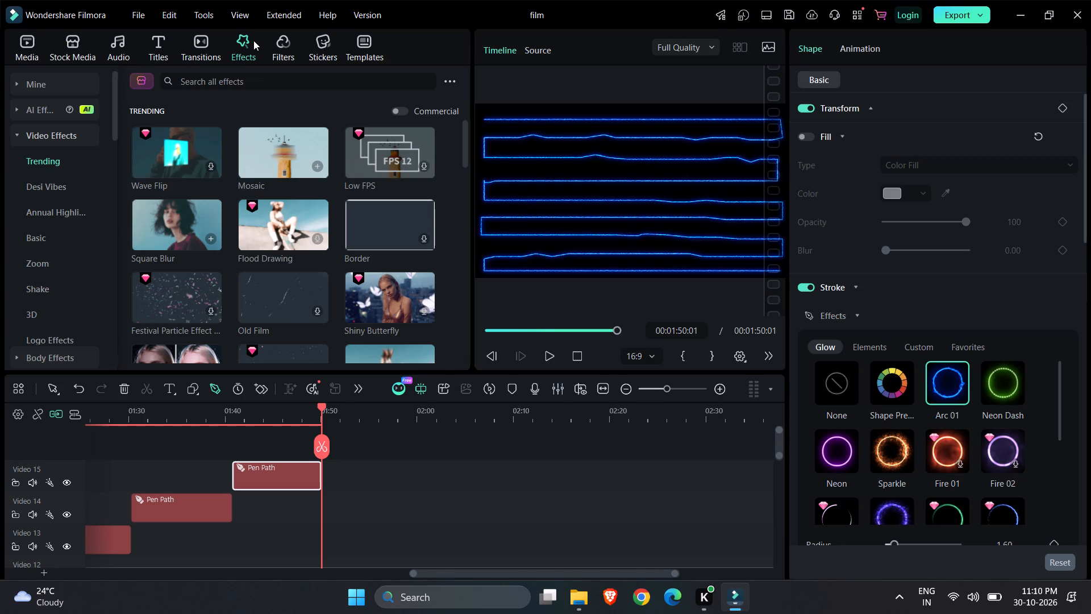
click(211, 40)
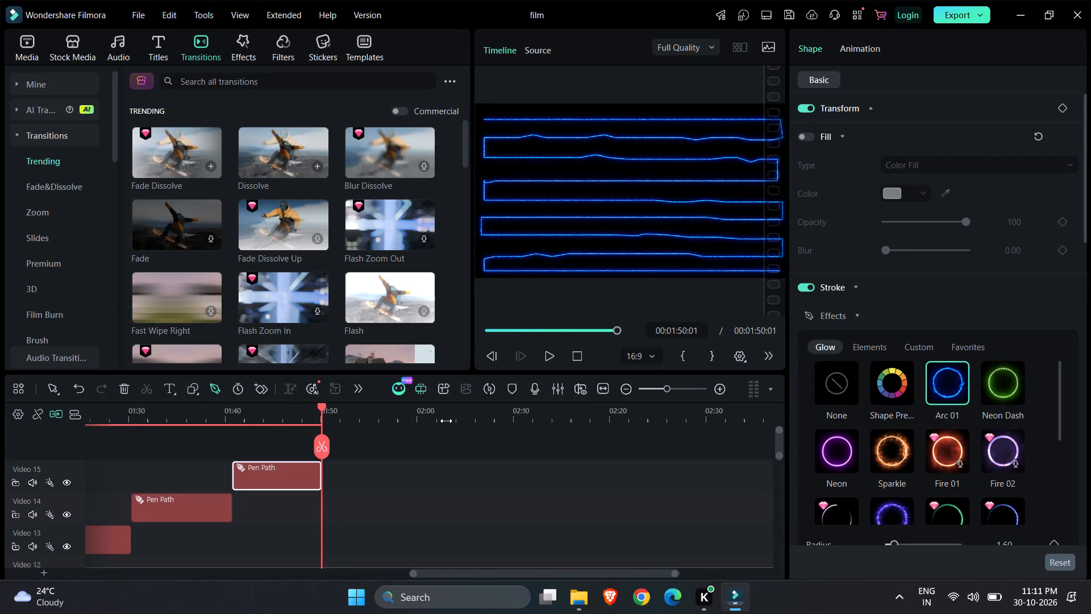
click(365, 462)
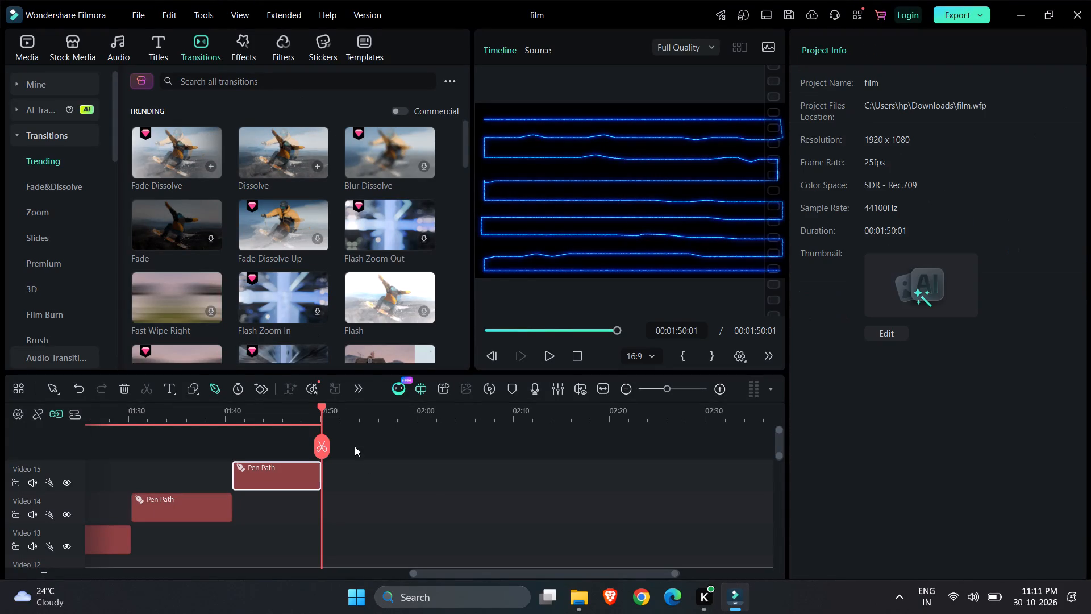
click(14, 134)
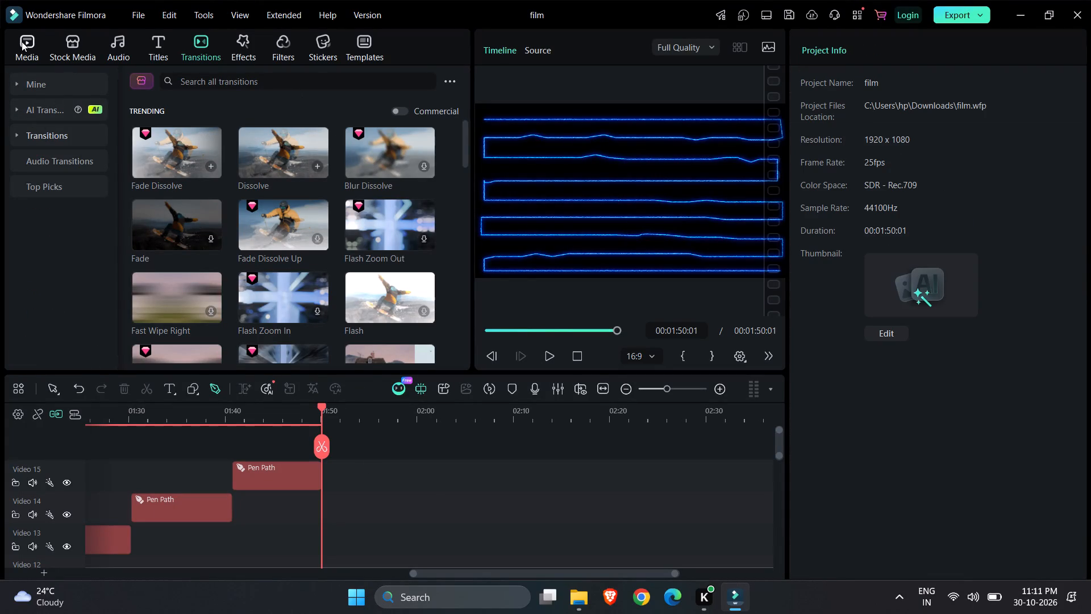
click(27, 42)
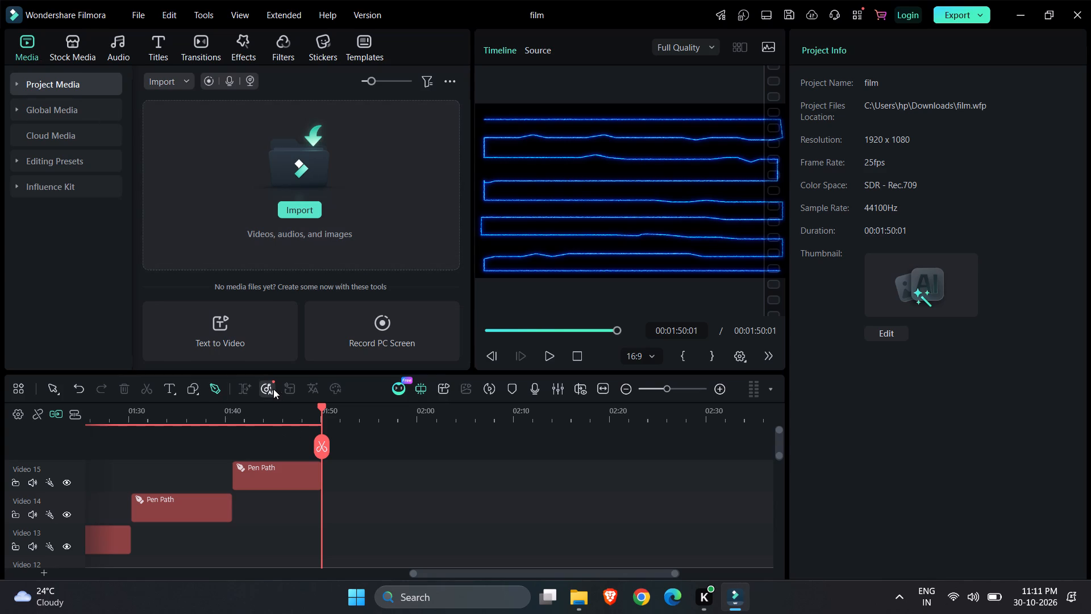
Start a new pen path at the frame's top-left corner and run it down the left edge to just above mid-height.
click(482, 115)
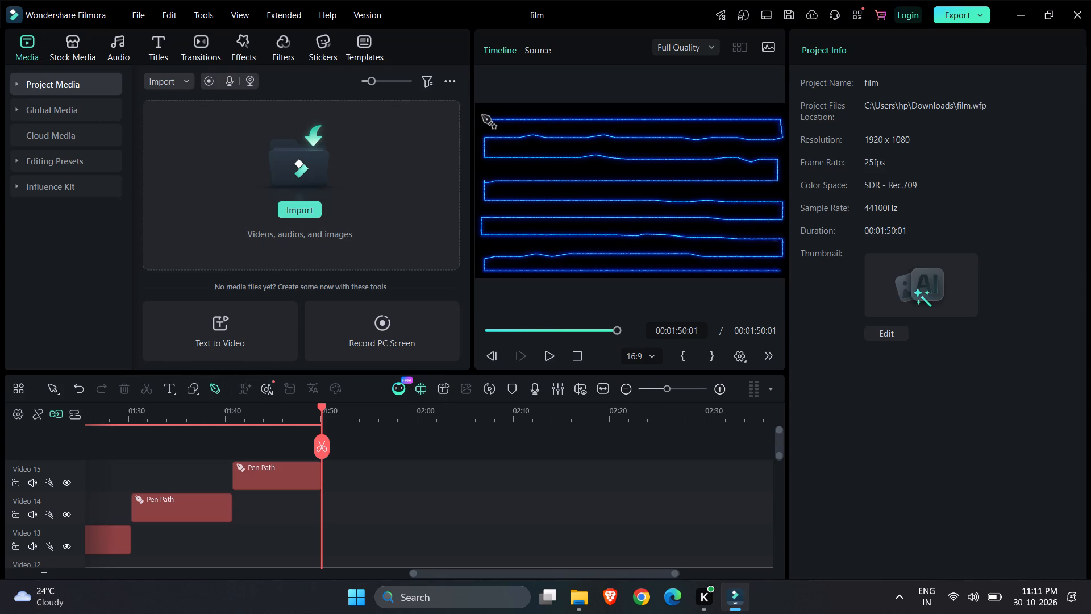
click(482, 129)
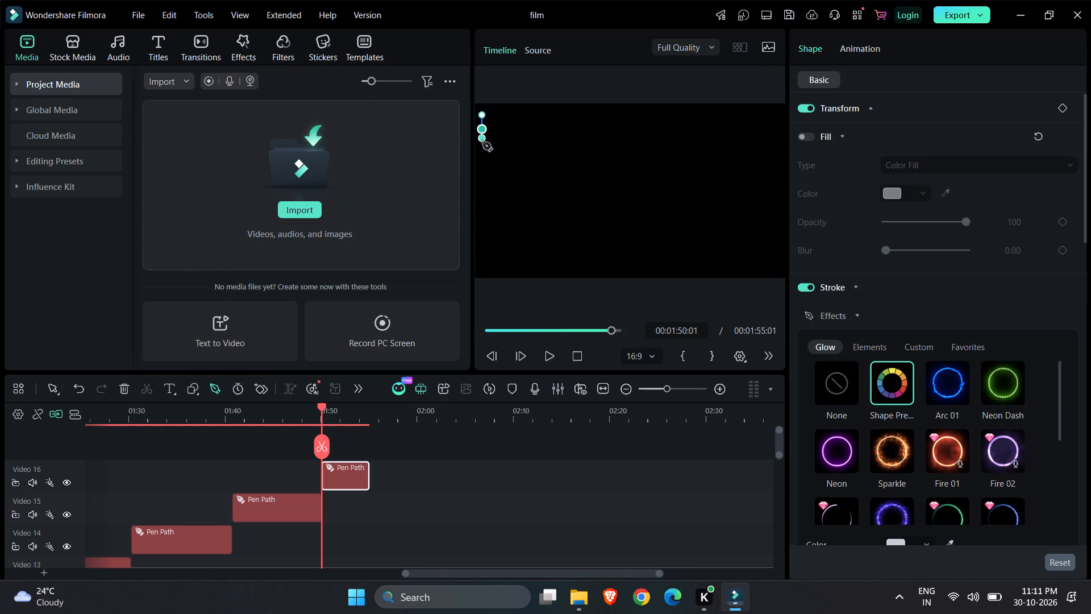
click(482, 142)
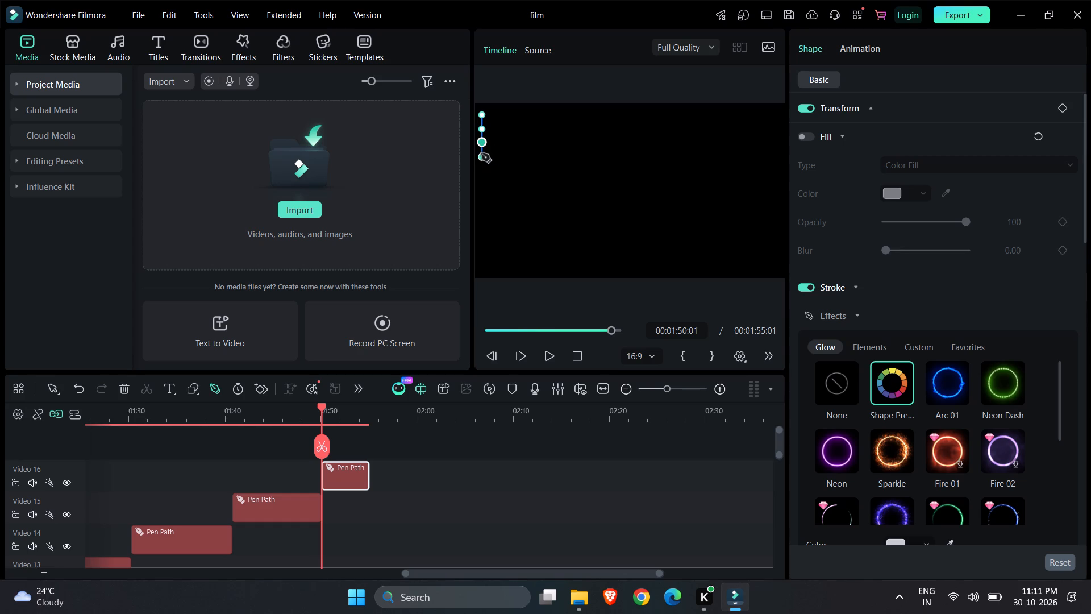
click(481, 160)
click(481, 177)
Continue the pen path in a slightly wavy line across the middle of the frame to its right edge.
click(495, 173)
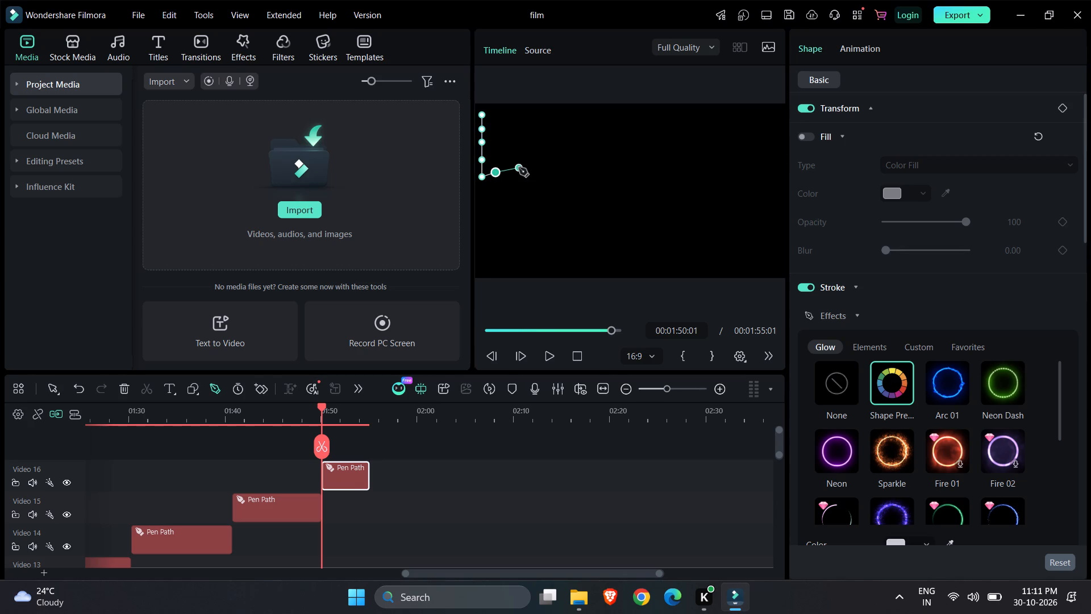
click(510, 169)
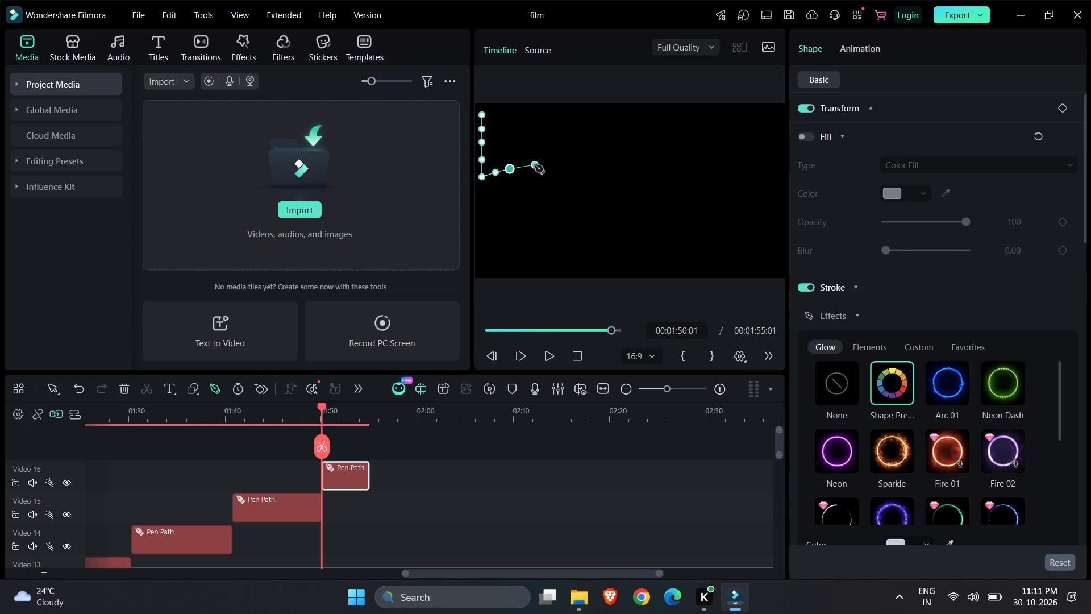
click(534, 168)
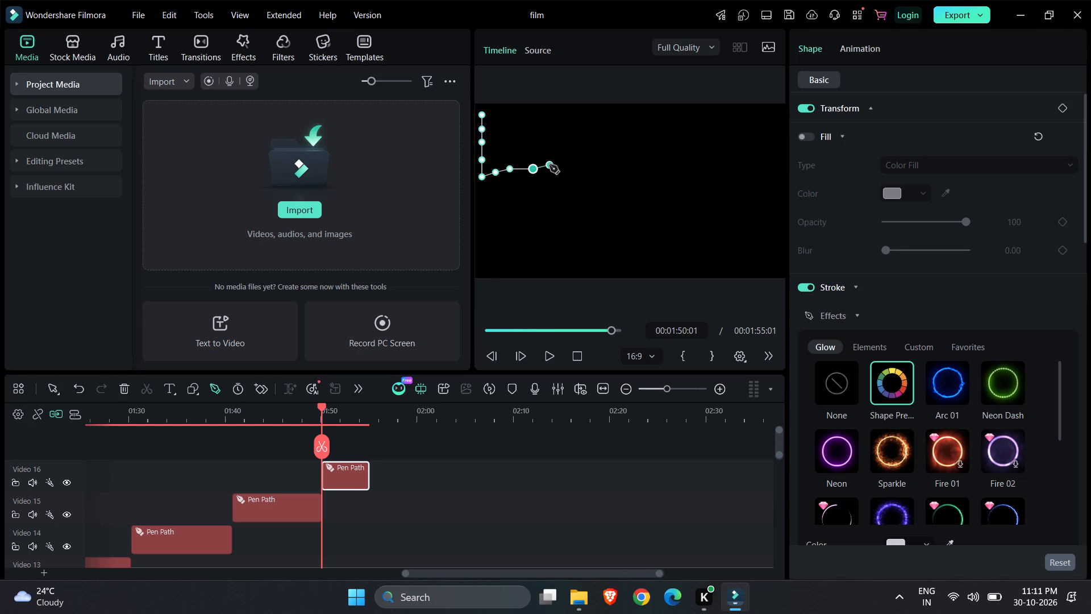
click(552, 169)
click(567, 168)
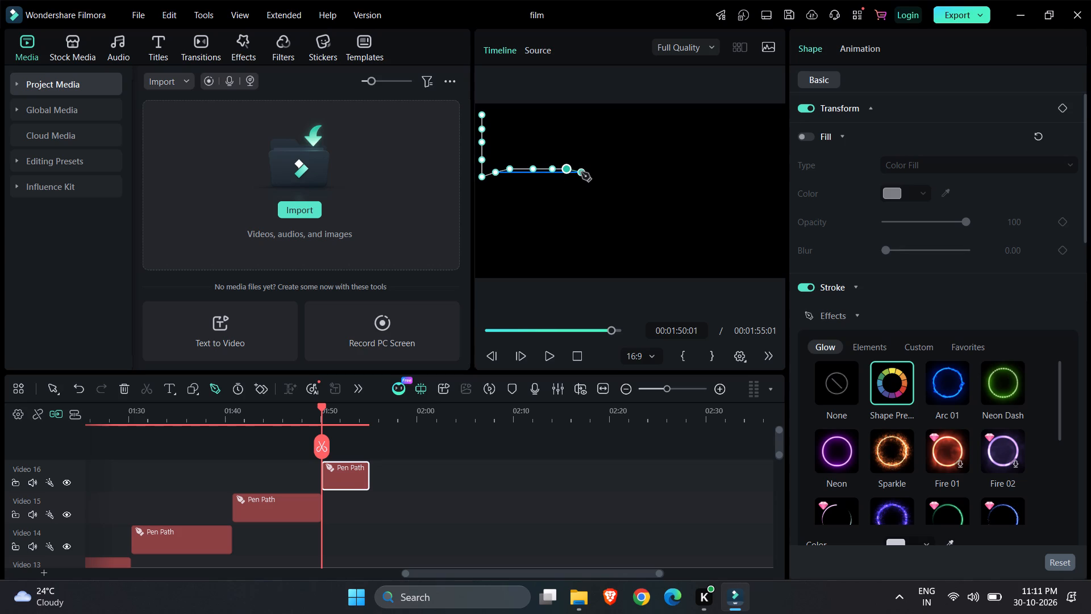
click(581, 172)
click(597, 174)
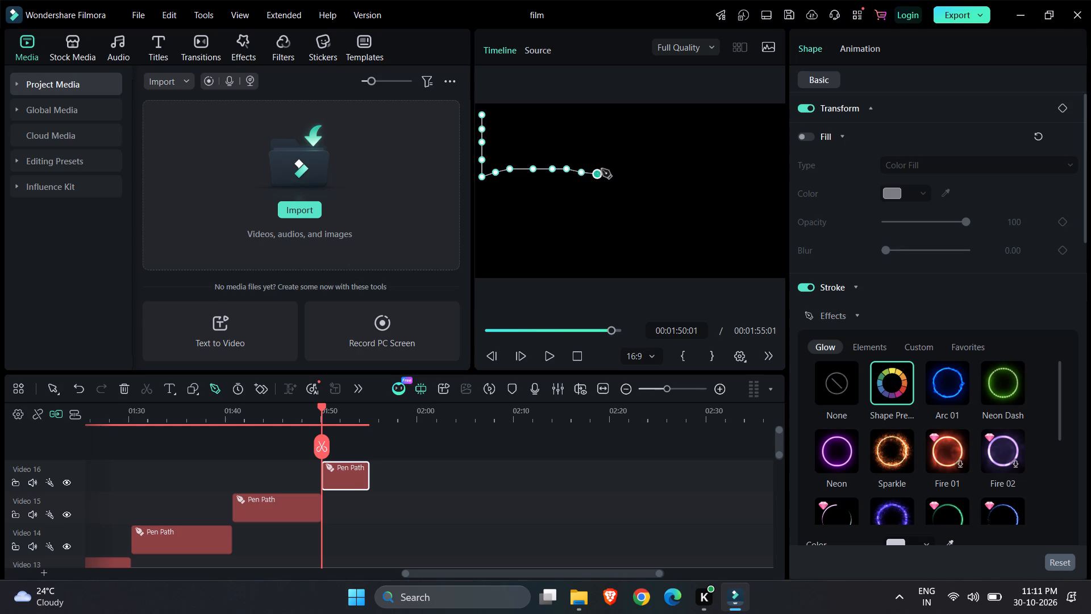
click(611, 177)
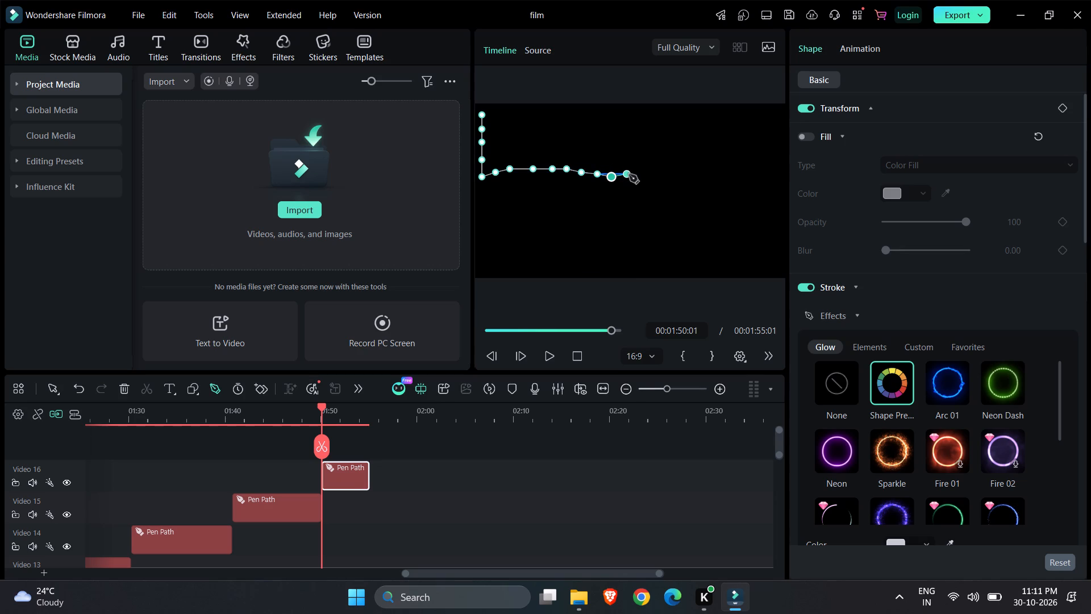
click(629, 175)
click(650, 174)
click(669, 174)
click(682, 173)
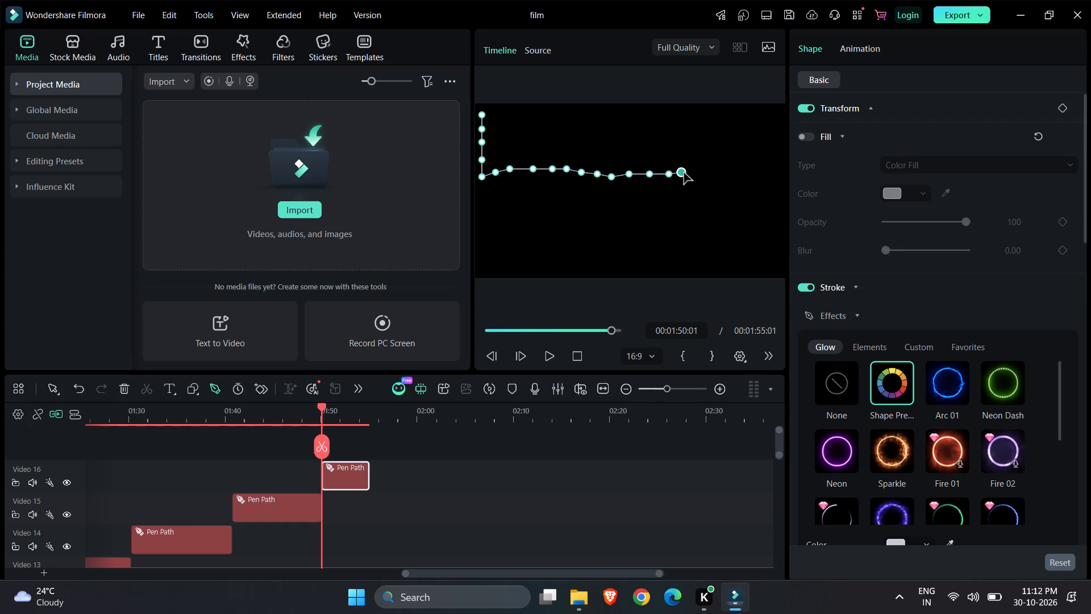
click(698, 173)
click(711, 174)
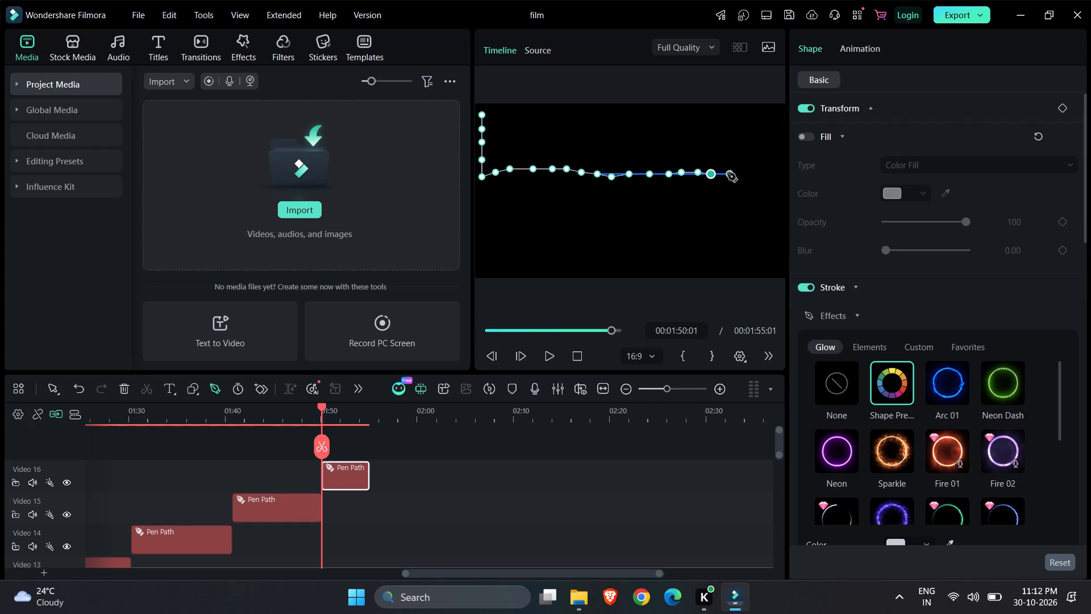
click(727, 173)
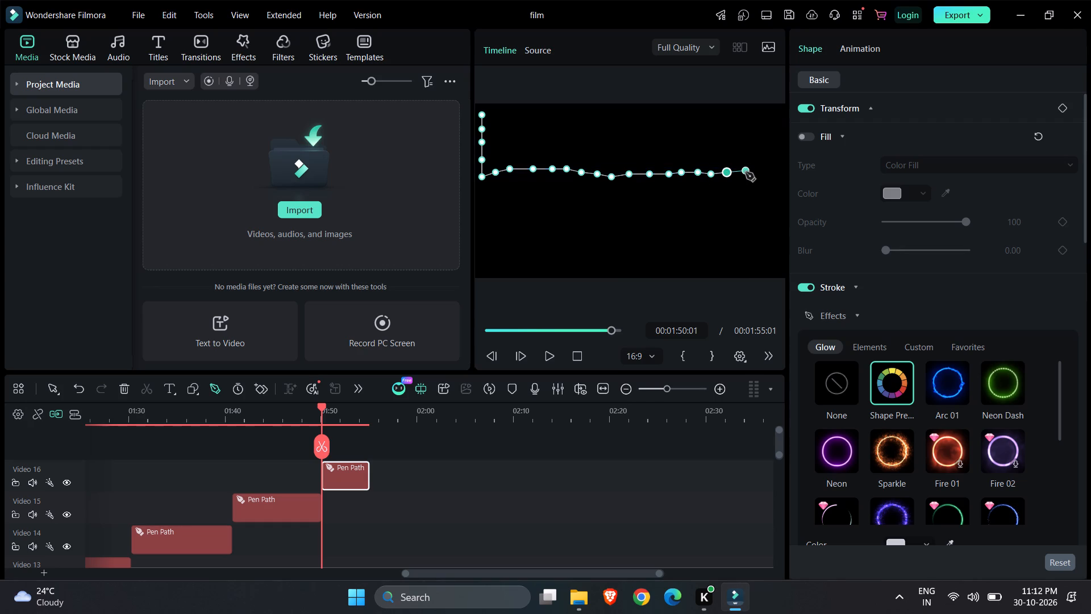
click(746, 174)
click(759, 174)
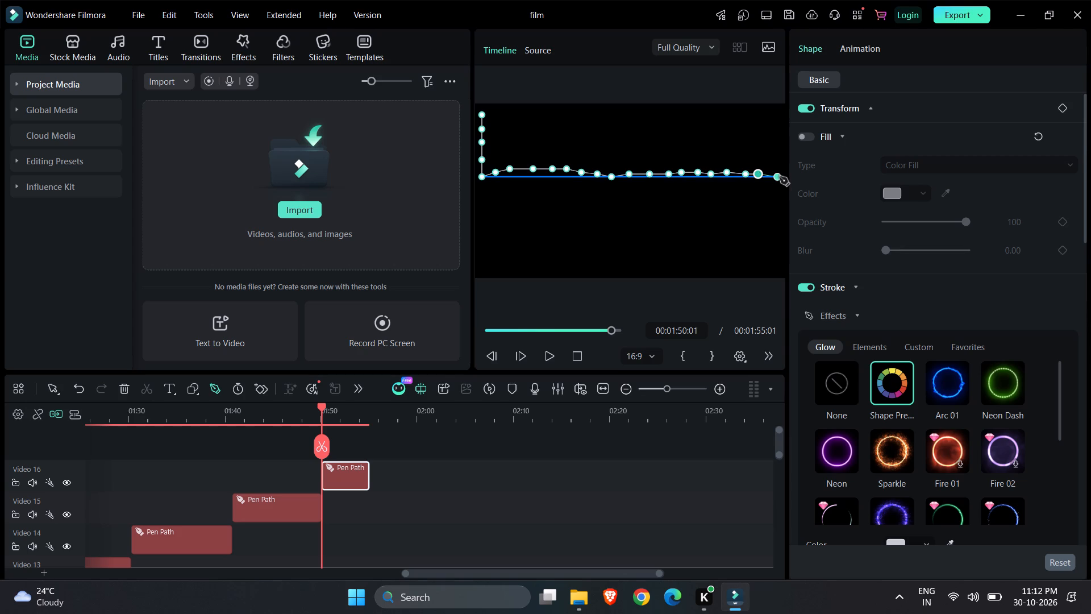
click(773, 172)
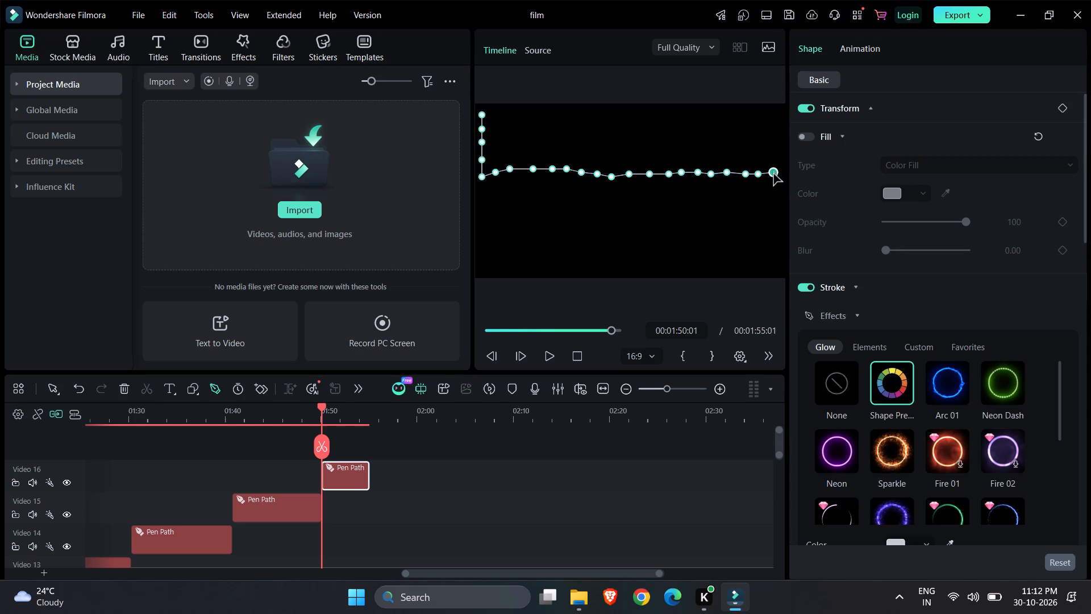
Extend the pen path down the frame's right edge to the bottom-right corner.
click(774, 186)
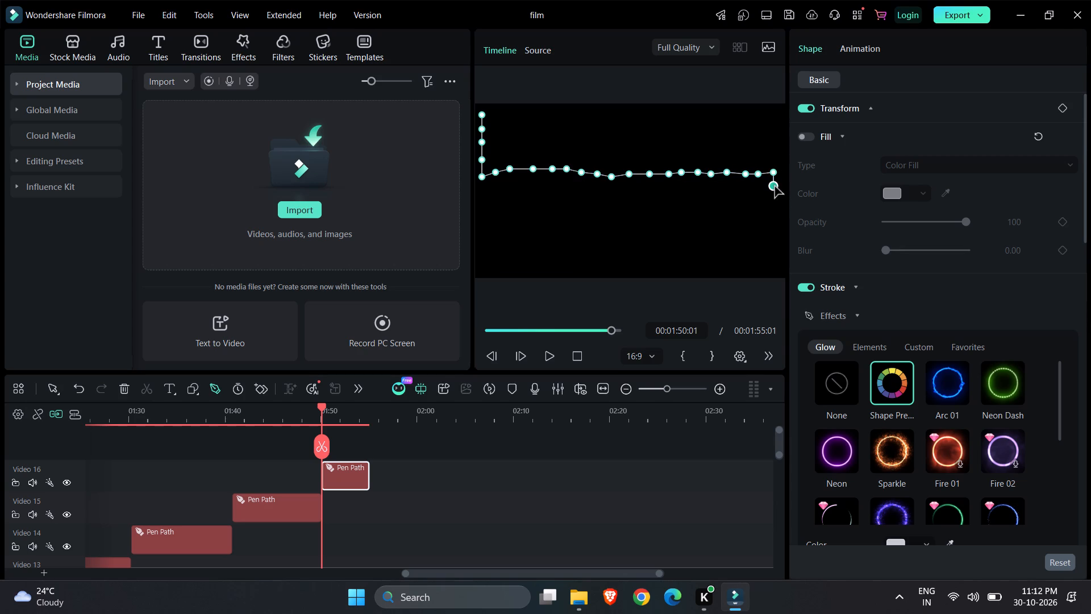
click(774, 196)
click(774, 210)
click(778, 227)
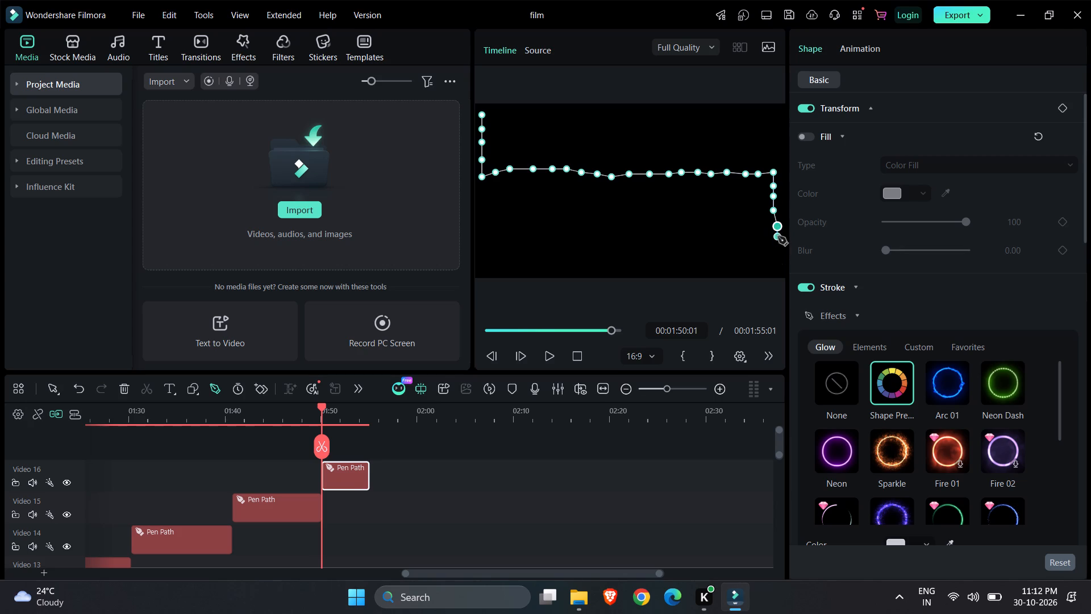
click(778, 244)
click(778, 259)
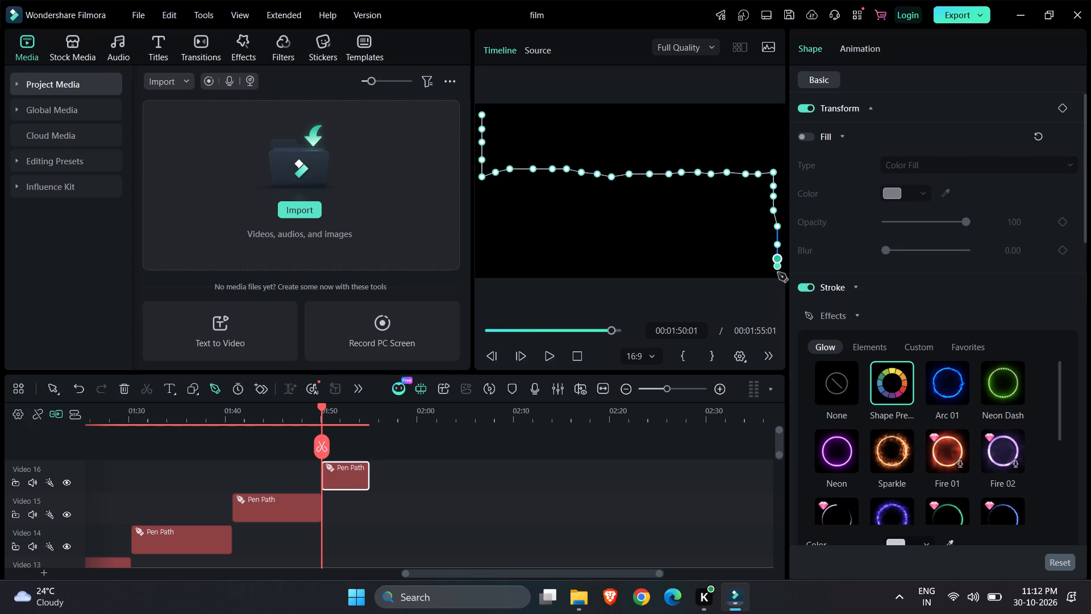
click(778, 273)
Continue the pen path back along the frame's bottom edge, slightly uneven, to the bottom-left corner.
click(759, 273)
click(737, 273)
click(721, 275)
click(706, 273)
click(687, 270)
click(669, 269)
click(655, 268)
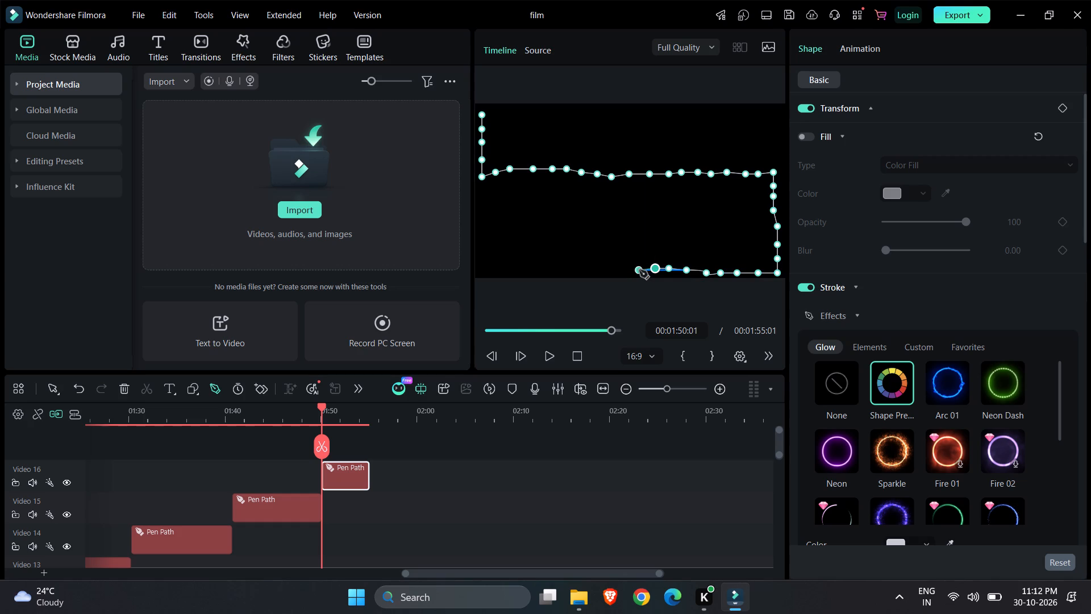
click(639, 270)
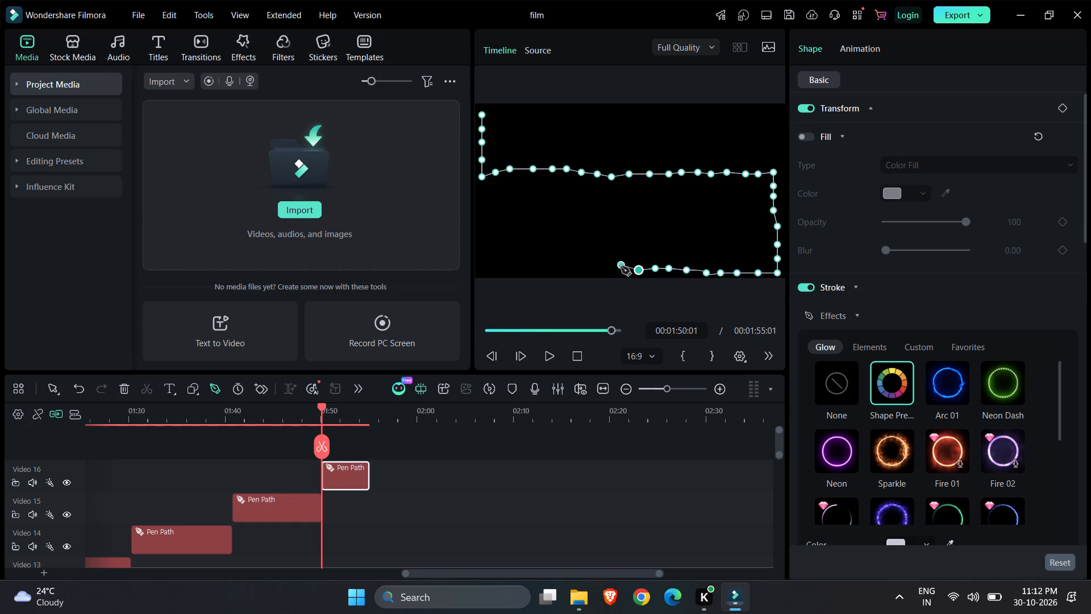
click(624, 270)
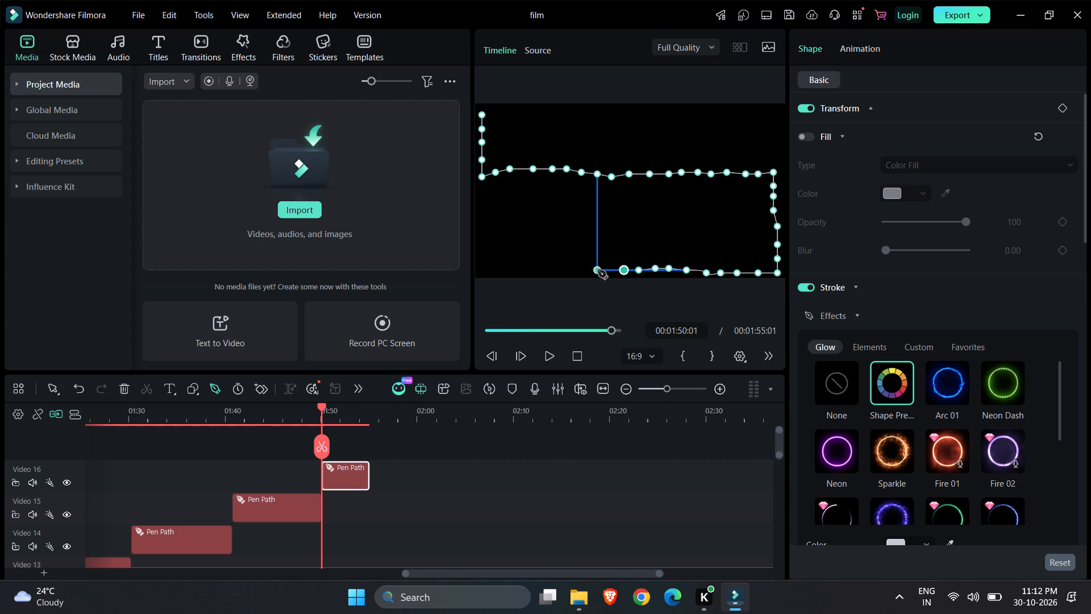
click(605, 270)
click(586, 270)
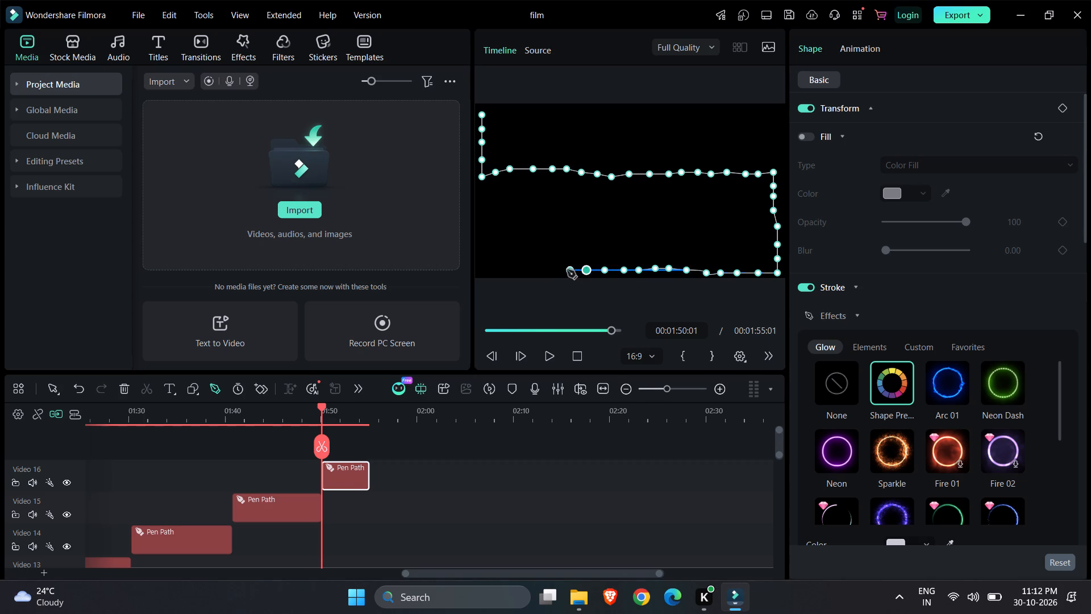
click(563, 265)
click(545, 270)
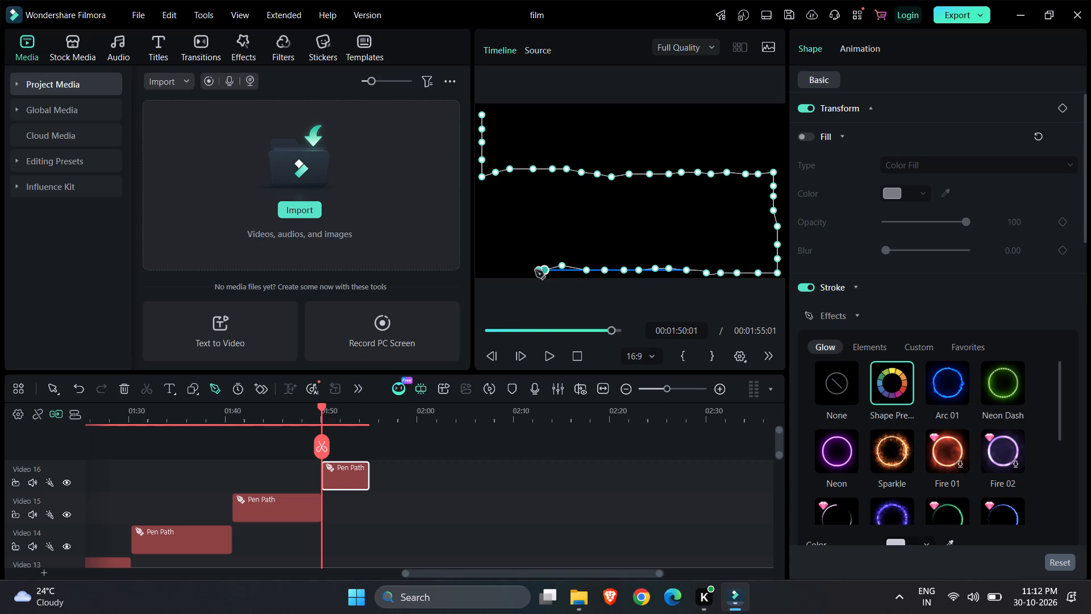
click(534, 270)
click(516, 269)
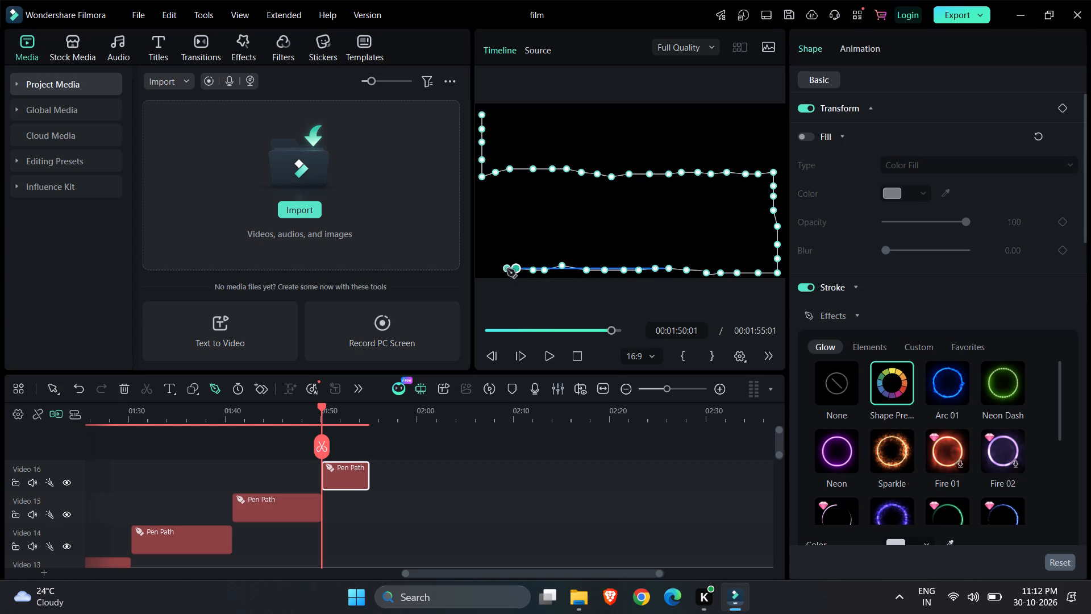
click(507, 269)
click(497, 269)
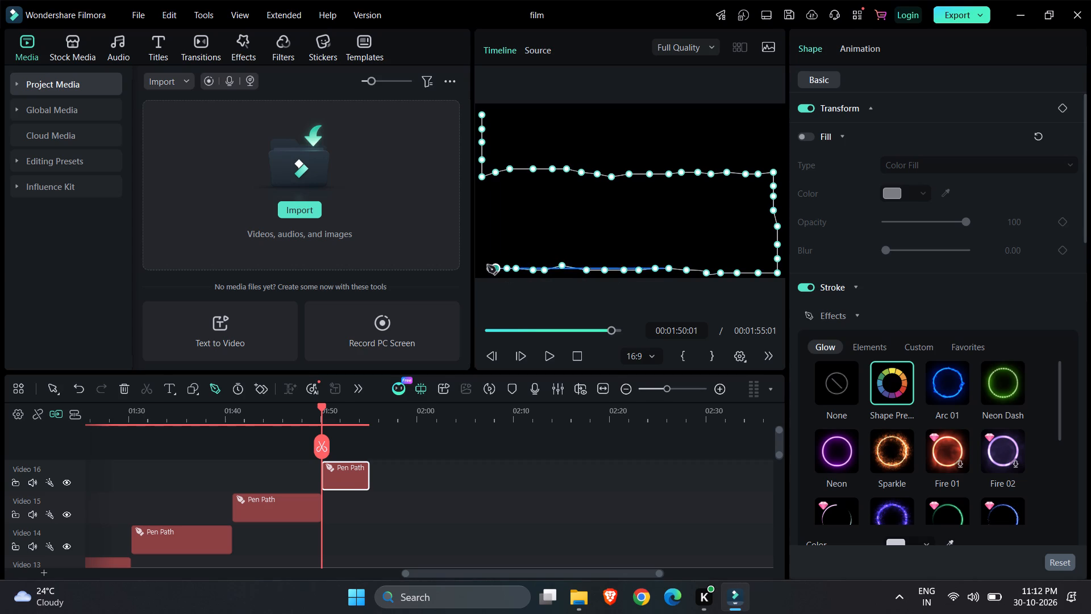
click(481, 265)
Extend the pen path up the frame's left edge to just below where the middle line begins.
click(482, 254)
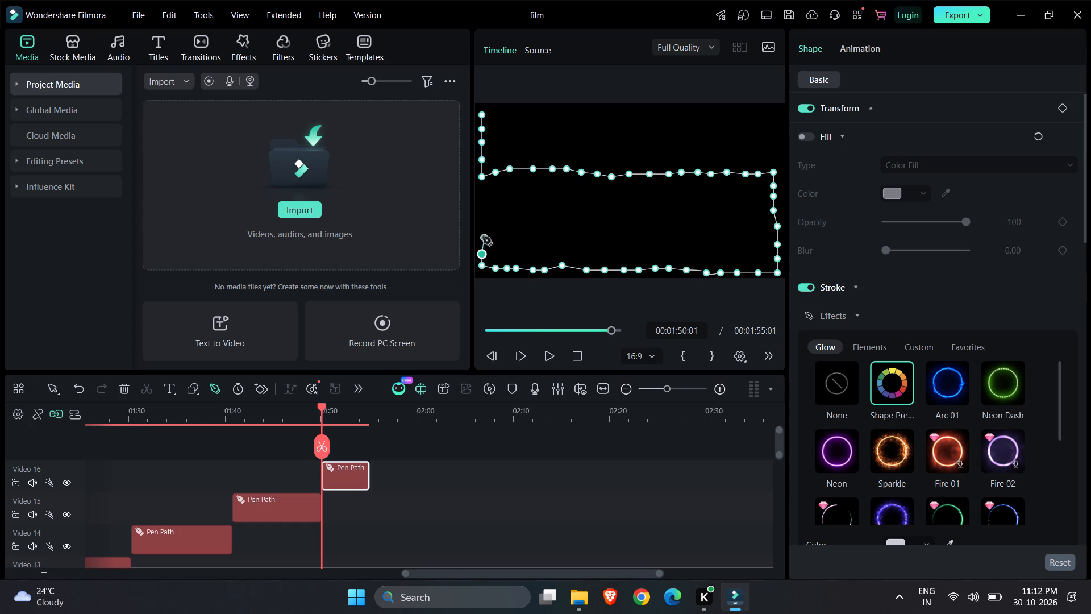
click(482, 237)
click(482, 218)
click(482, 202)
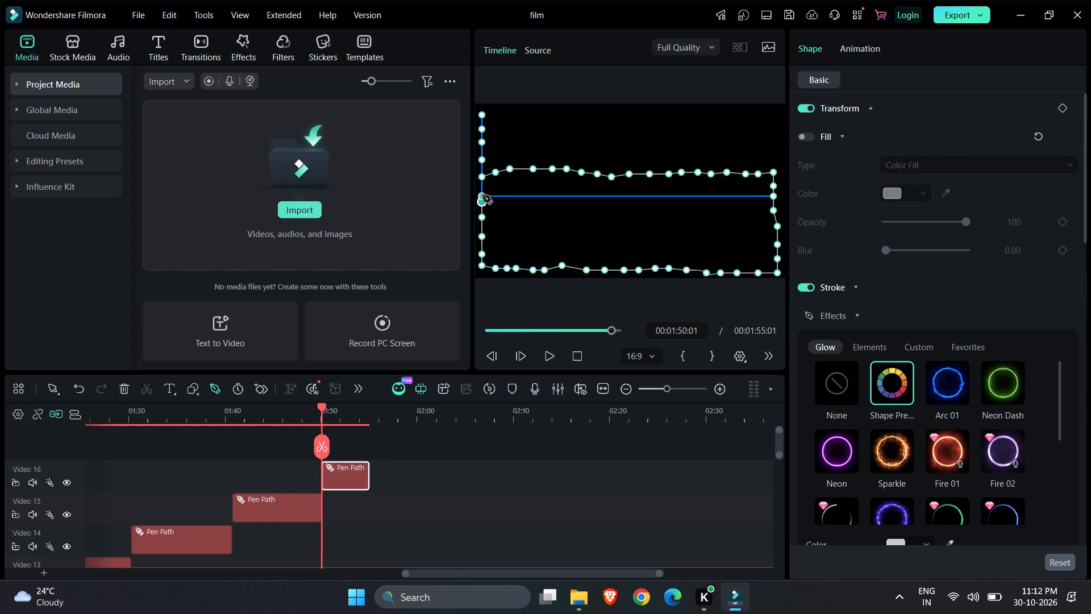
click(482, 187)
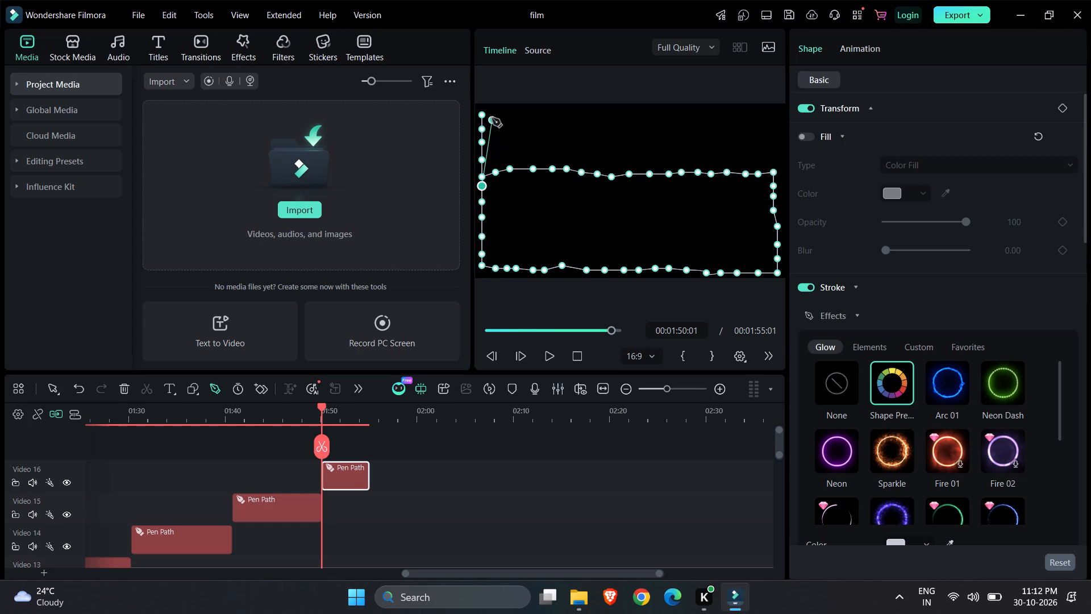
Take the pen path up to the top-left corner and run it straight along the frame's top edge to the top-right corner.
click(492, 118)
click(509, 117)
click(524, 117)
click(540, 117)
click(549, 118)
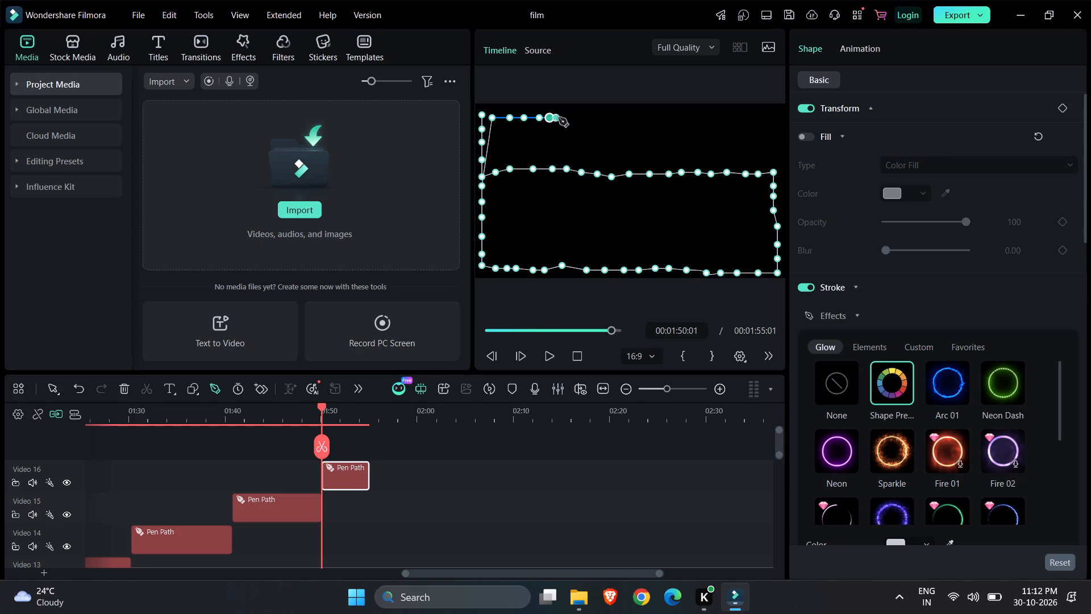
click(564, 118)
click(576, 118)
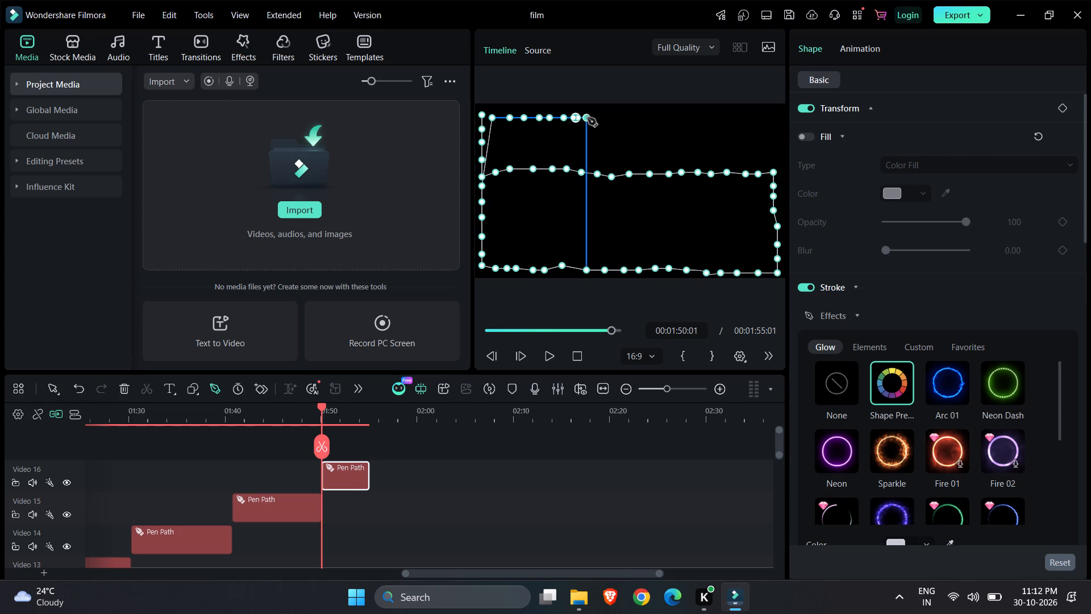
click(588, 118)
click(597, 117)
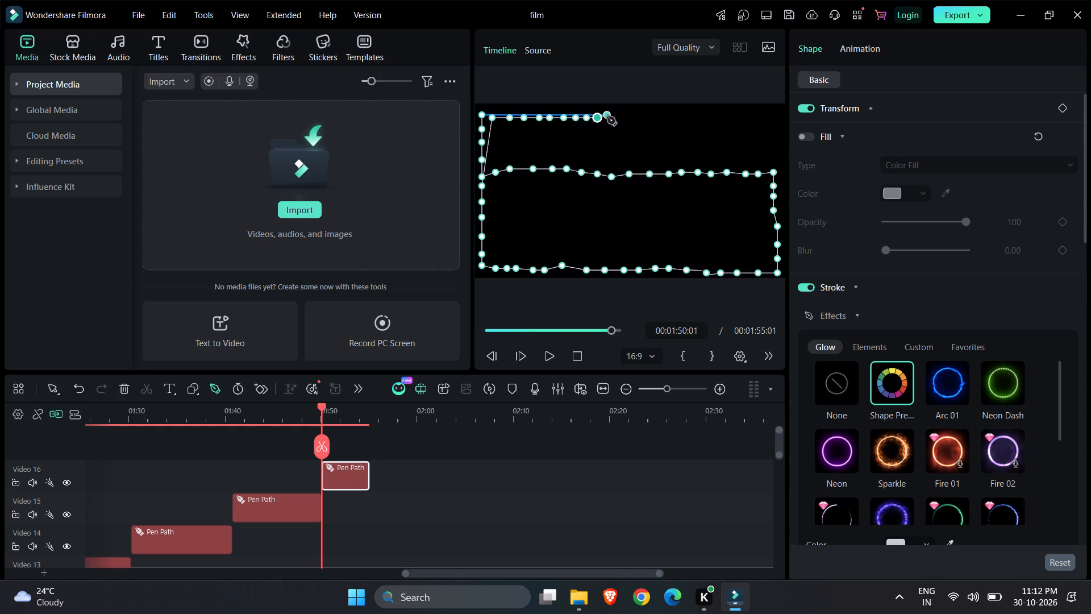
click(607, 117)
click(621, 117)
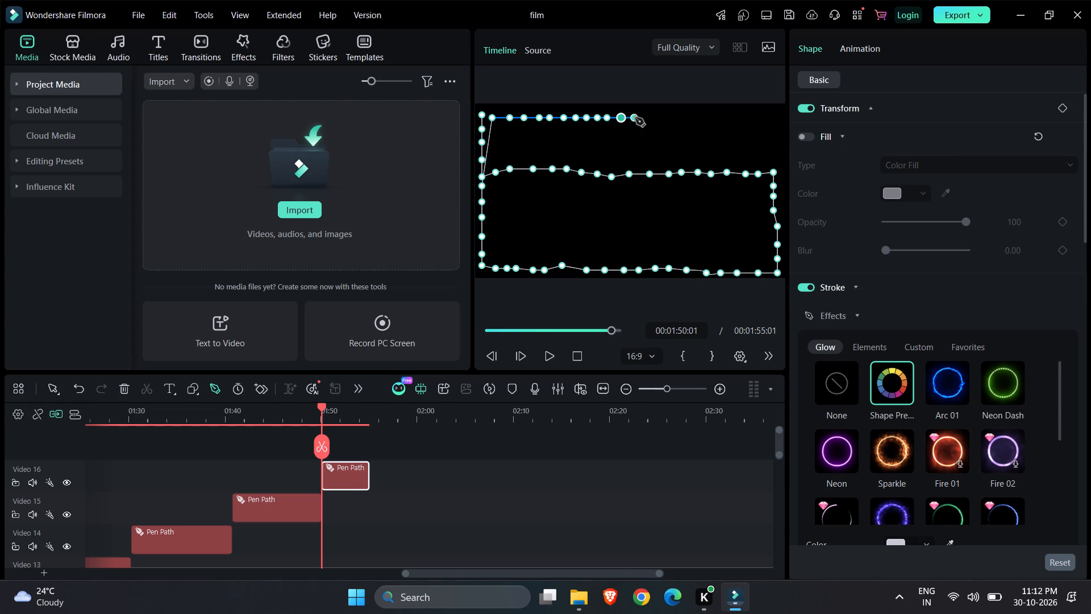
click(635, 118)
click(653, 117)
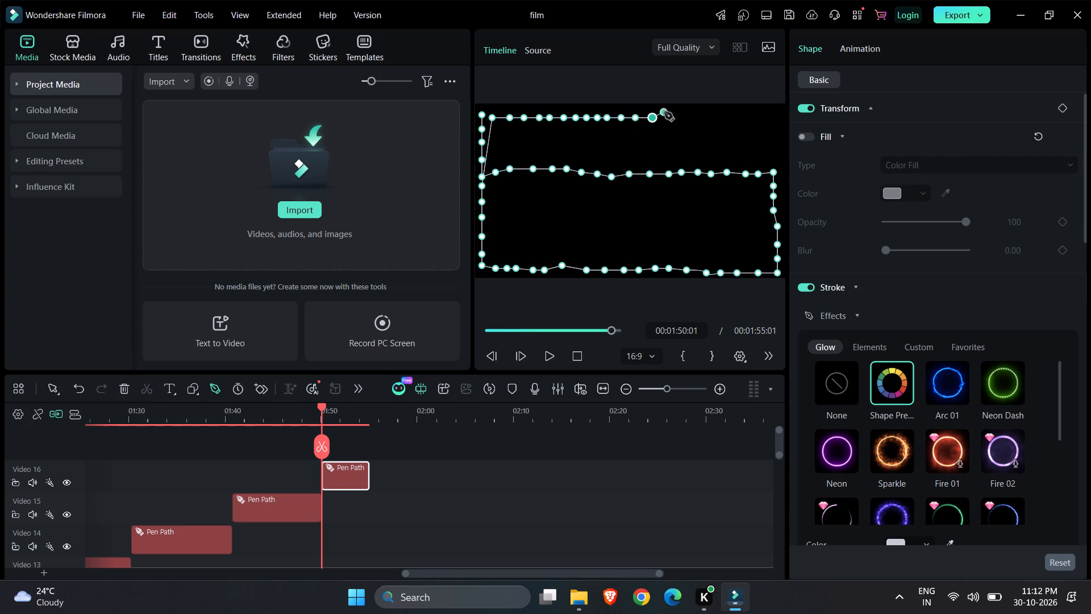
click(663, 118)
click(682, 118)
click(692, 117)
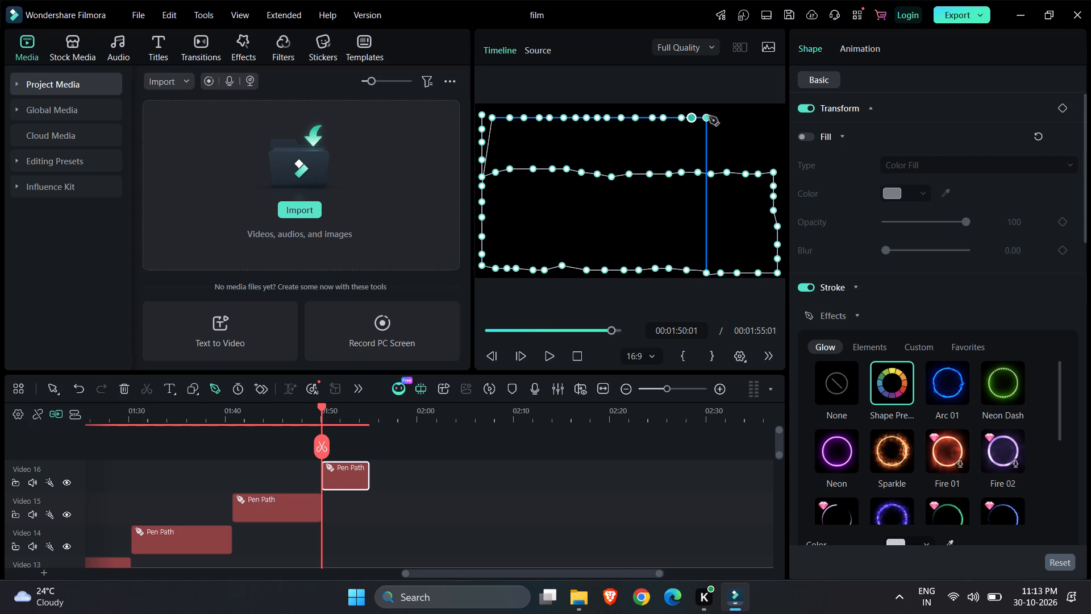
click(709, 117)
click(720, 117)
click(735, 117)
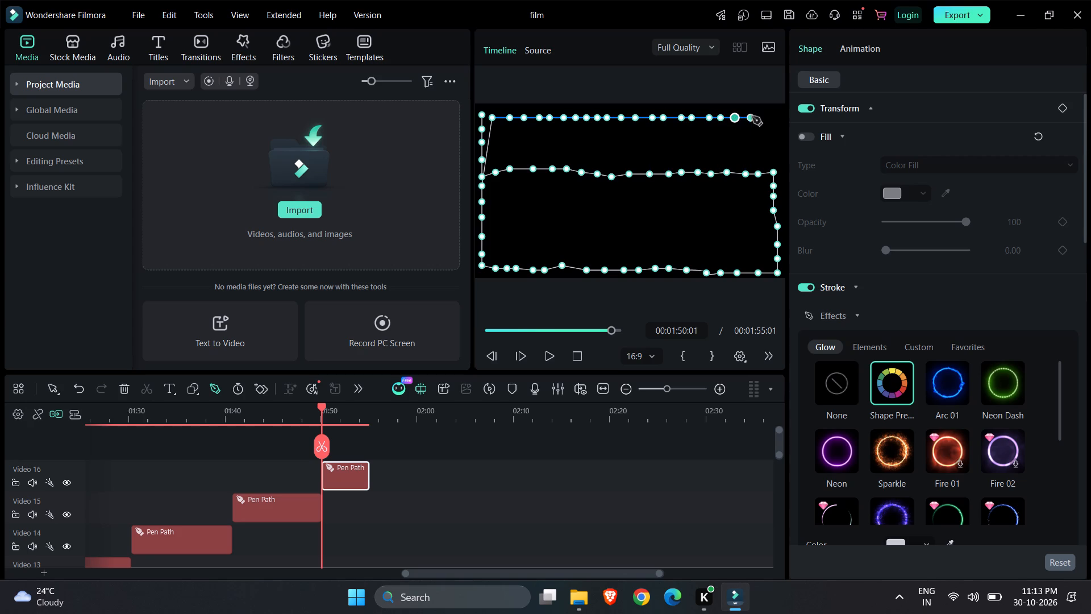
click(752, 117)
click(768, 117)
click(782, 118)
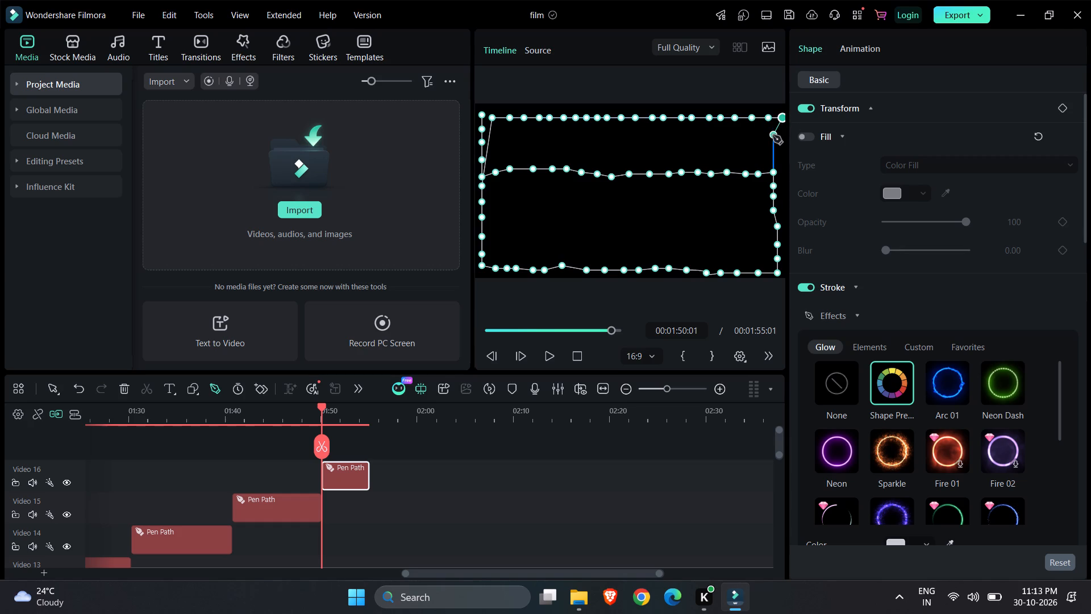
Extend the pen path down the frame's right edge to just above the end of the wavy middle line.
click(773, 135)
click(773, 146)
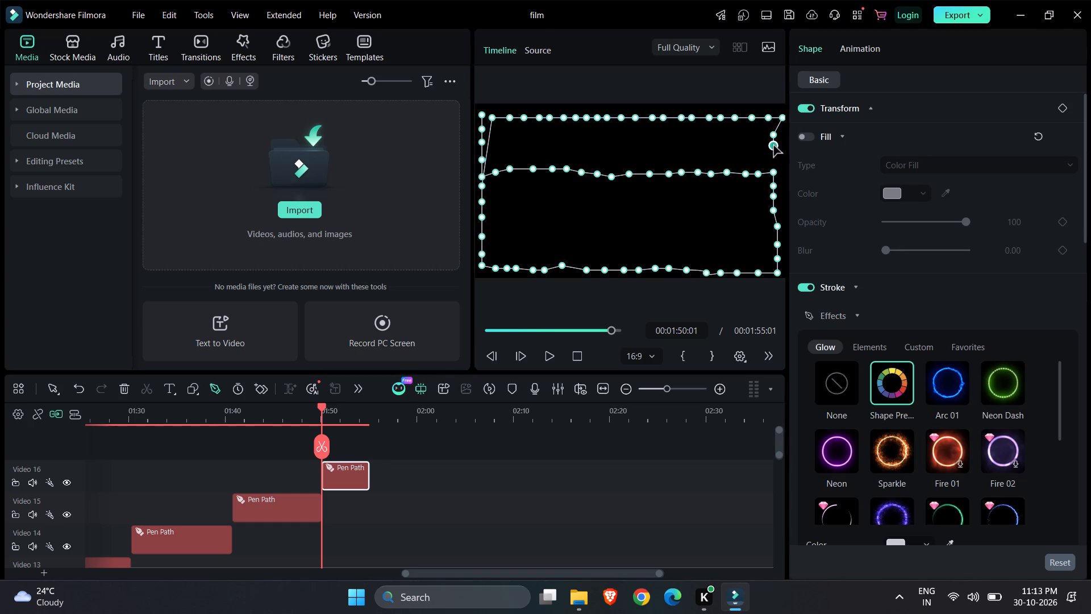
click(773, 159)
Continue the pen path back in a slightly wavy line just above the middle line to near the frame's left edge.
click(754, 157)
click(734, 160)
click(724, 161)
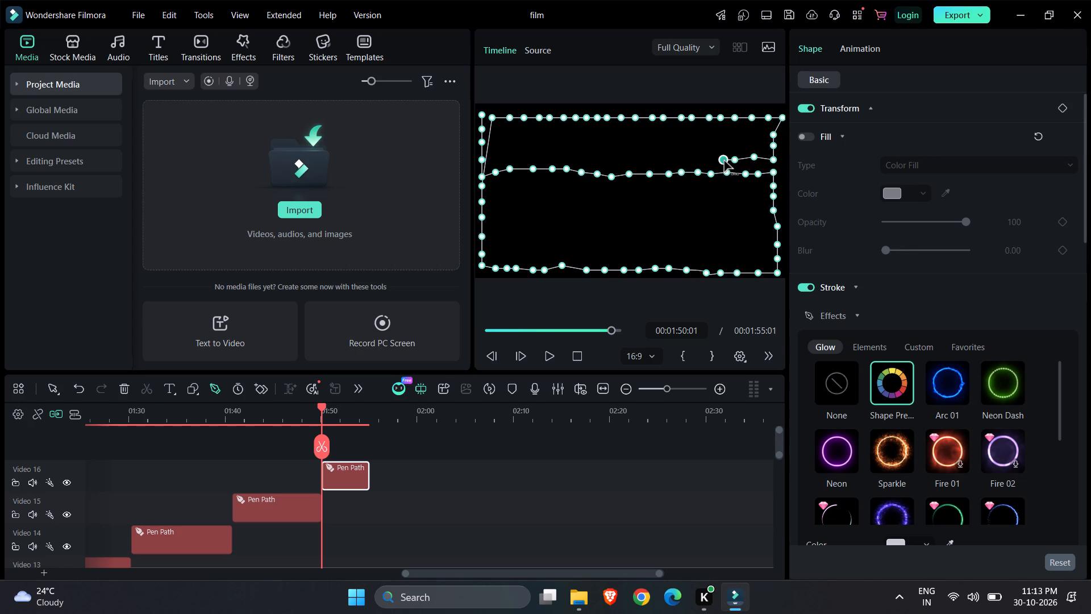
click(713, 161)
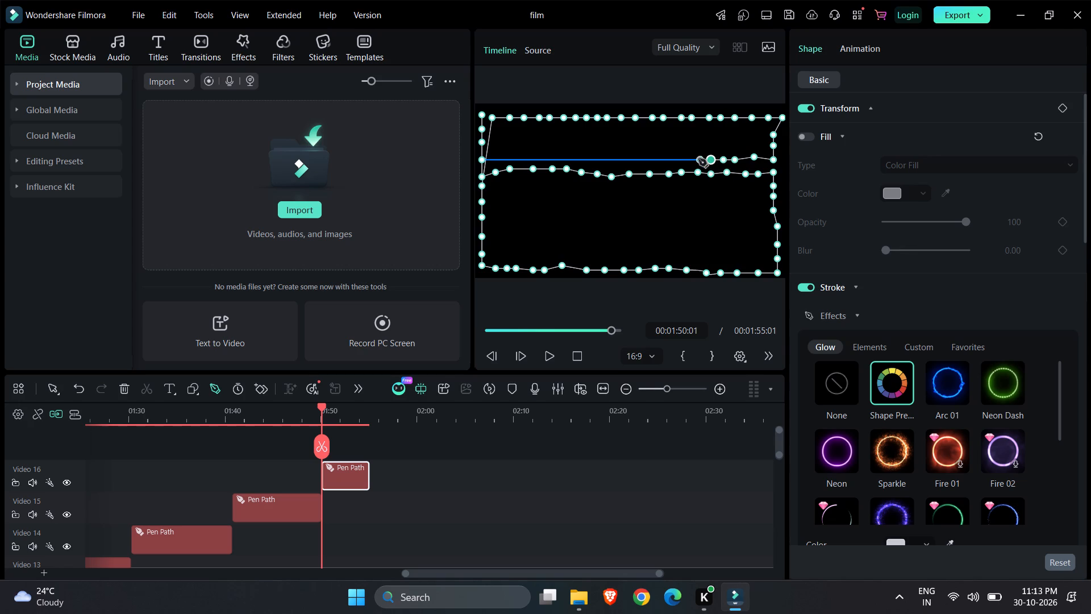
click(698, 159)
click(686, 159)
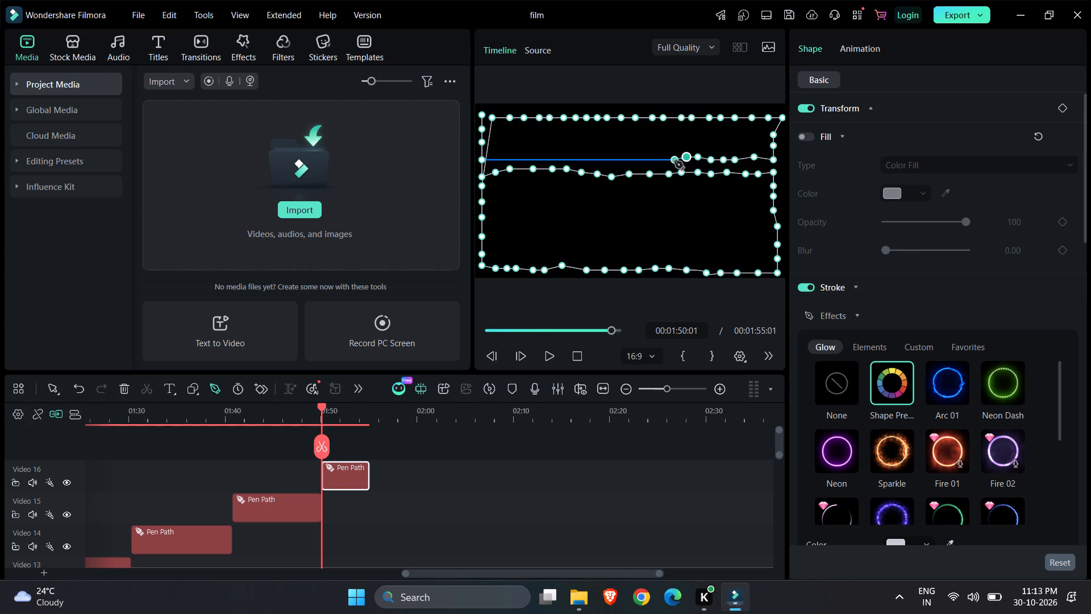
click(674, 161)
click(661, 161)
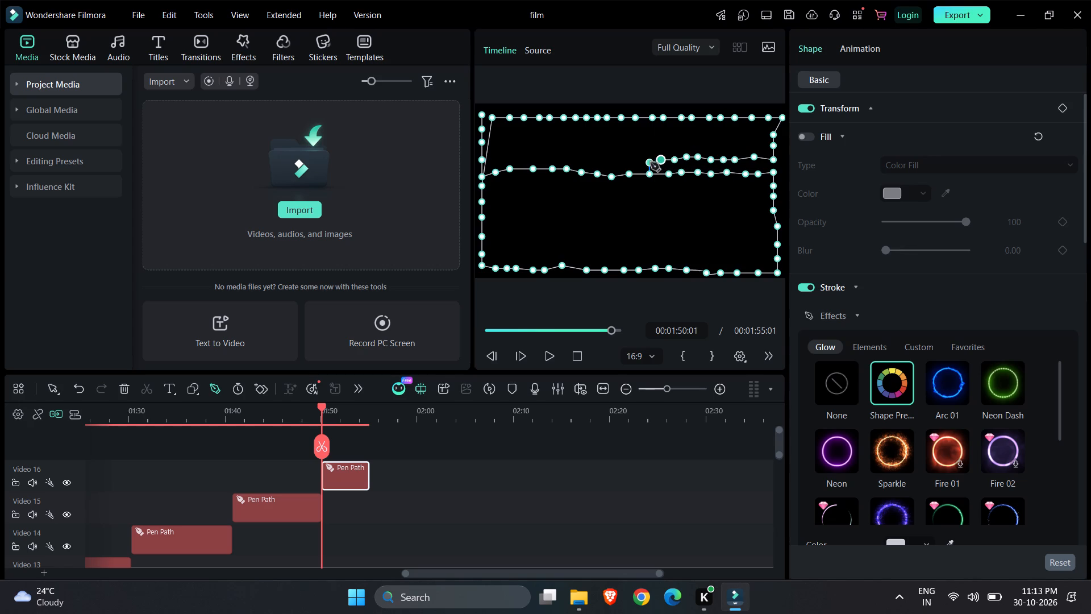
click(647, 161)
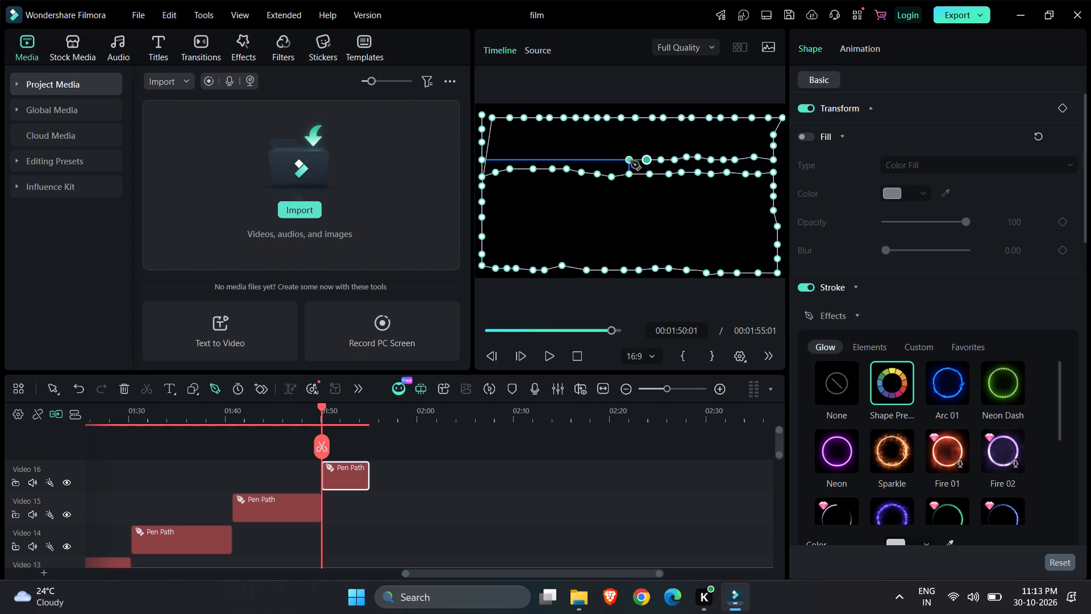
click(631, 161)
click(612, 159)
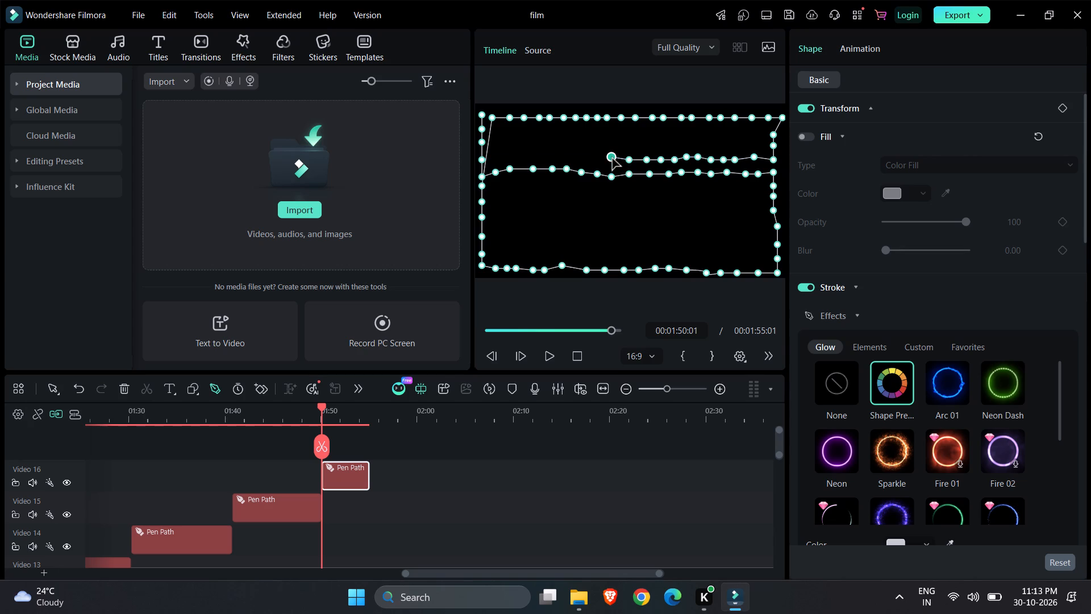
click(594, 161)
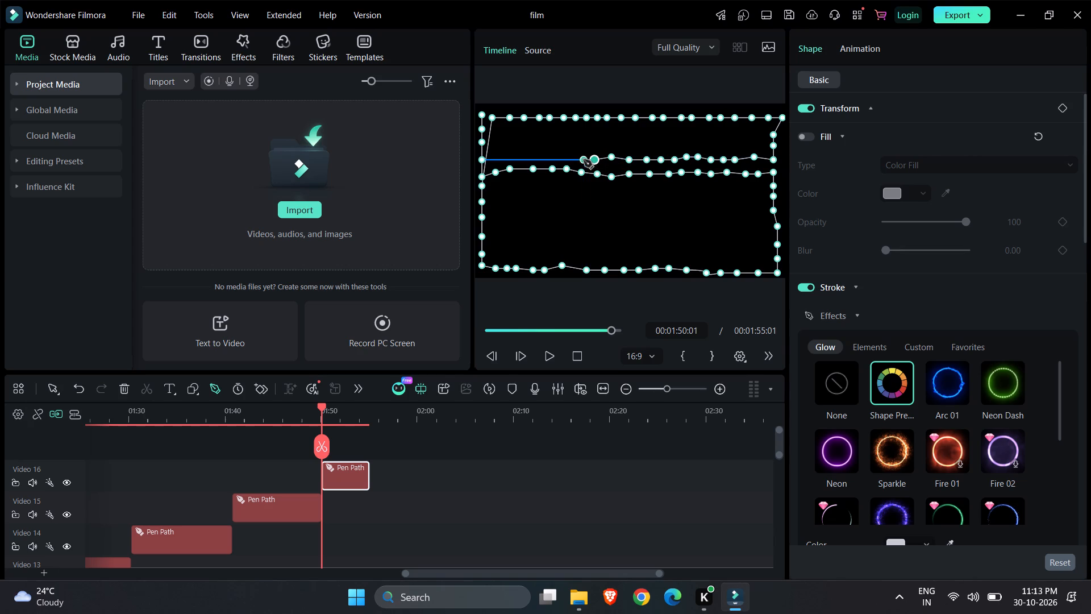
click(578, 157)
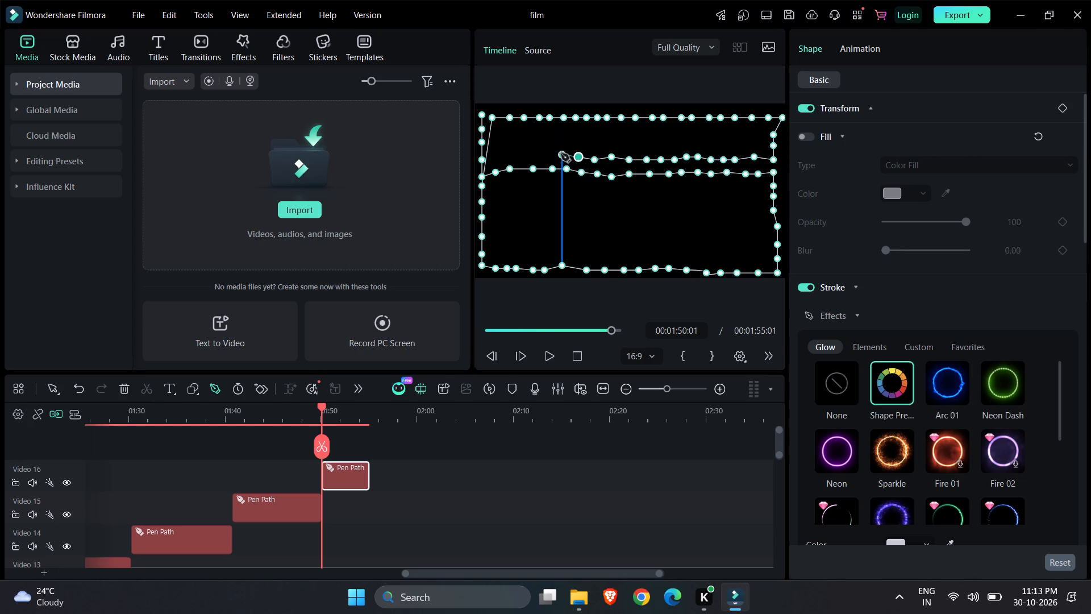
click(561, 153)
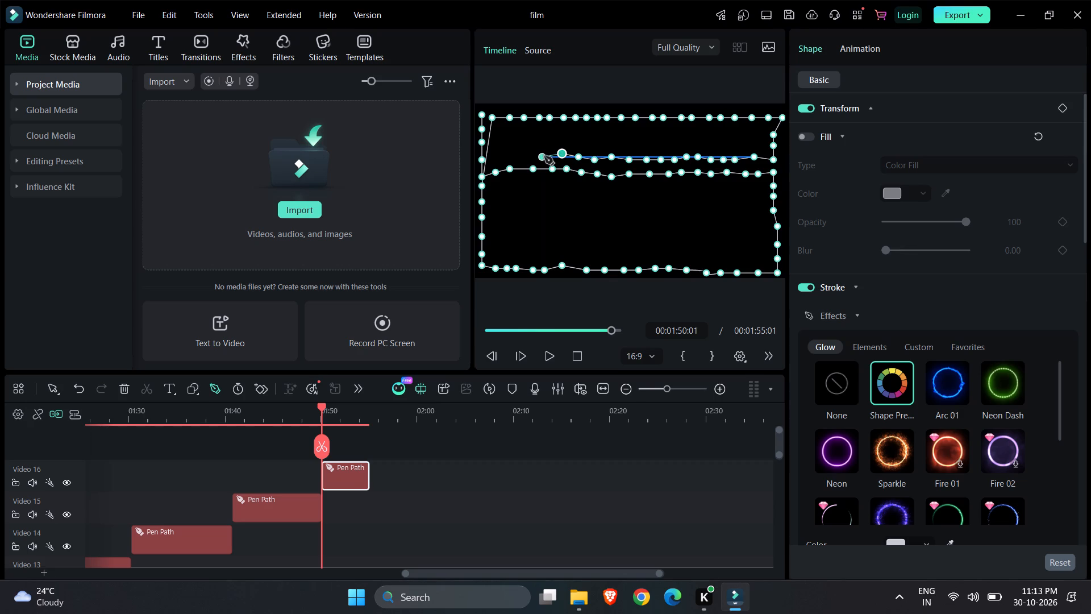
click(544, 156)
click(527, 158)
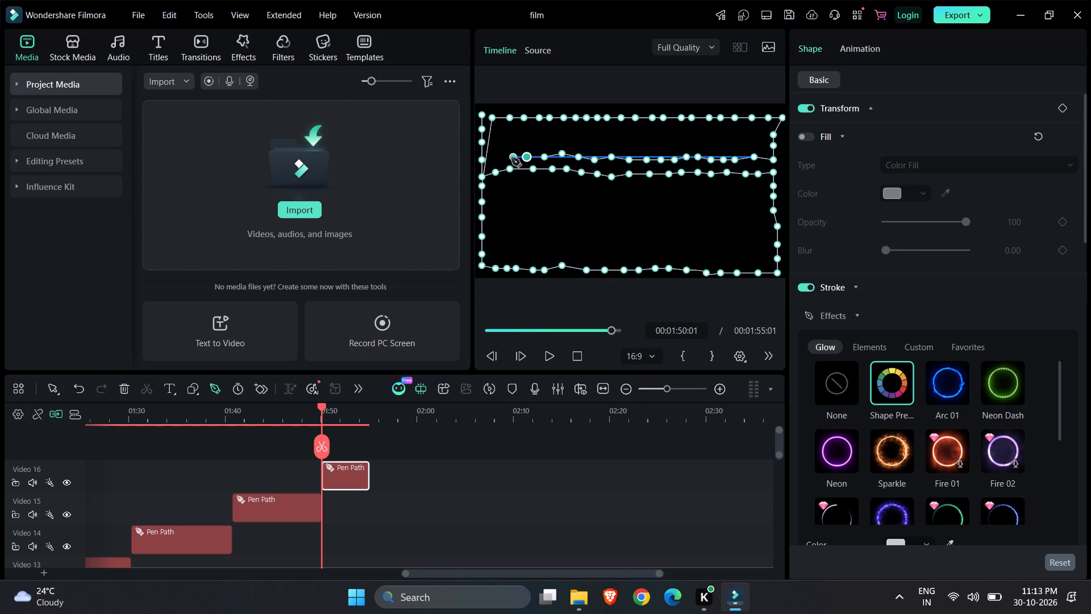
click(511, 158)
click(498, 157)
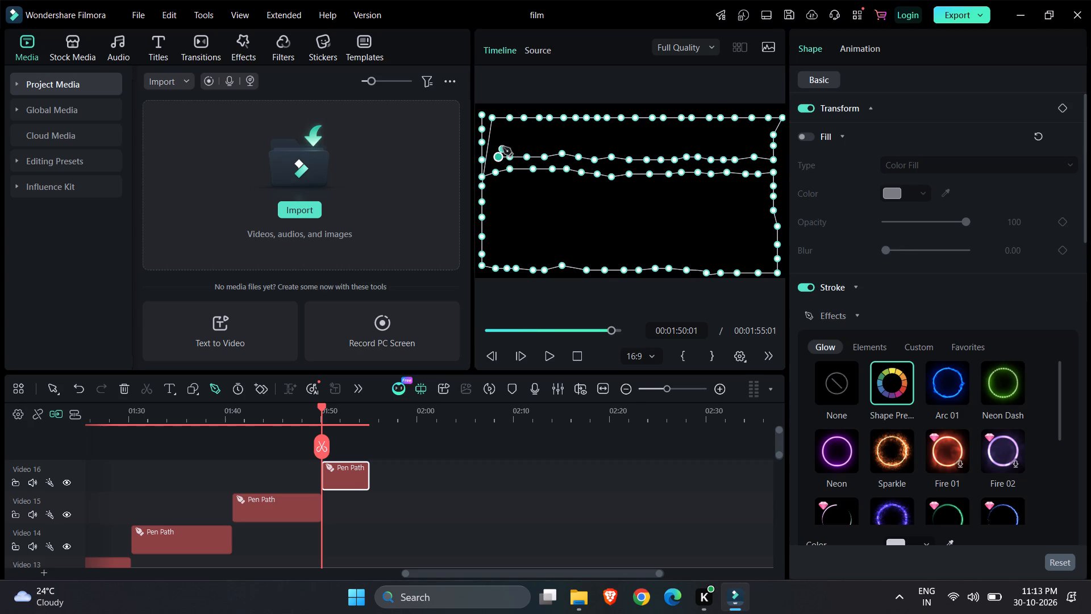
Take the pen path up near the frame's left edge and run it just below the top-edge line to near the right edge.
click(498, 139)
click(503, 127)
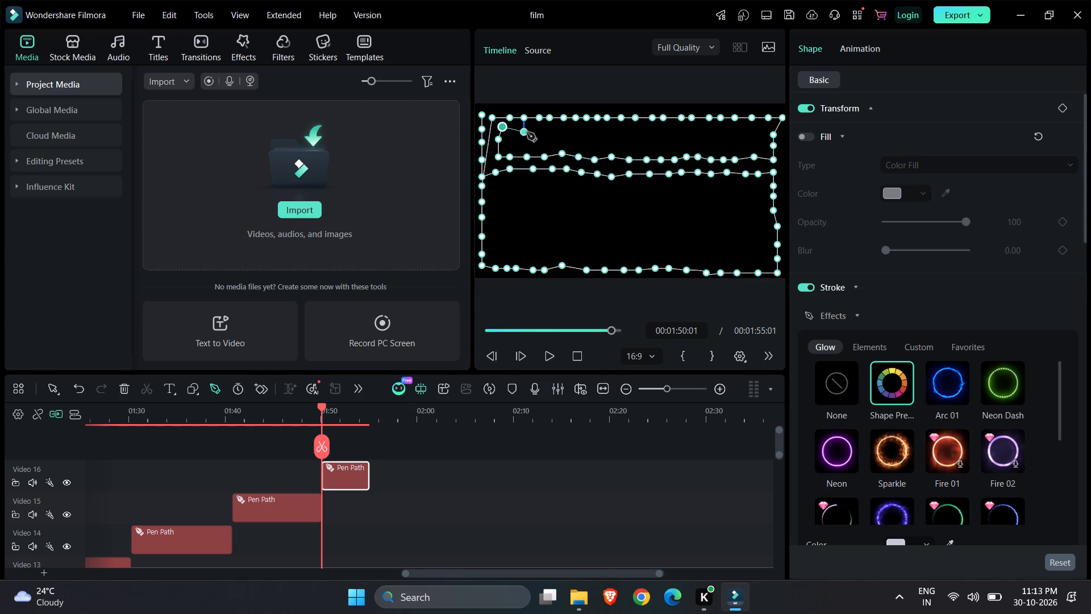
click(526, 130)
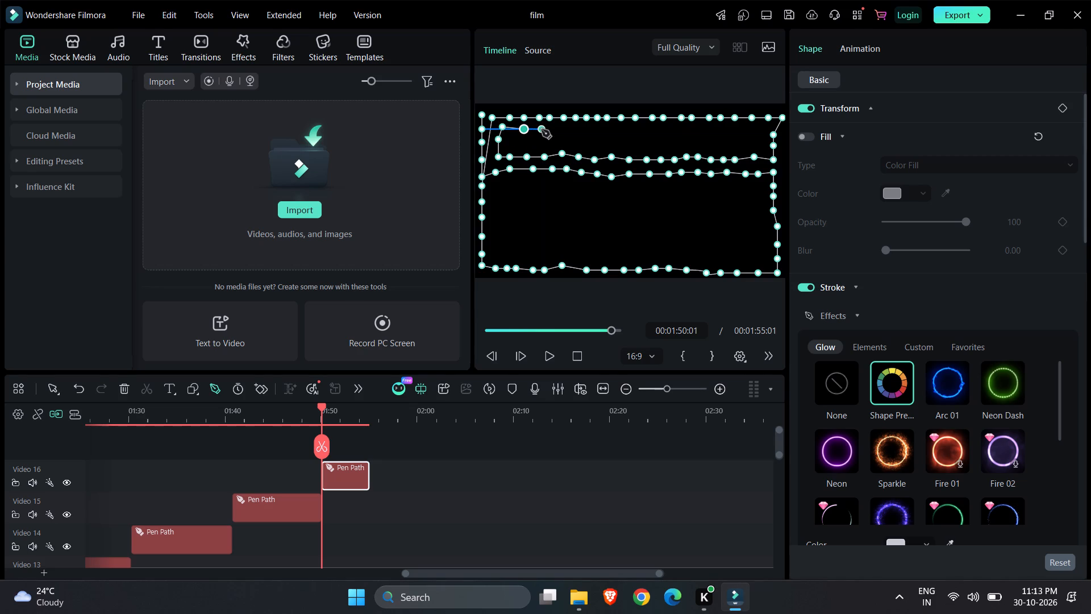
click(542, 130)
click(556, 128)
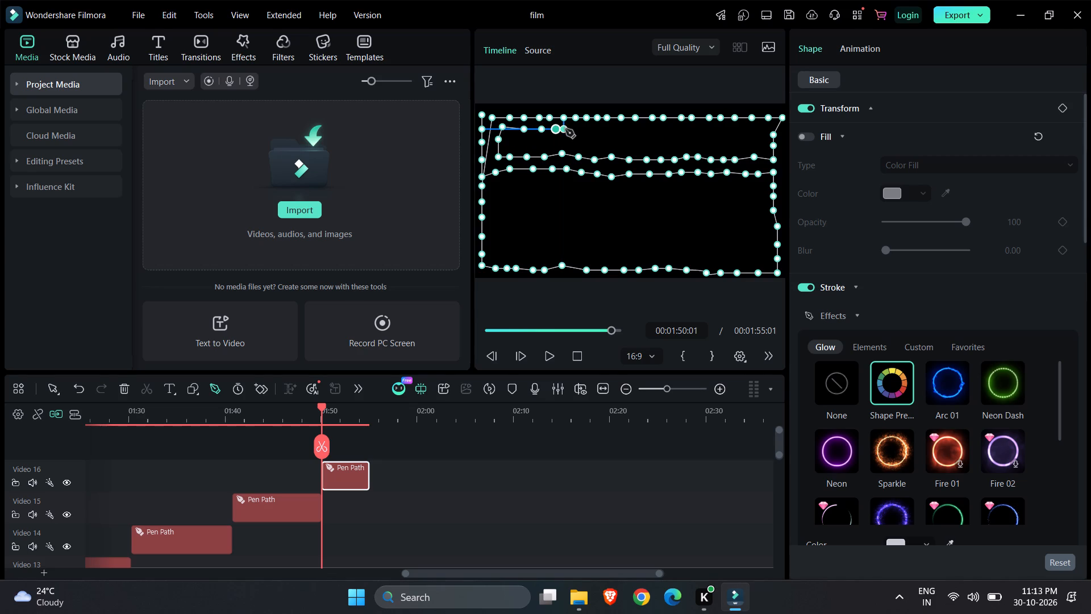
click(573, 129)
click(588, 129)
click(601, 132)
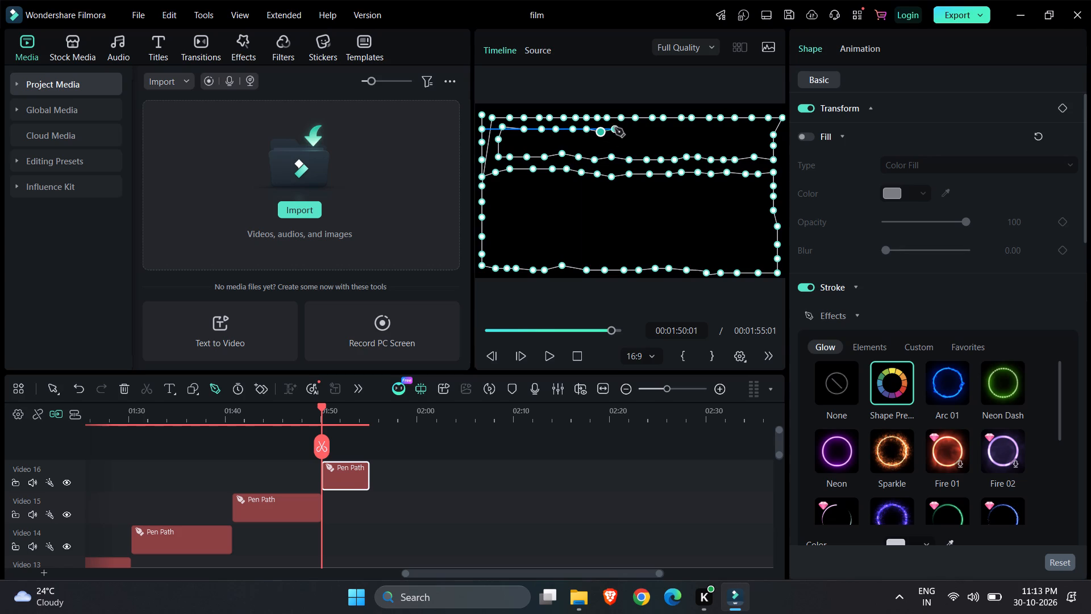
click(615, 128)
click(626, 128)
click(643, 128)
click(658, 128)
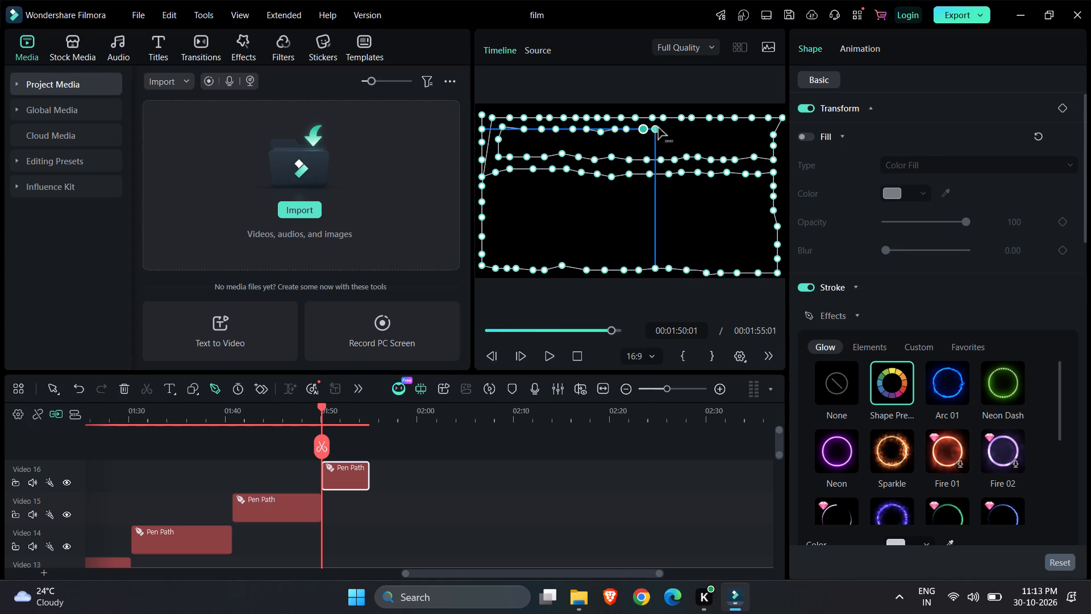
click(674, 129)
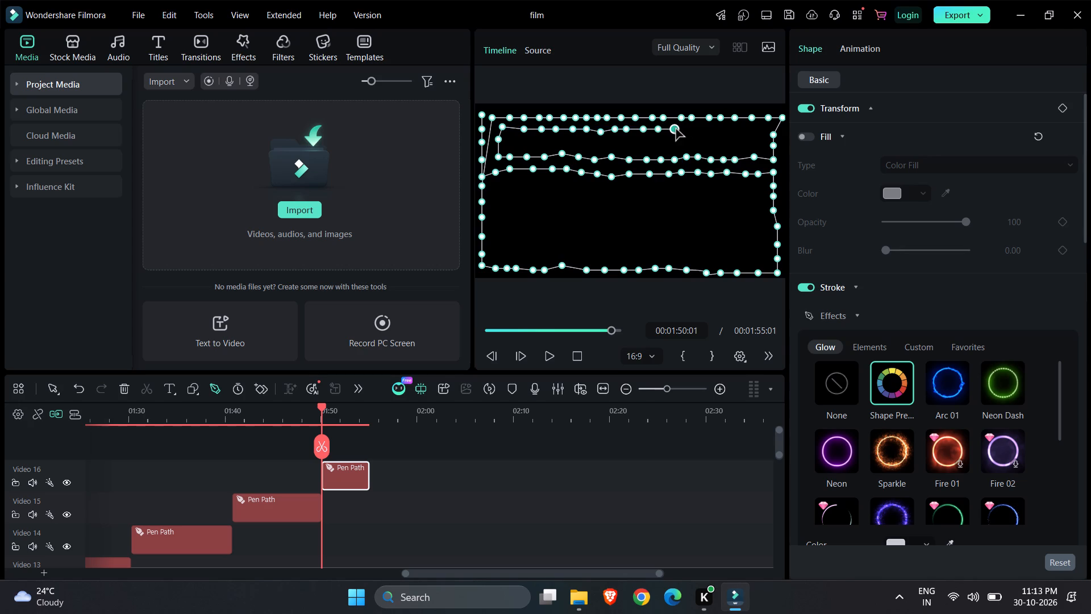
click(685, 129)
click(703, 129)
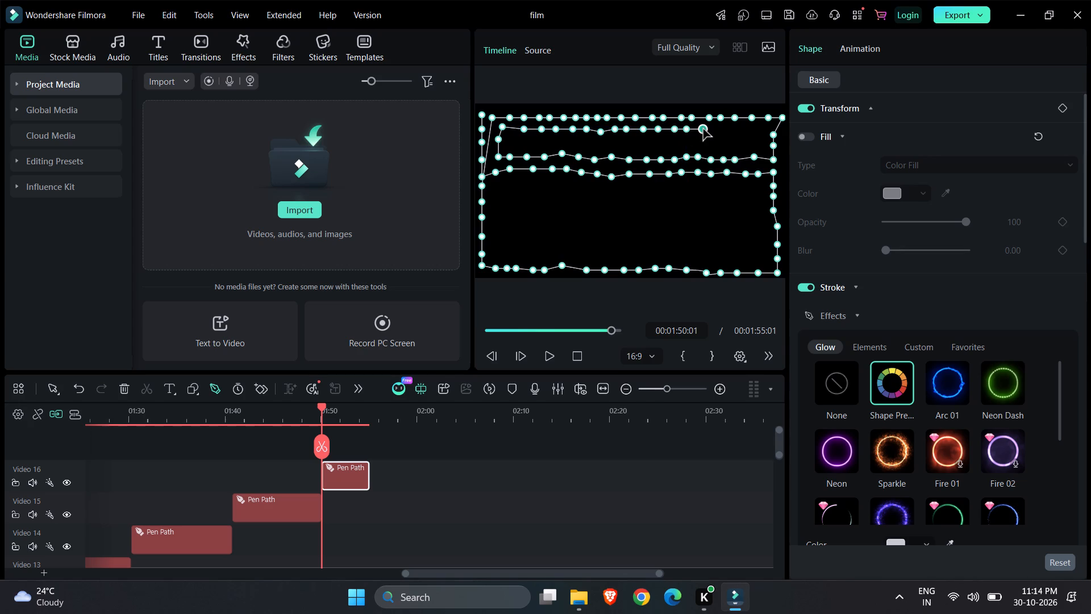
click(712, 129)
click(722, 129)
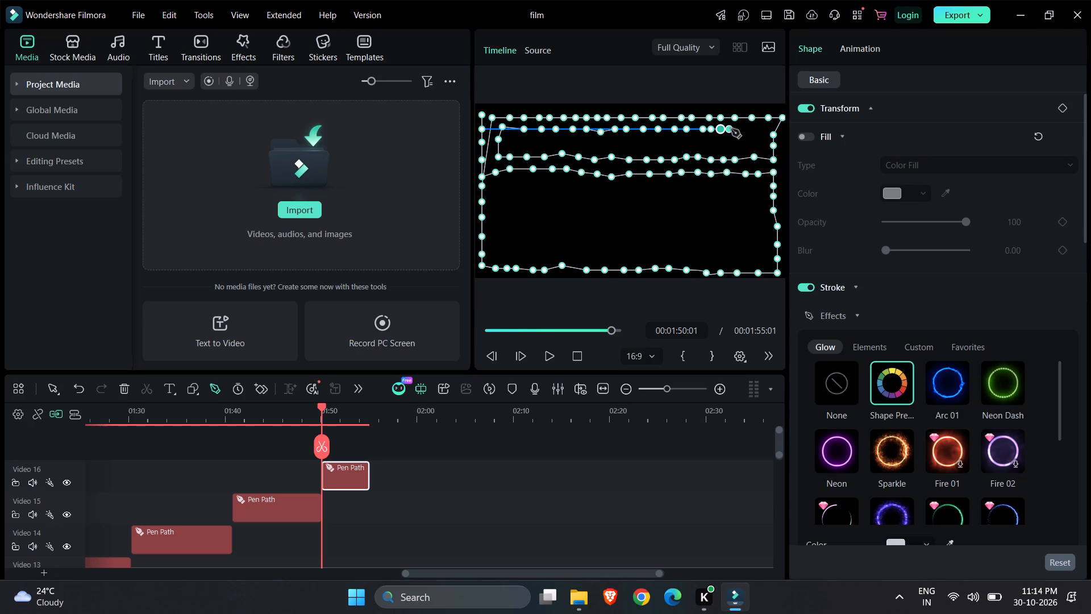
click(731, 129)
click(746, 129)
click(755, 129)
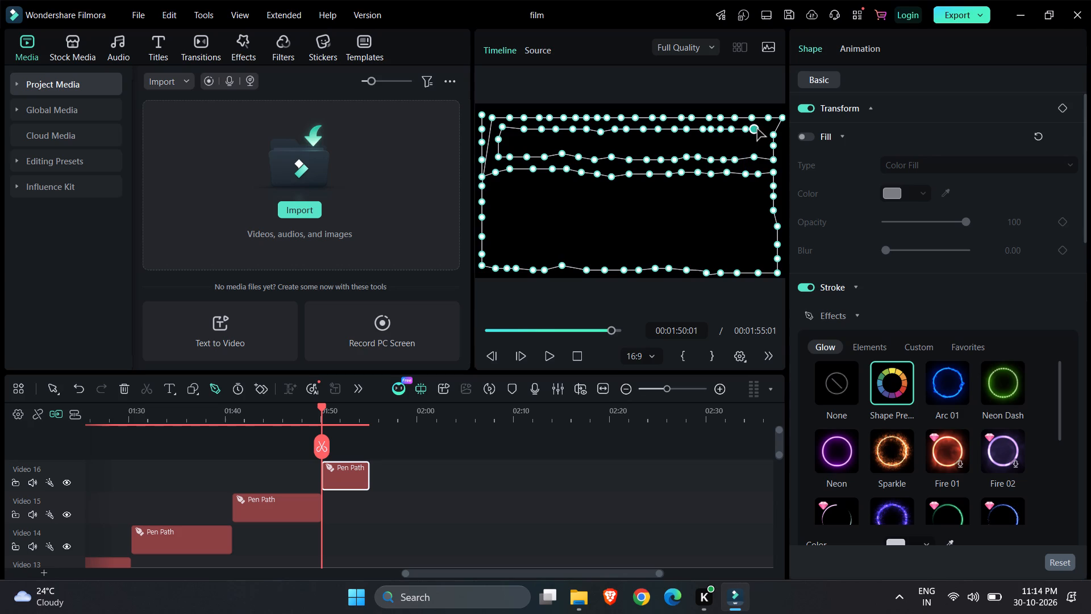
click(765, 129)
Drop the pen path slightly and run it straight back between the two upper lines to near the frame's left edge.
click(765, 143)
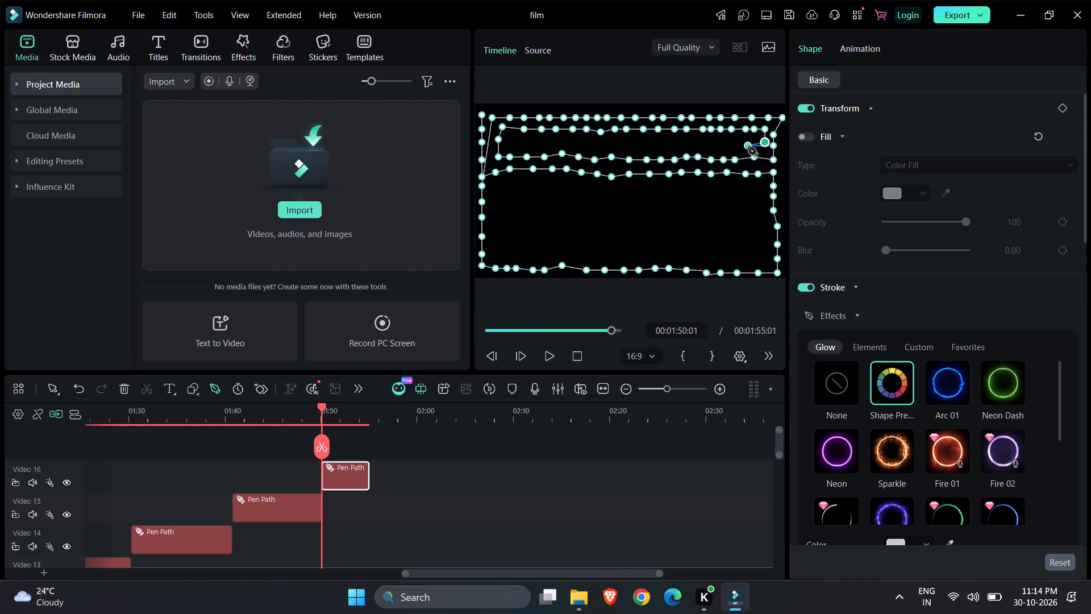
click(748, 144)
click(738, 144)
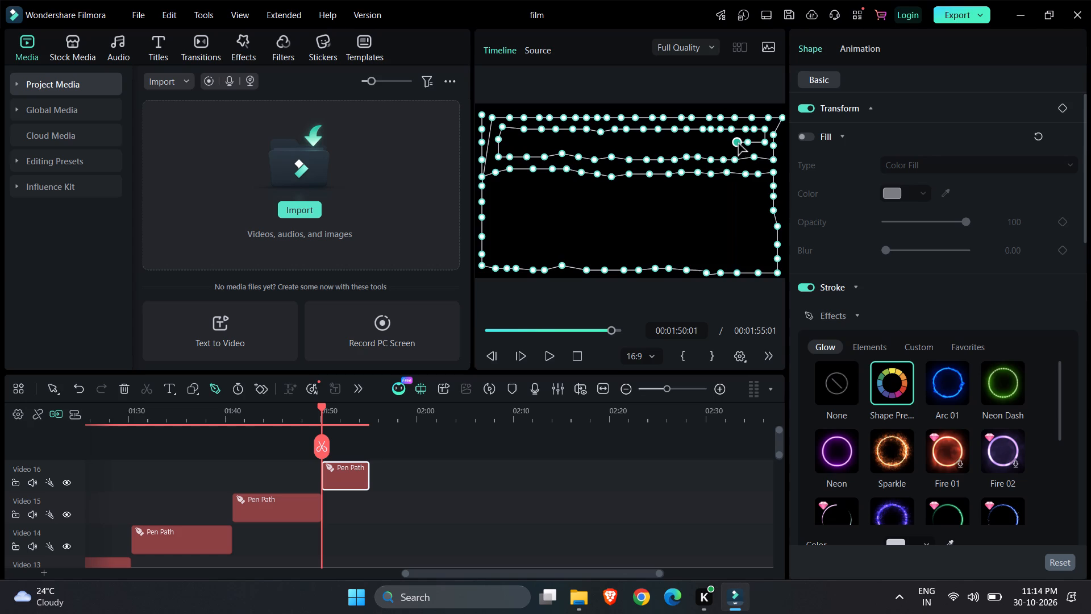
click(724, 144)
click(713, 144)
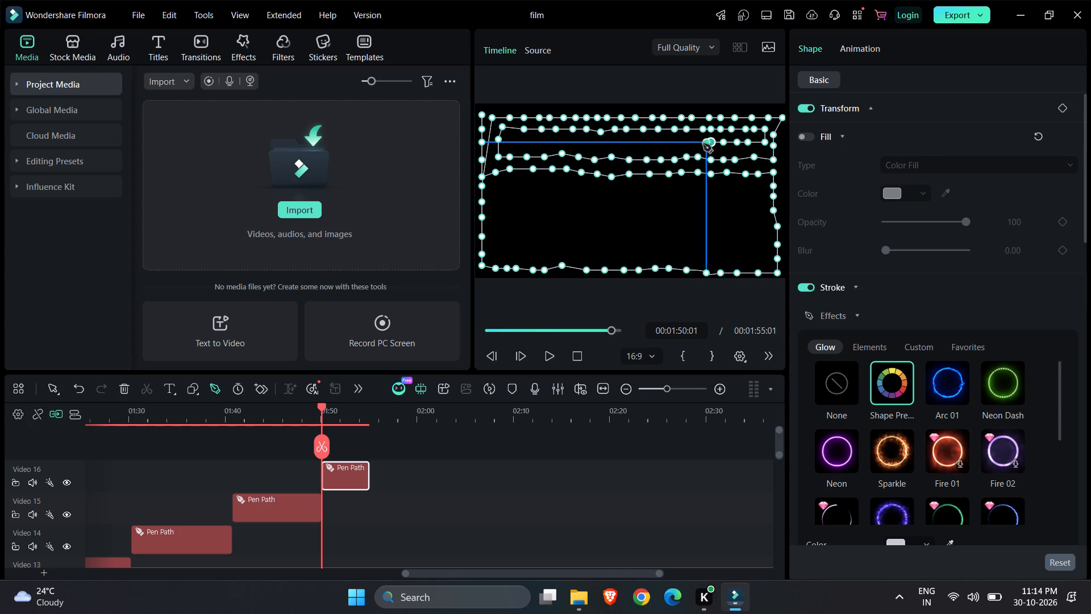
click(694, 144)
click(679, 144)
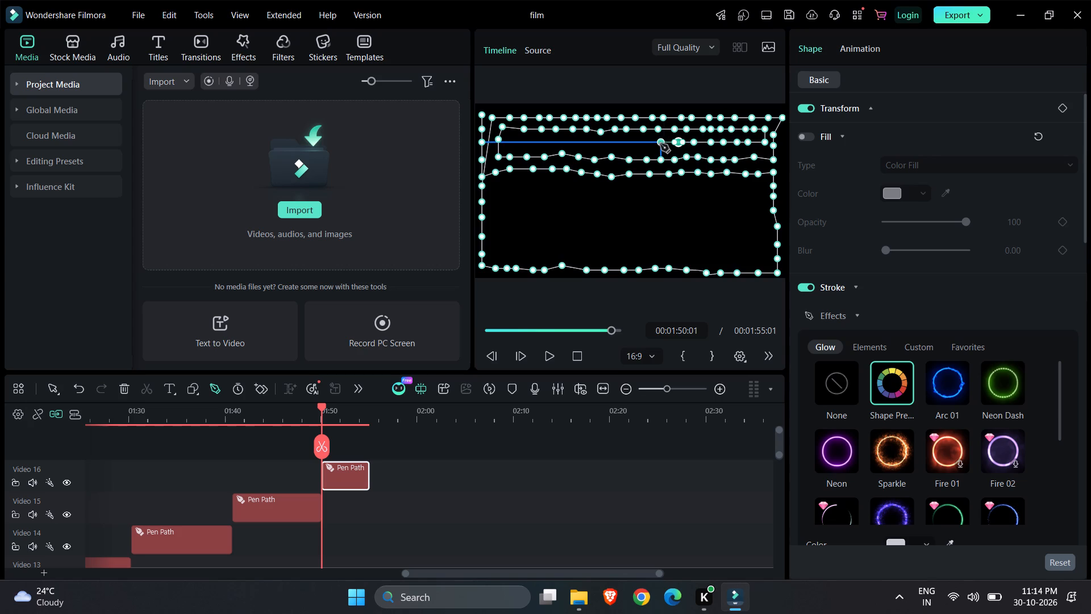
click(660, 144)
click(643, 144)
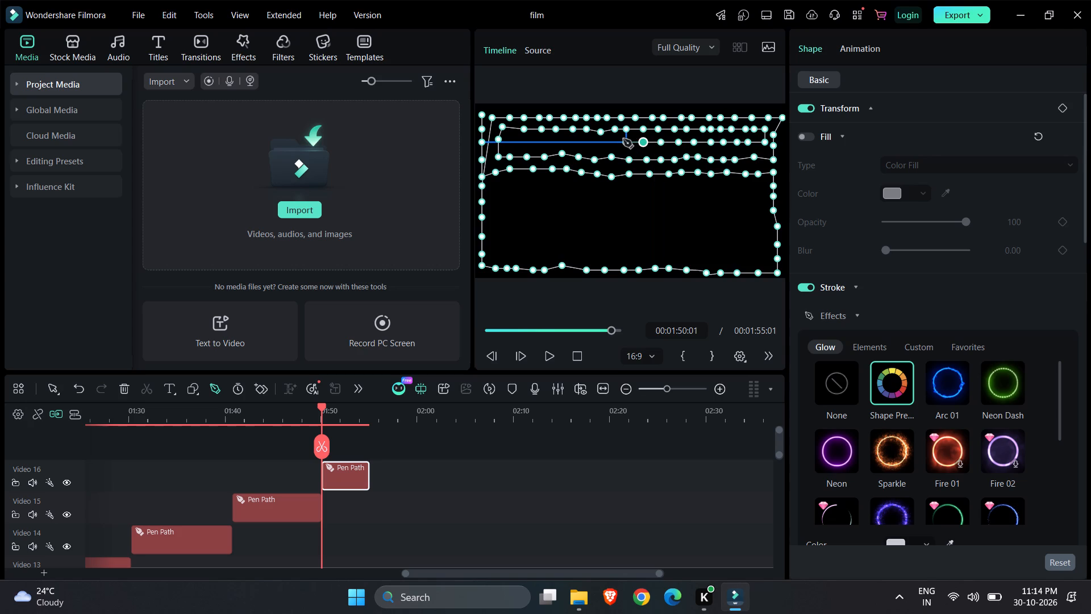
click(623, 143)
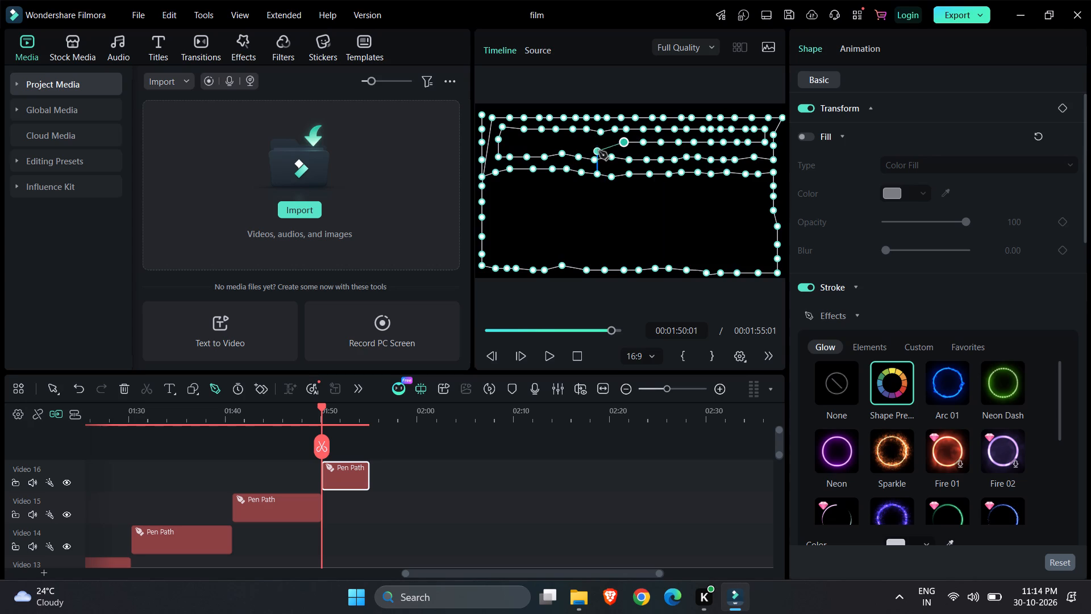
click(604, 144)
click(590, 144)
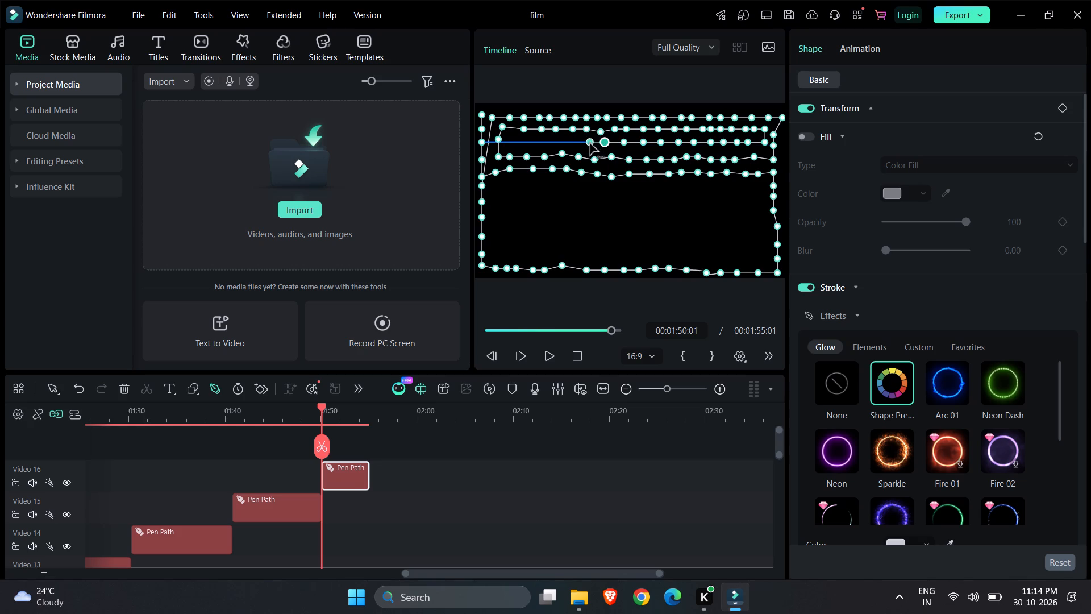
click(571, 144)
click(556, 144)
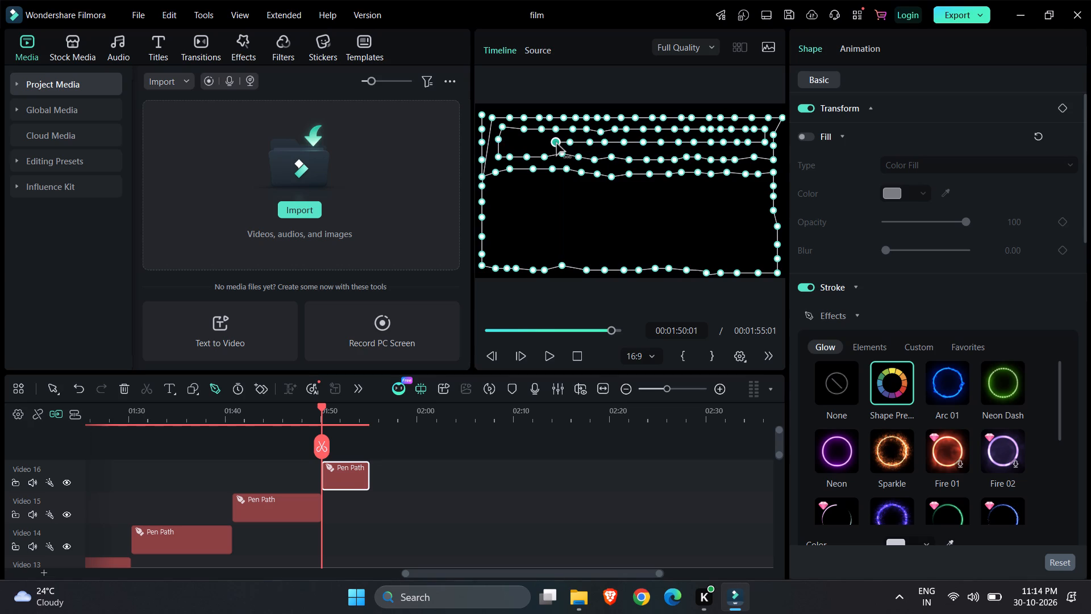
click(545, 142)
click(532, 143)
click(513, 143)
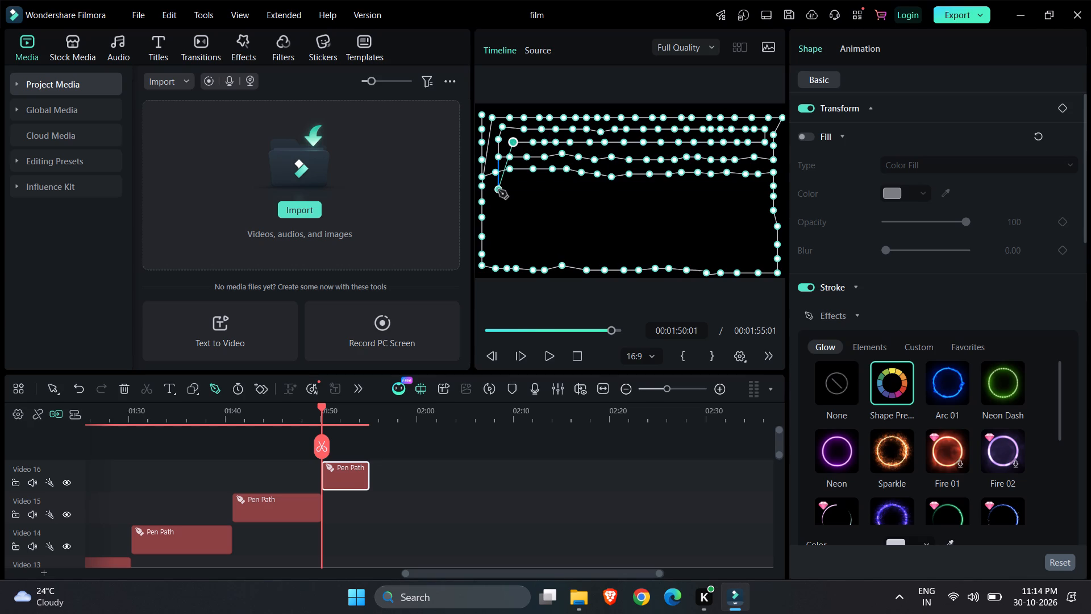
Take the pen path down below the wavy middle lines and run it in a slightly wavy line to near the frame's right edge.
click(494, 194)
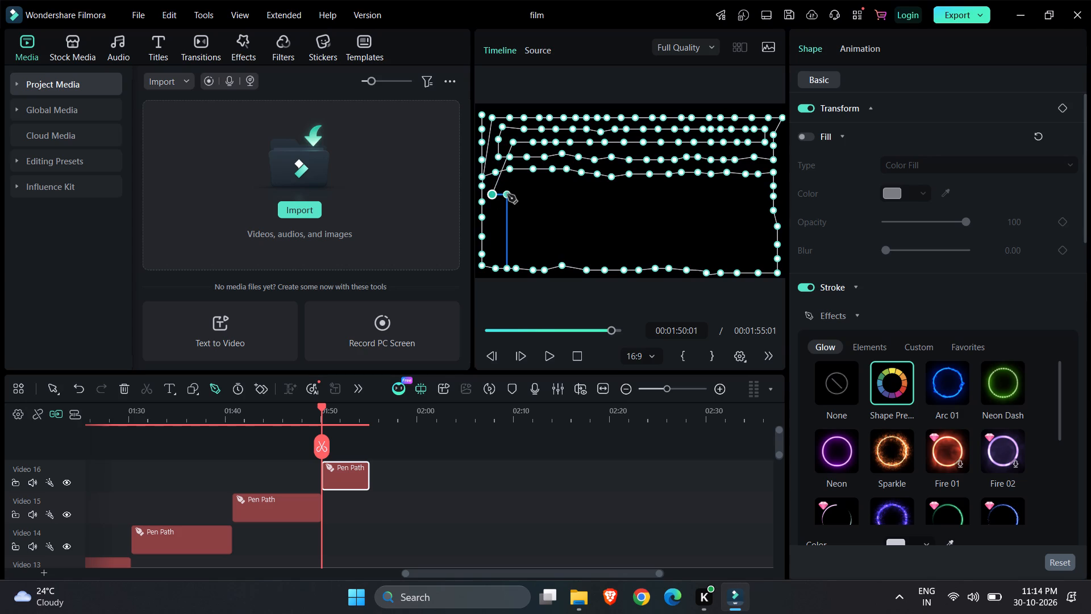
click(507, 194)
click(515, 192)
click(527, 192)
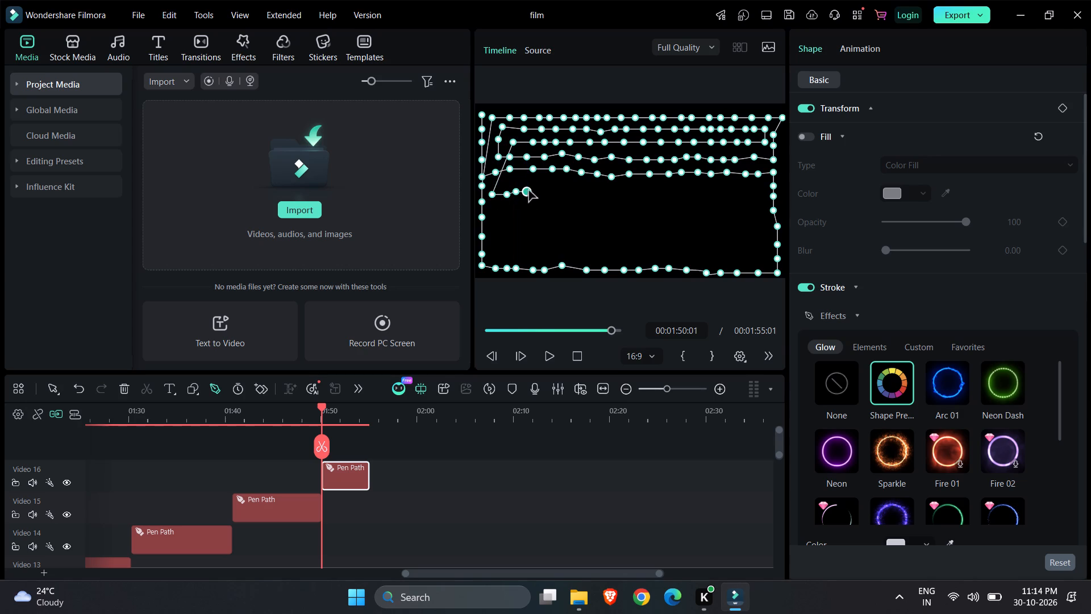
click(540, 190)
click(559, 196)
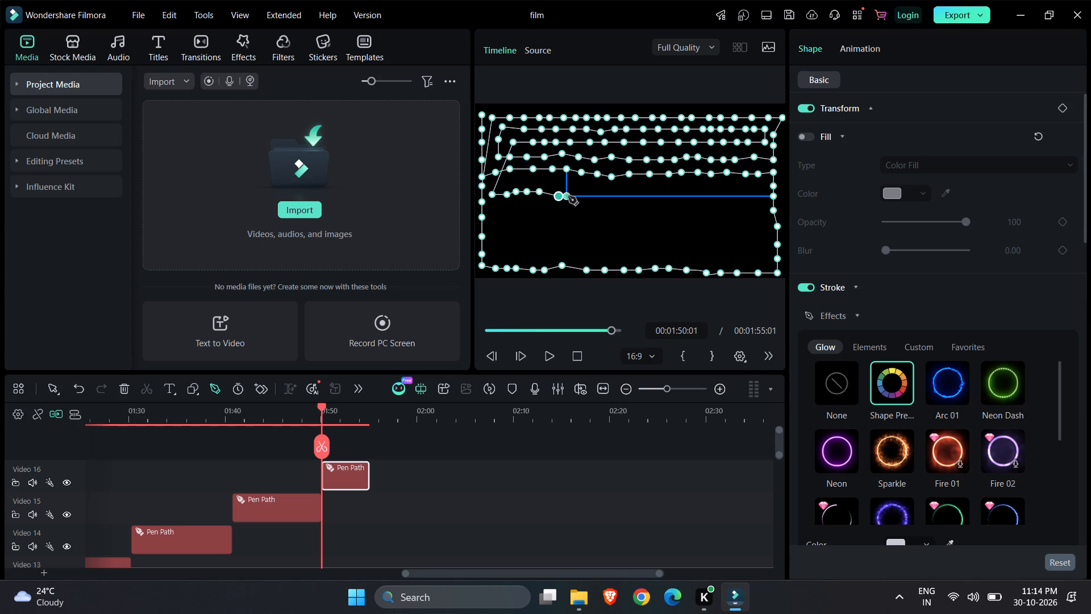
click(573, 196)
click(588, 195)
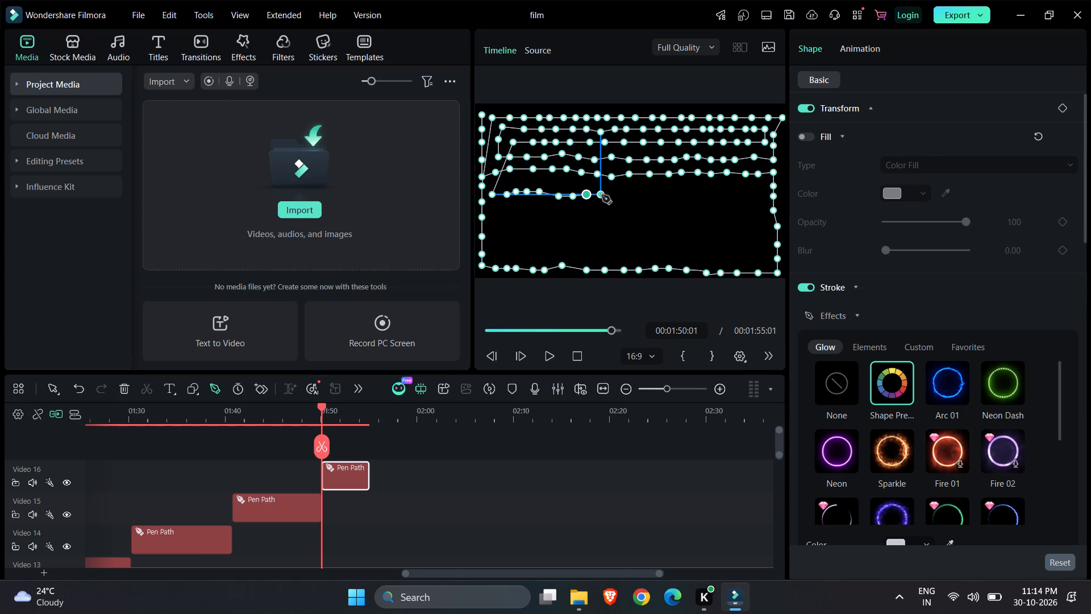
click(602, 195)
click(623, 192)
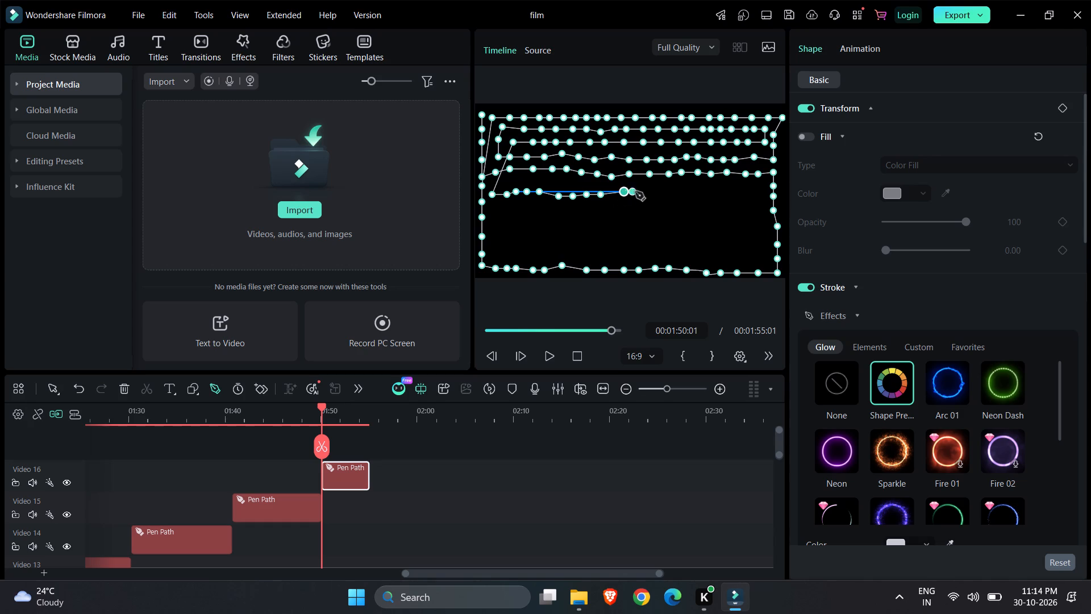
click(637, 192)
click(656, 192)
click(671, 192)
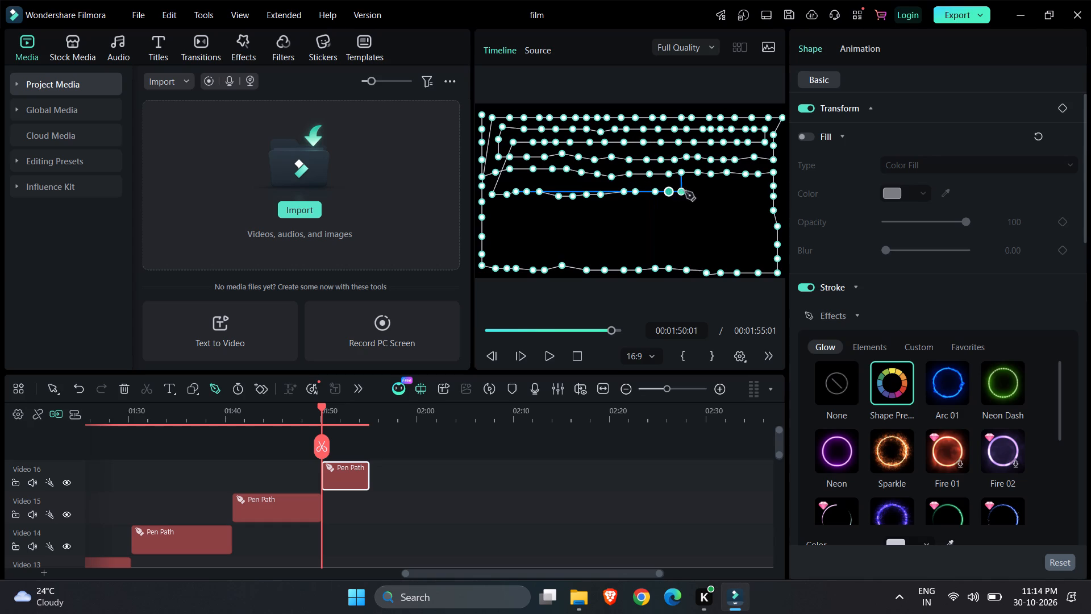
click(693, 196)
click(707, 196)
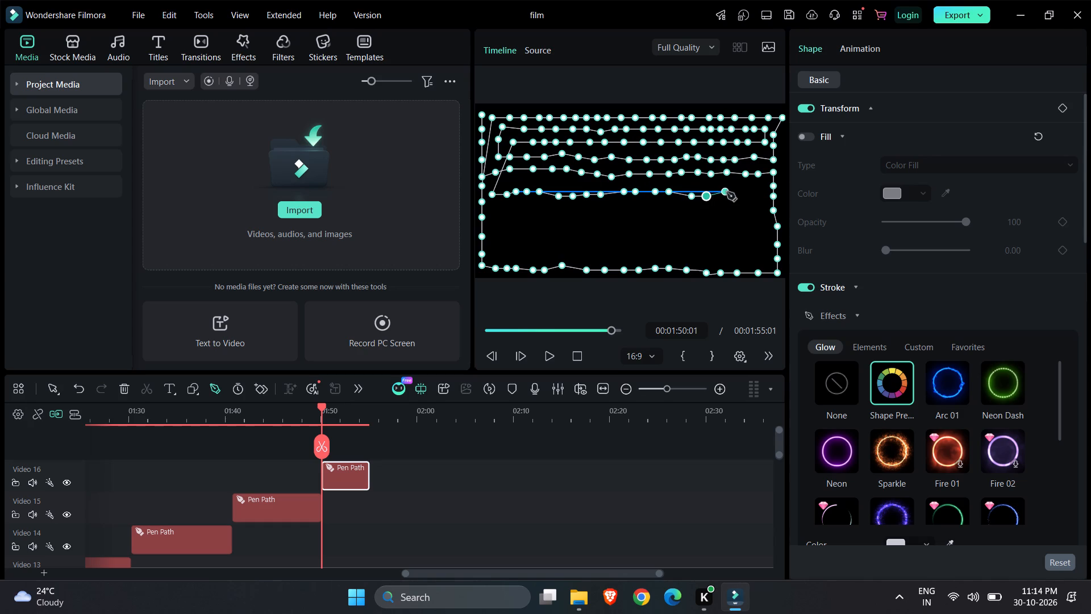
click(727, 192)
click(741, 196)
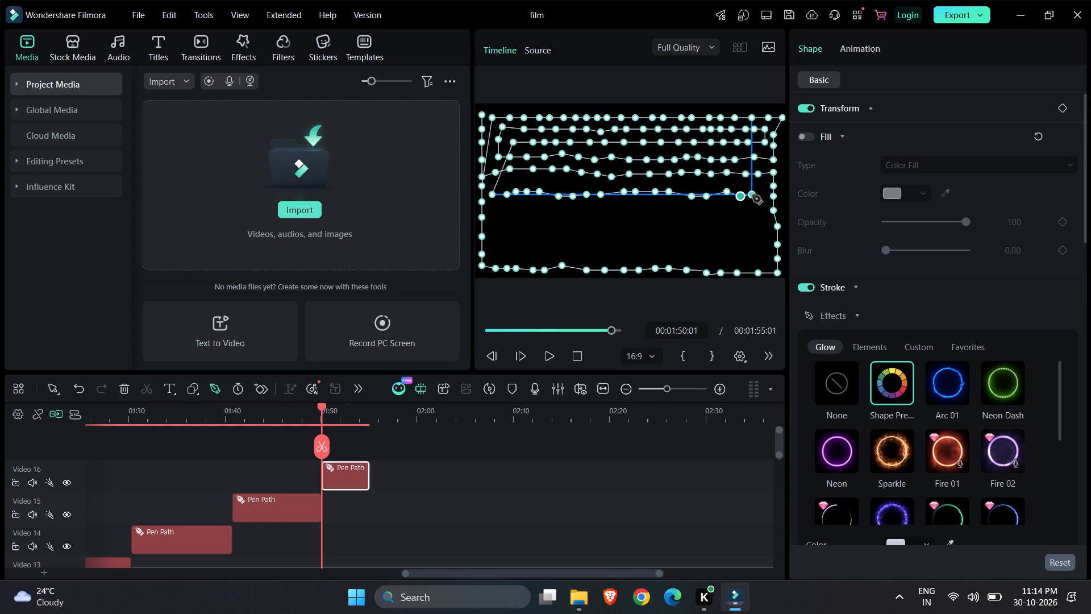
click(752, 195)
click(767, 192)
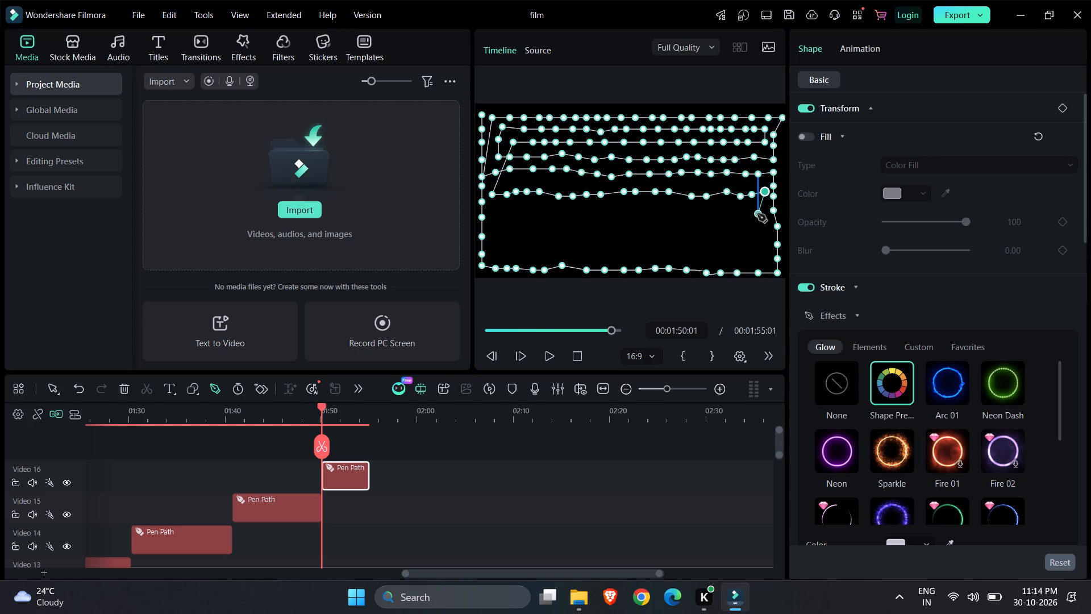
Drop the pen path below the last wavy line and run it nearly straight back to near the frame's left edge.
click(762, 214)
click(745, 214)
click(727, 215)
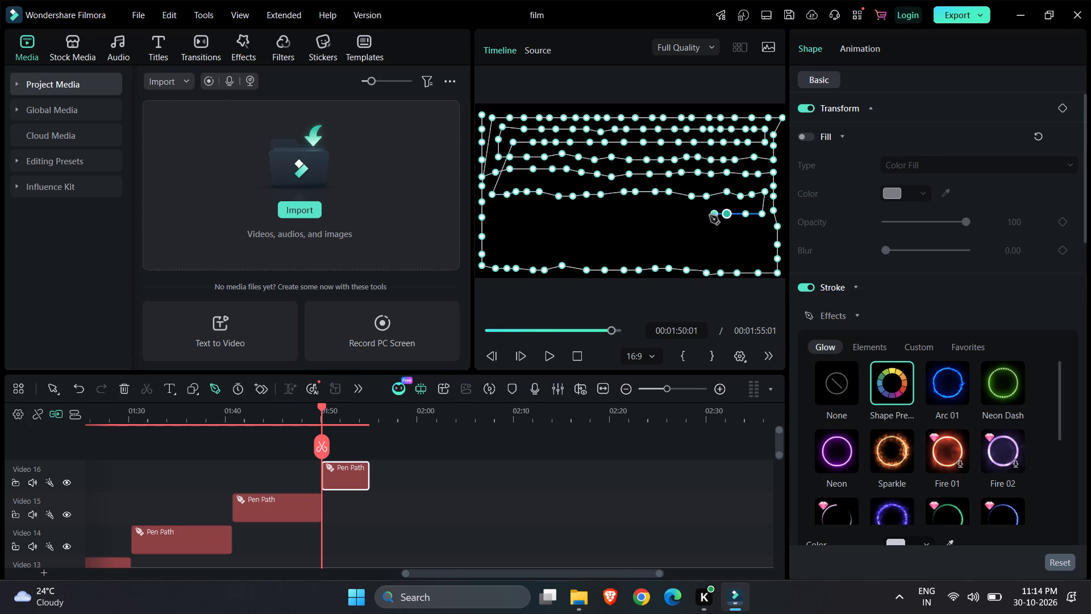
click(708, 215)
click(690, 219)
click(674, 214)
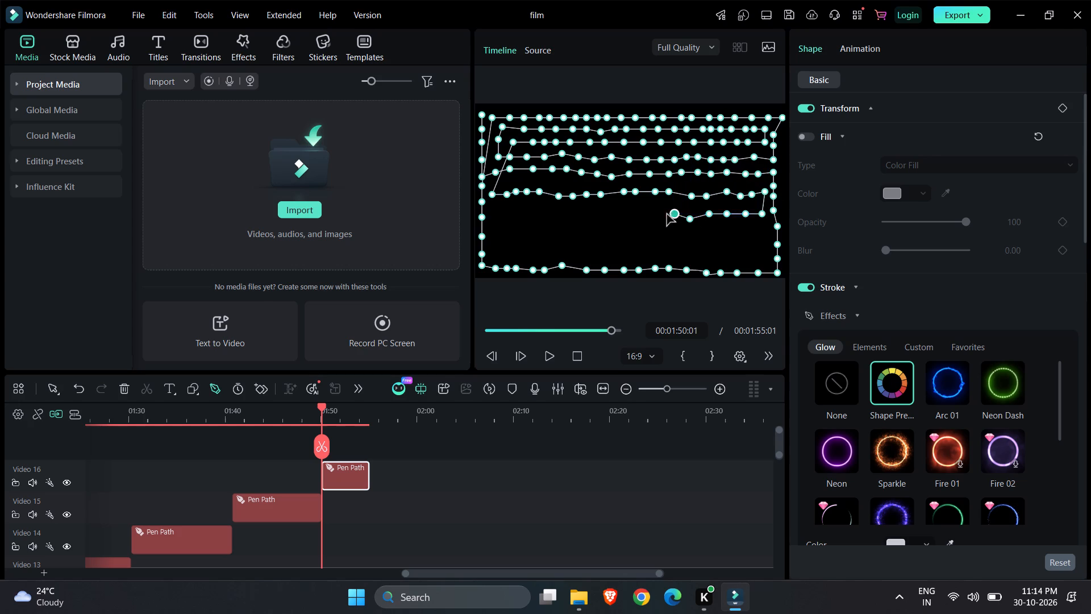
click(655, 214)
click(638, 214)
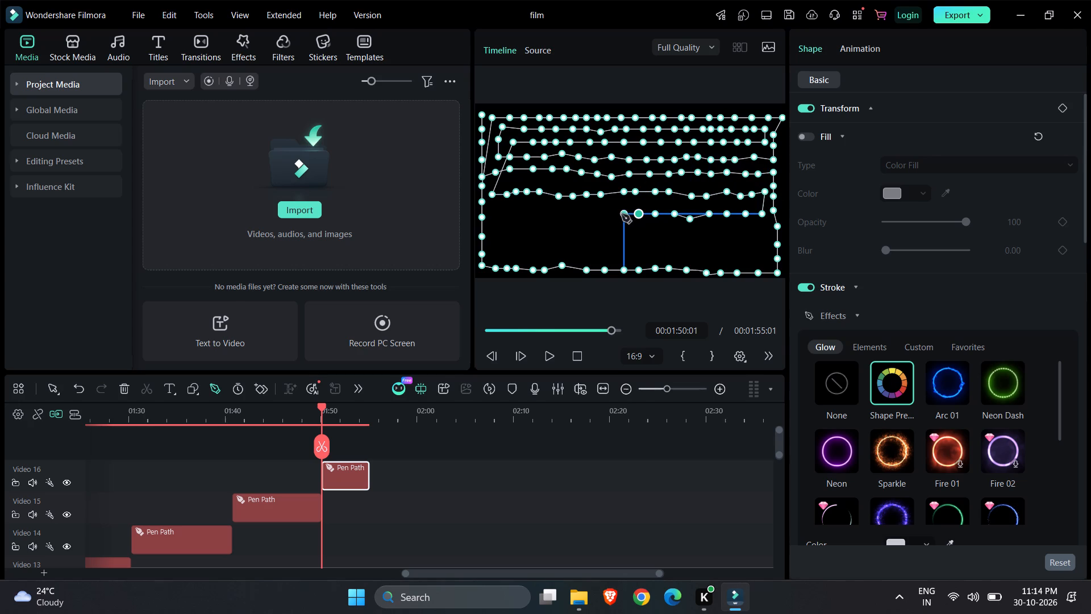
click(622, 214)
click(604, 214)
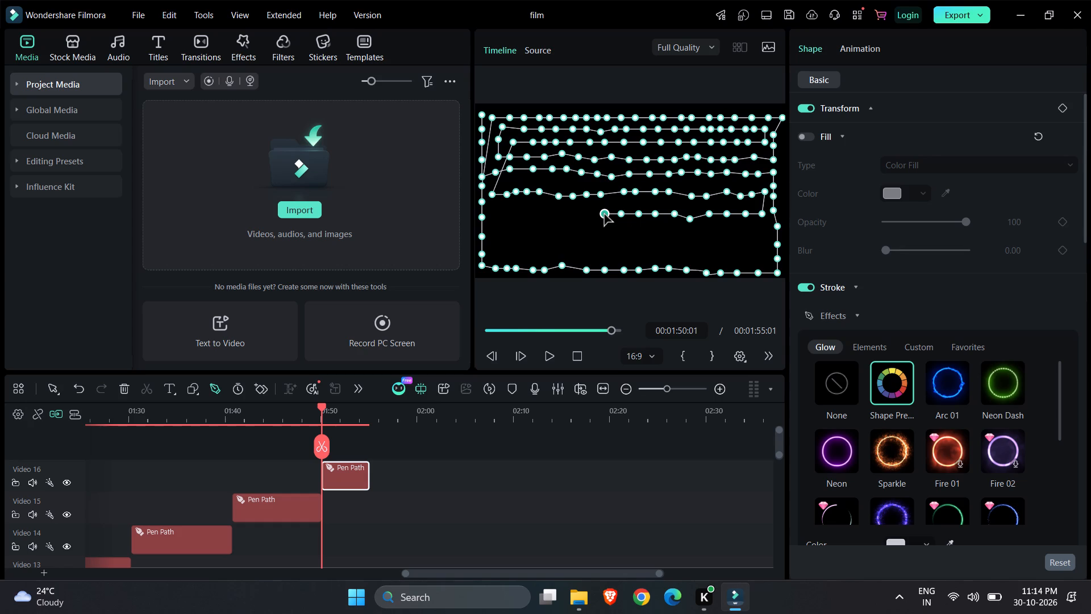
click(588, 214)
click(571, 215)
click(551, 215)
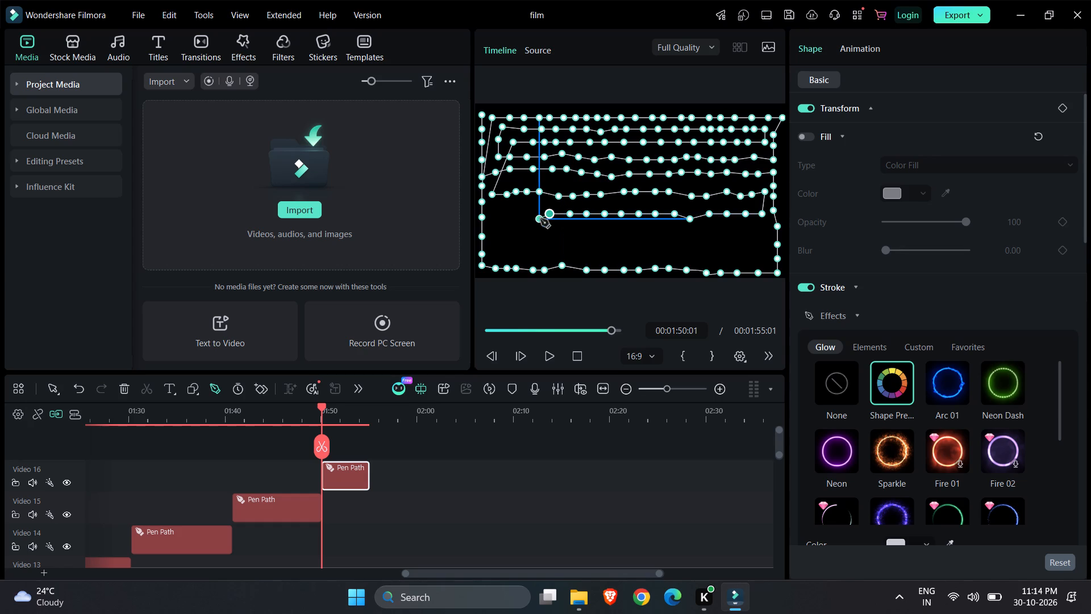
click(527, 214)
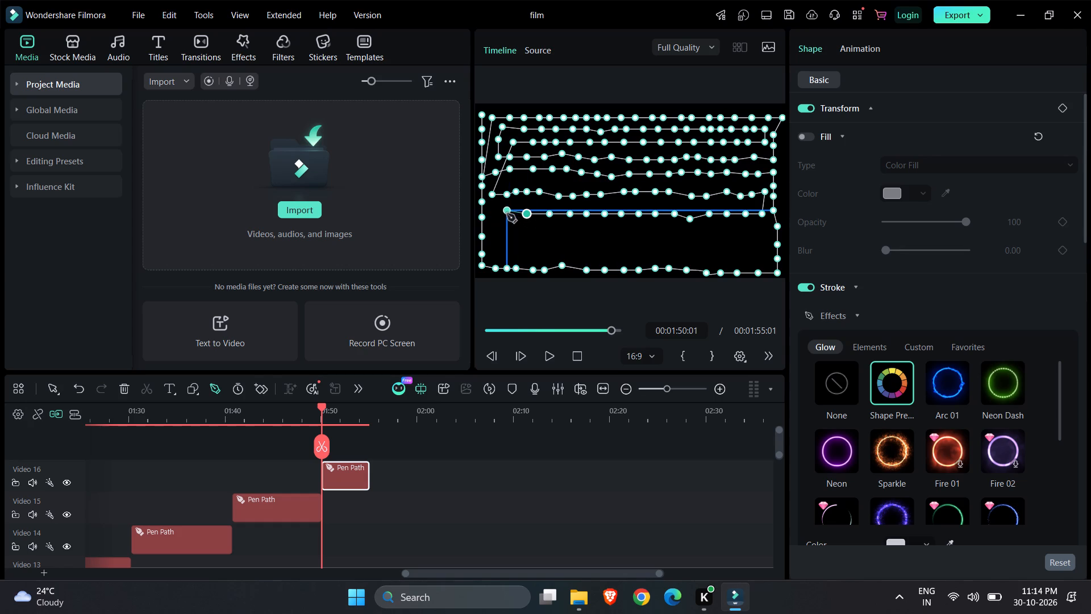
click(507, 214)
click(494, 215)
Drop the pen path slightly and run it in a straight line of closely spaced points to near the frame's right edge.
click(494, 230)
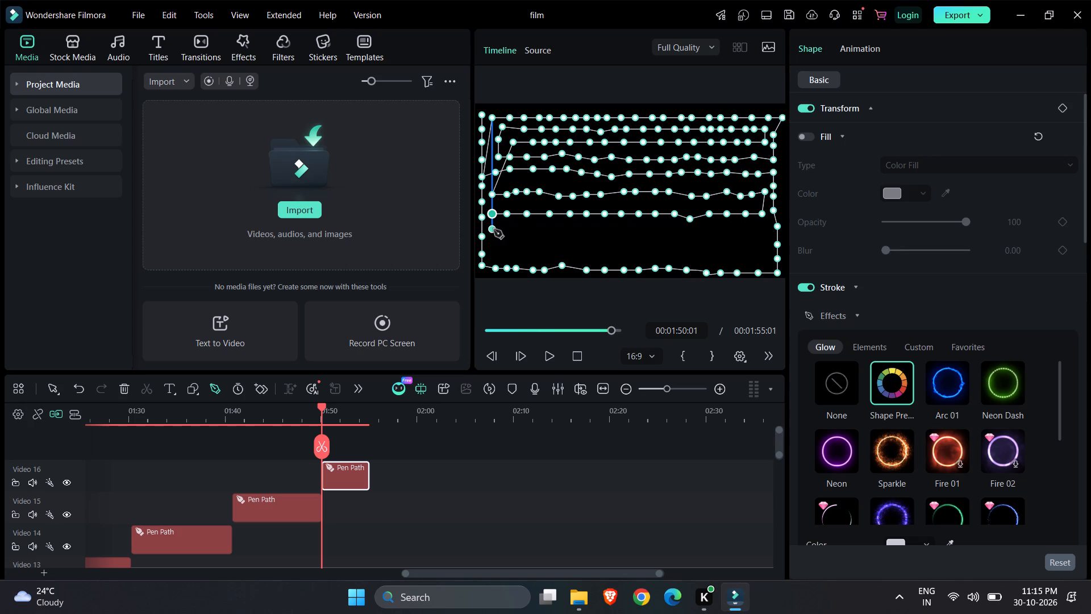
click(506, 230)
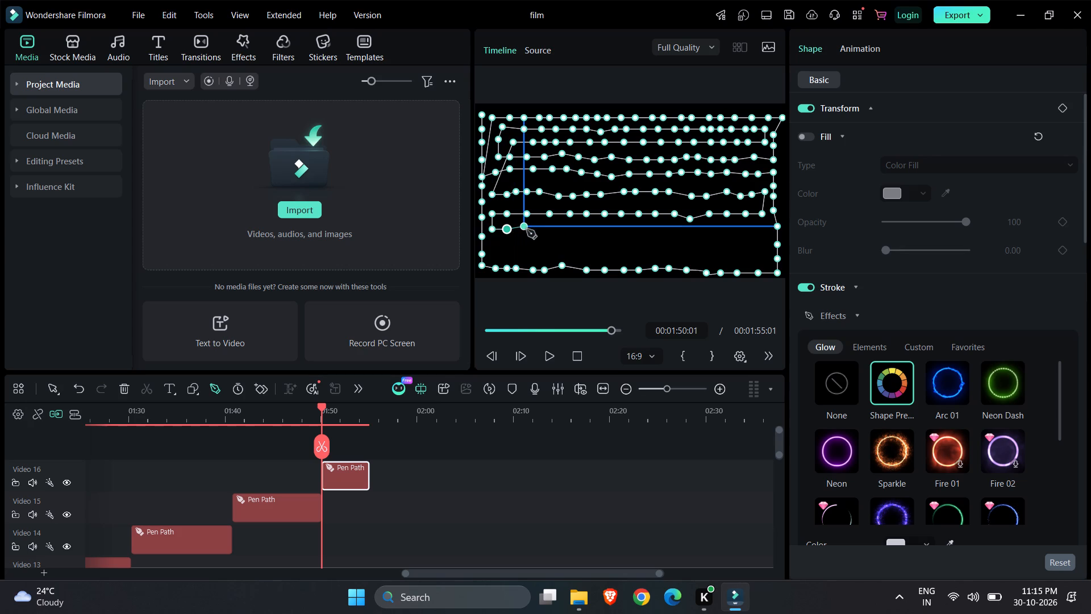
click(527, 230)
click(549, 230)
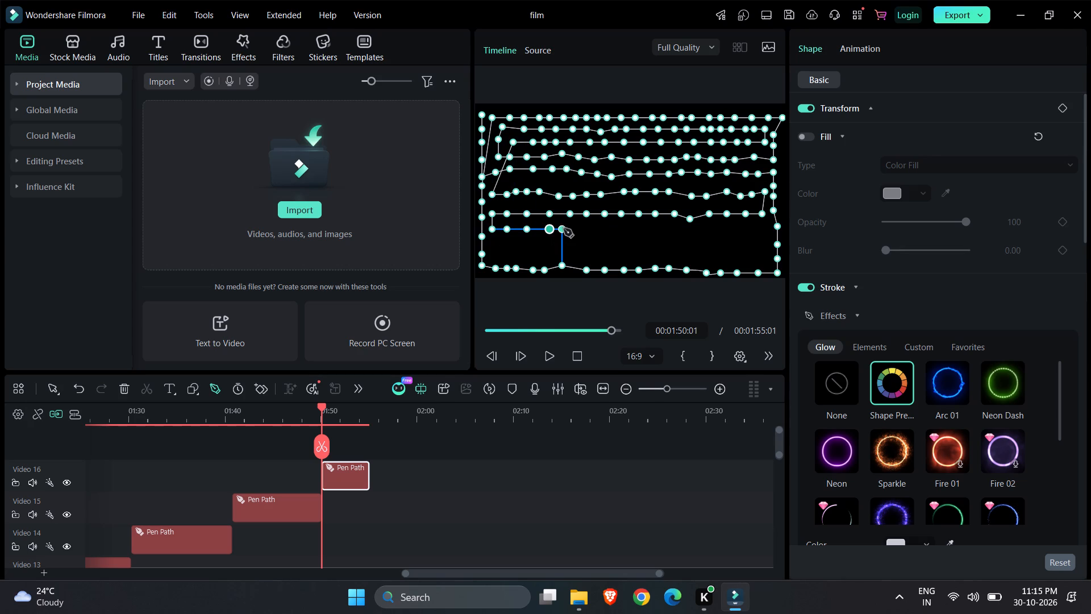
click(565, 229)
click(583, 228)
click(602, 228)
click(623, 228)
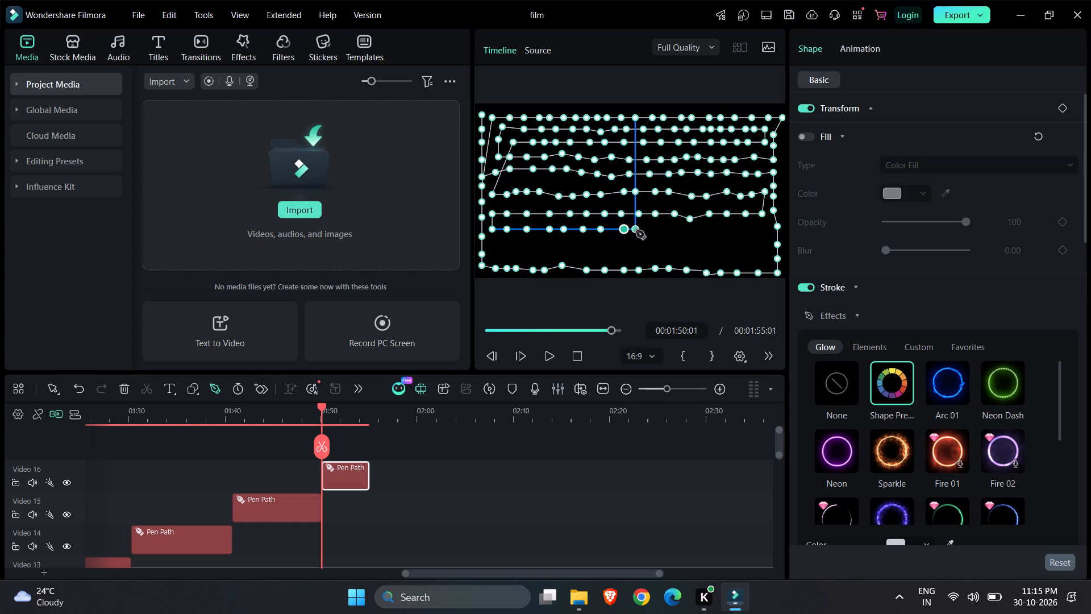
click(640, 229)
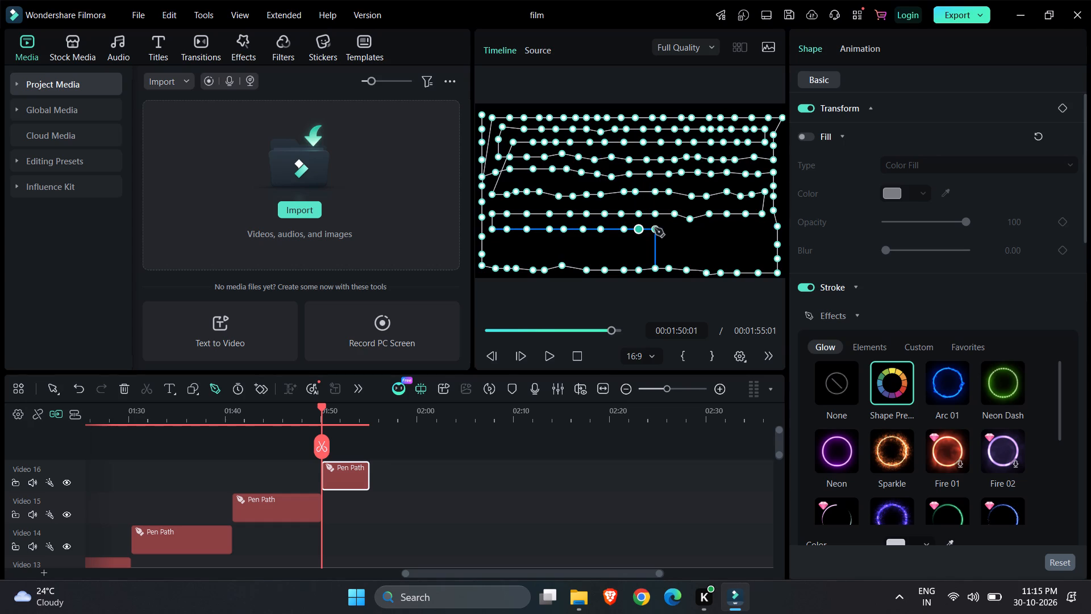
click(660, 228)
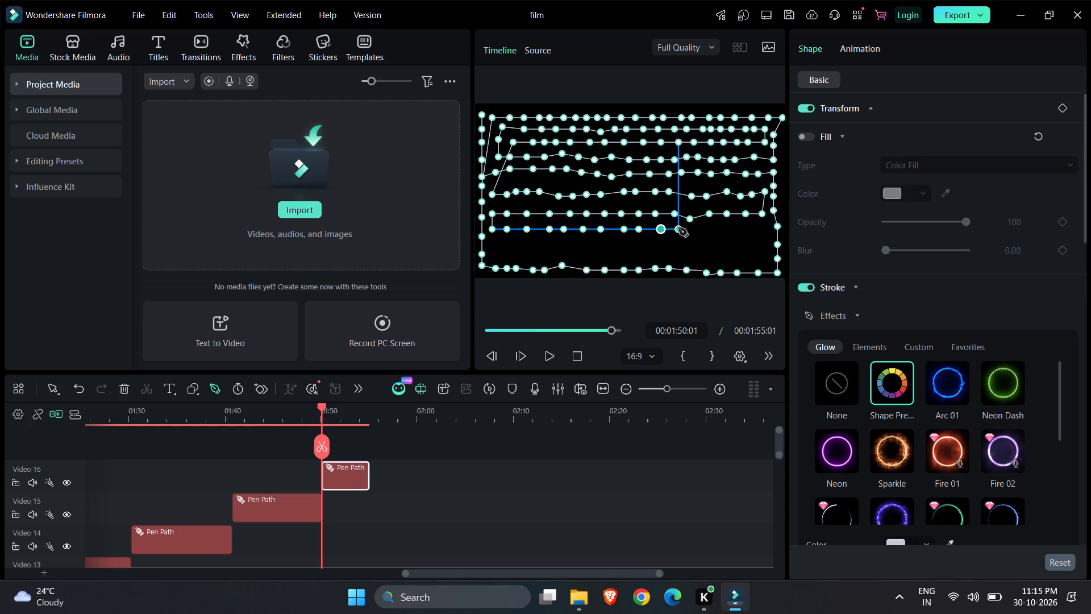
click(678, 228)
click(693, 230)
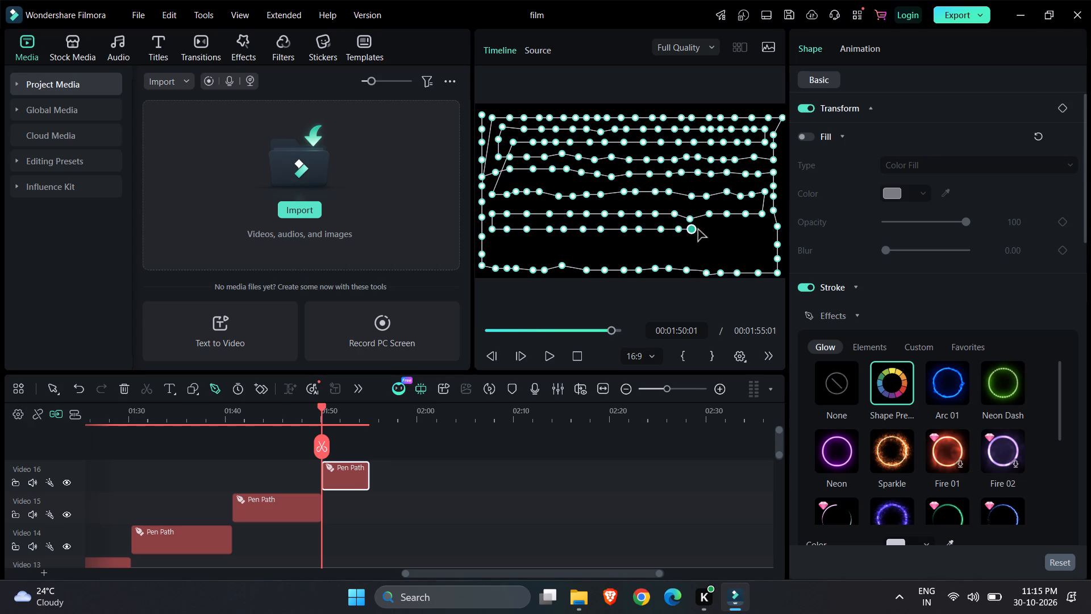
click(703, 230)
click(719, 230)
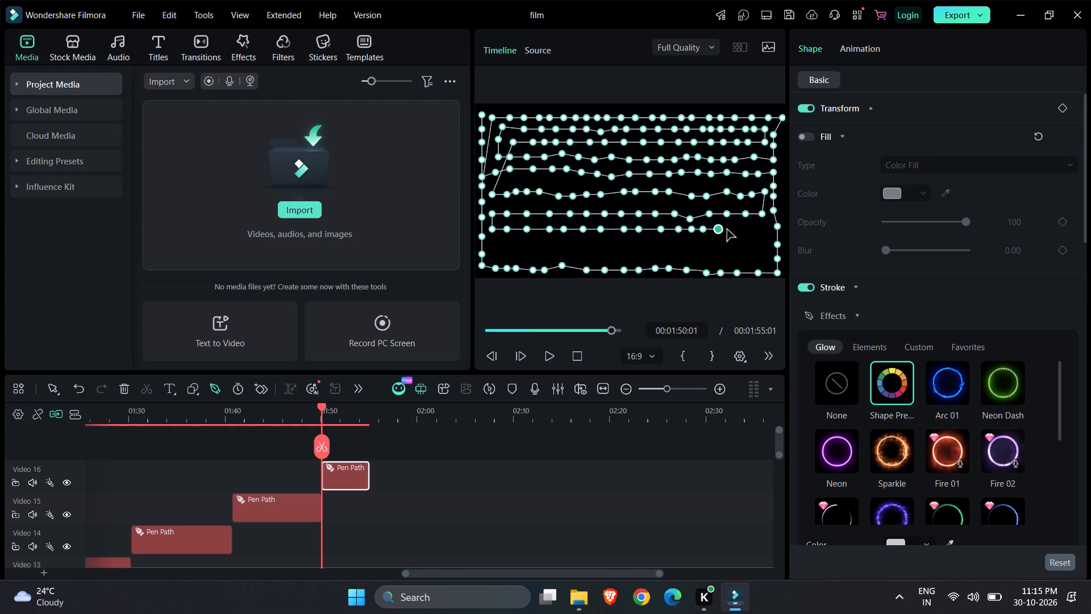
click(733, 229)
click(746, 229)
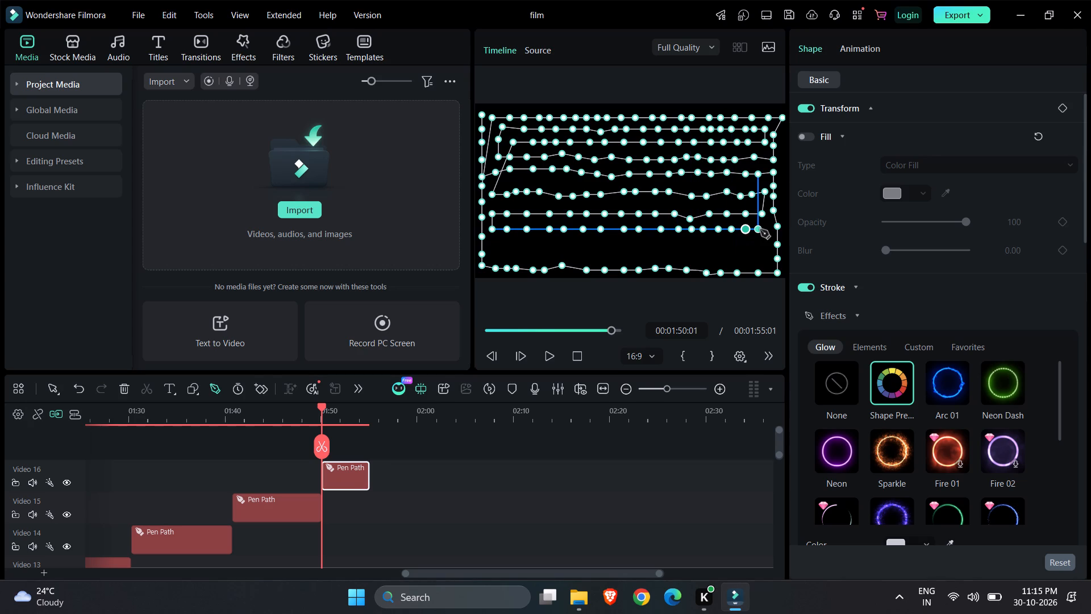
click(760, 230)
Drop the pen path again and run it back, dipping slightly around the middle, to near the frame's left edge.
click(762, 247)
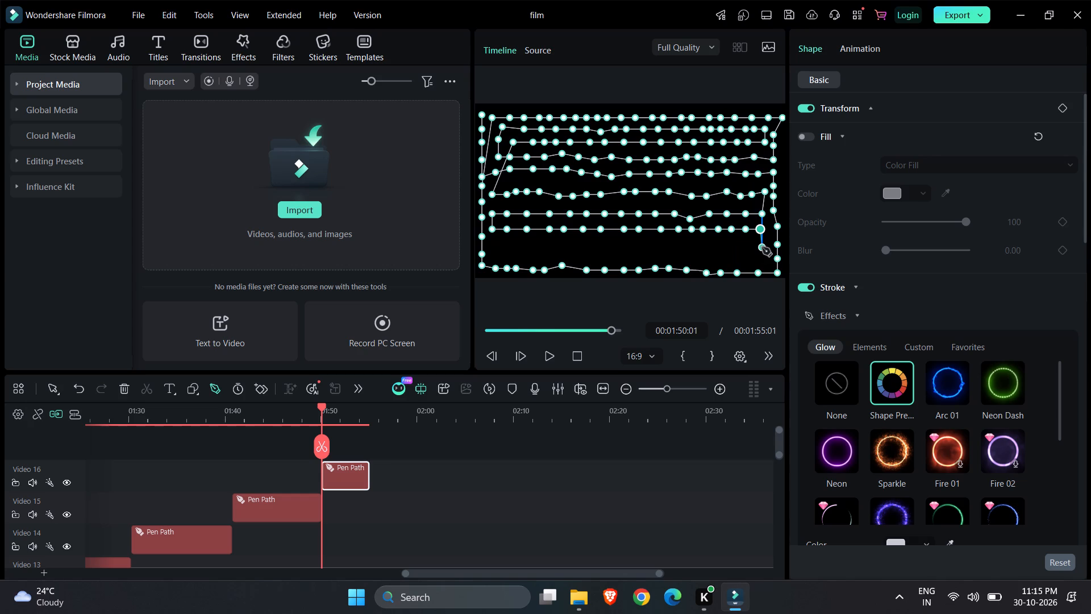
click(746, 247)
click(727, 248)
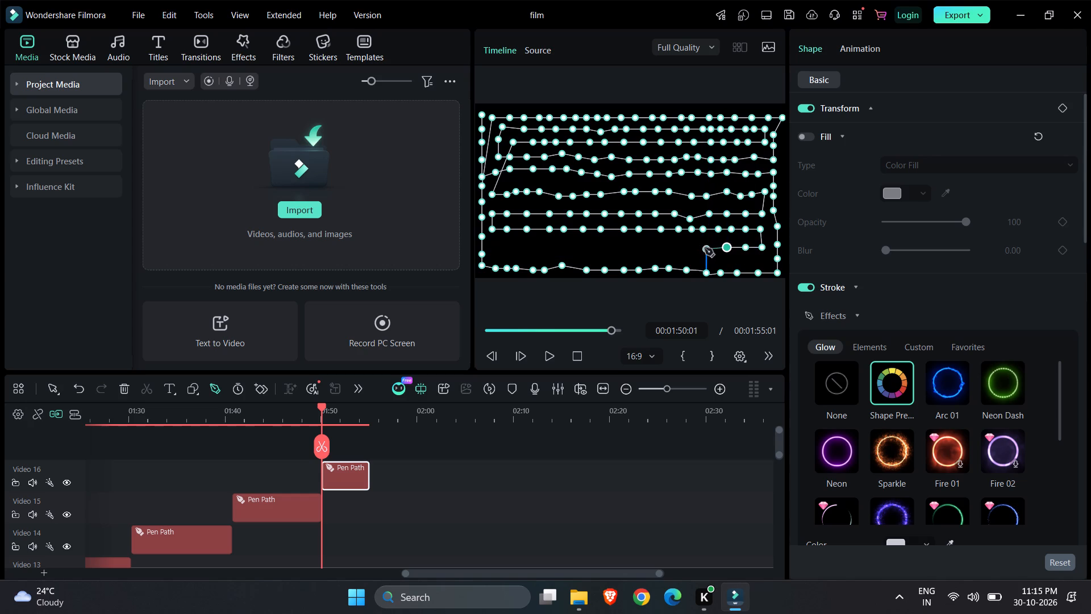
click(705, 248)
click(684, 248)
click(665, 248)
click(647, 251)
click(633, 251)
click(617, 251)
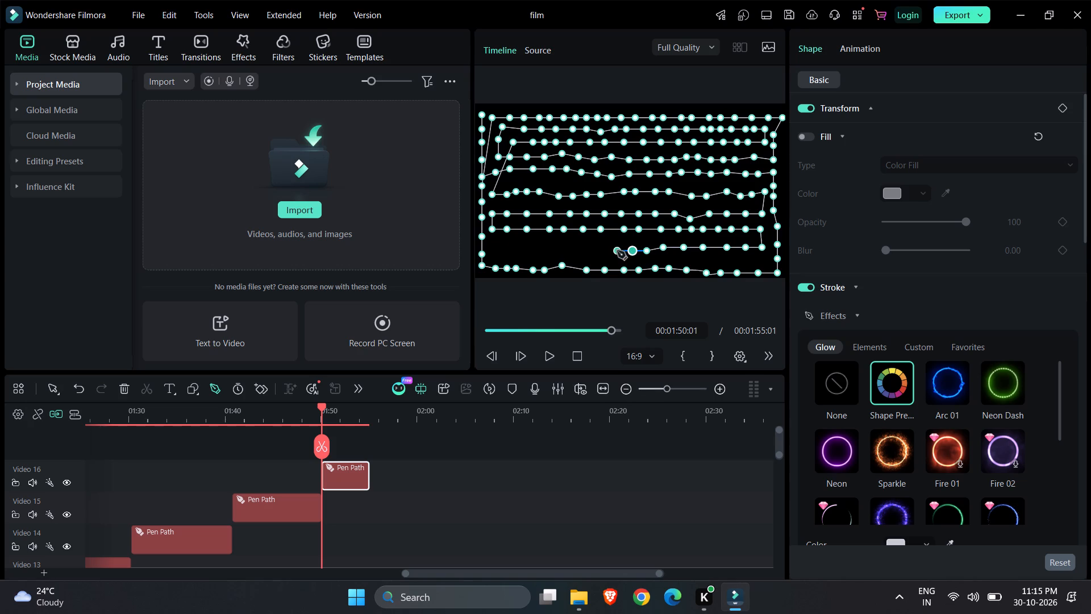
click(599, 252)
click(588, 247)
click(574, 249)
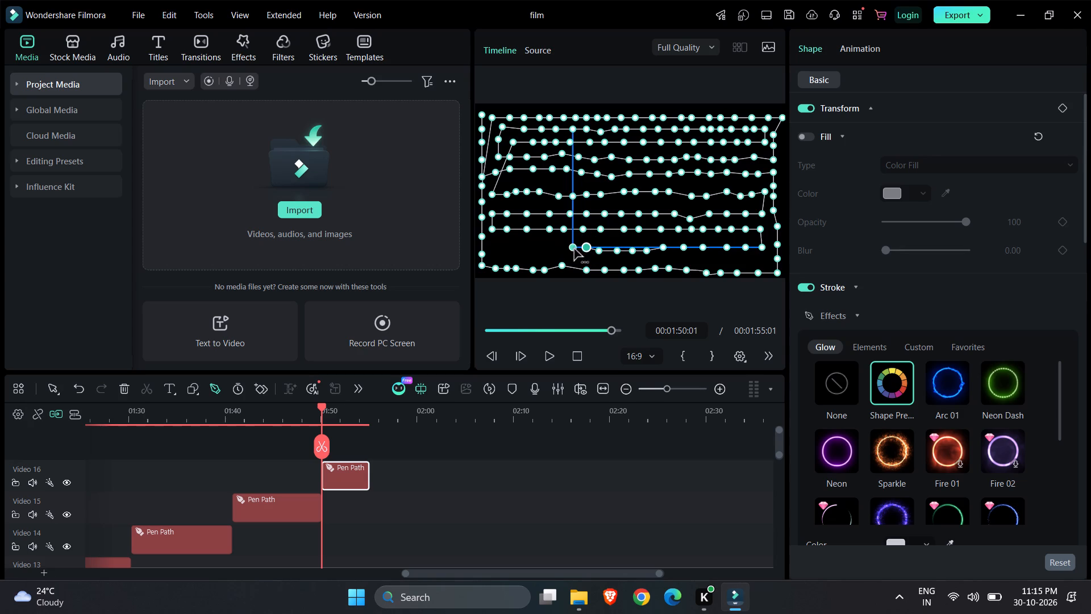
click(561, 248)
click(537, 248)
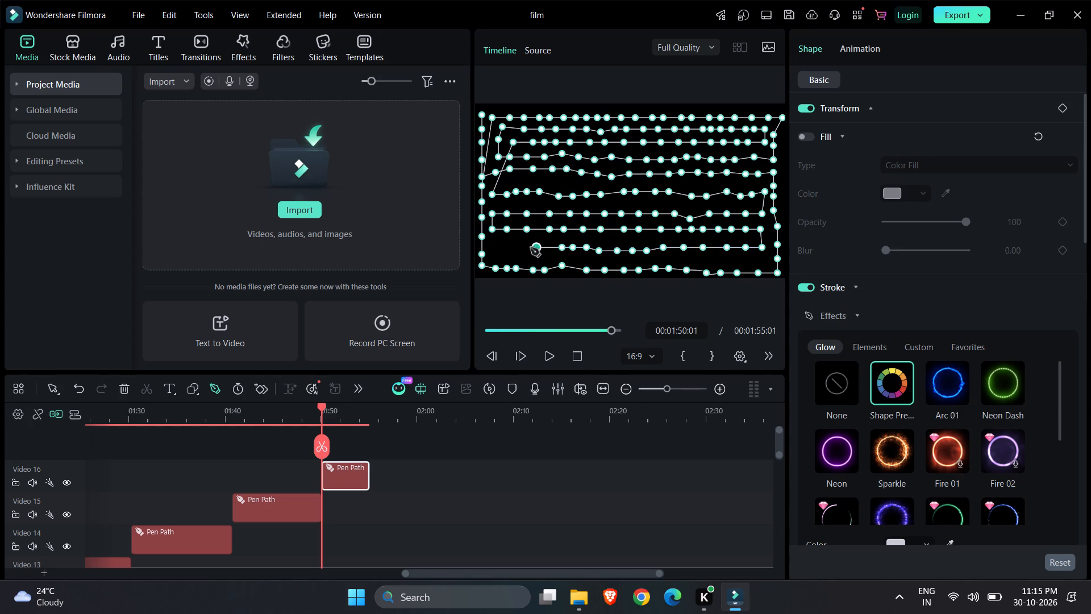
click(526, 248)
click(508, 248)
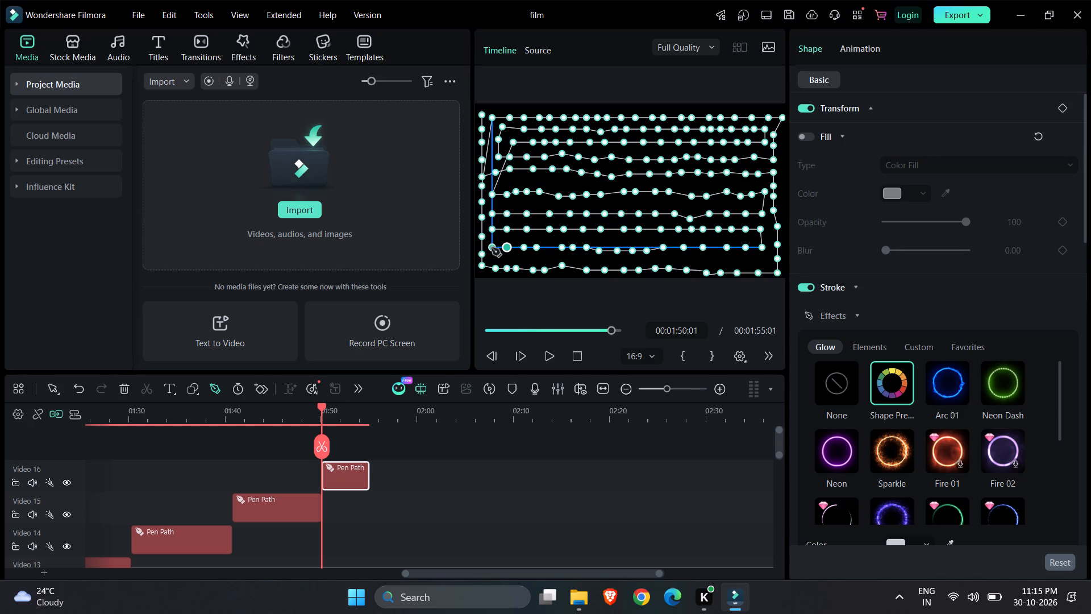
click(492, 248)
Drop the pen path below its last row, run it in a slightly wavy line to near the frame's right edge, and finish the path.
click(503, 259)
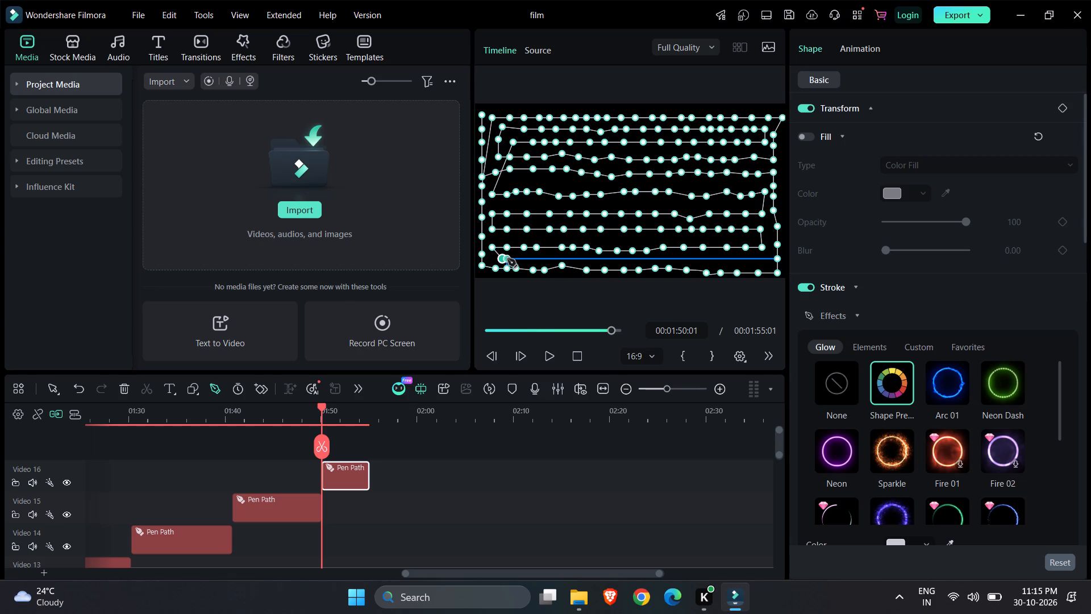
click(513, 259)
click(527, 259)
click(540, 259)
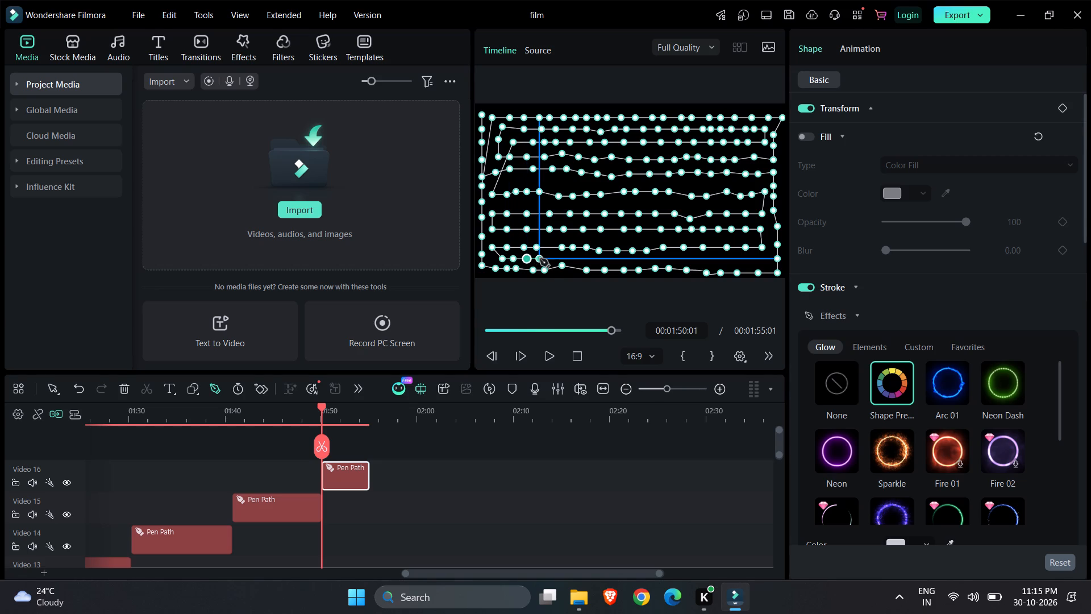
click(556, 259)
click(568, 259)
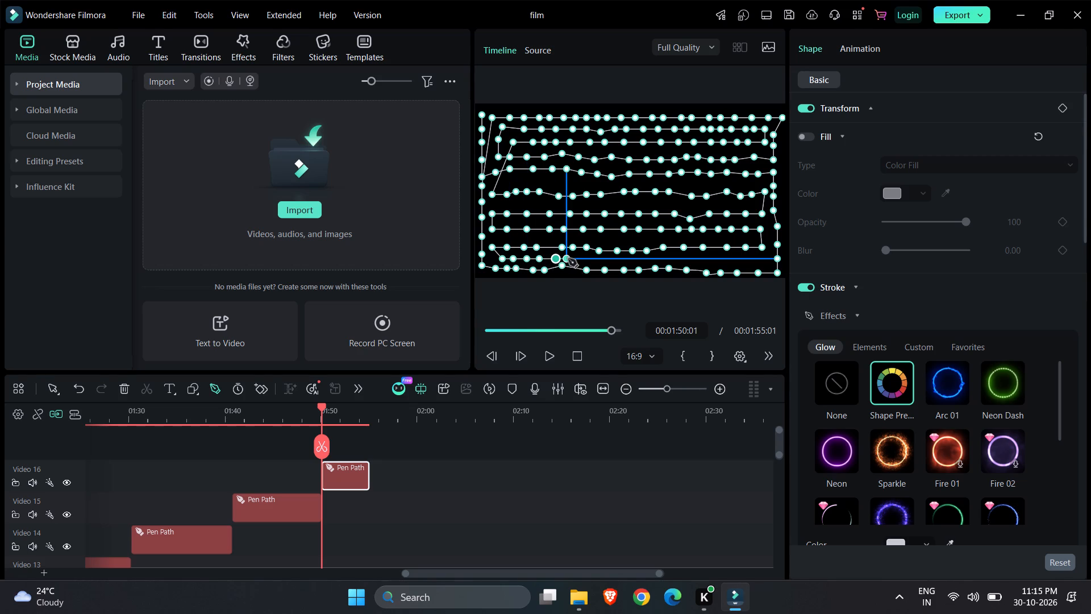
click(588, 258)
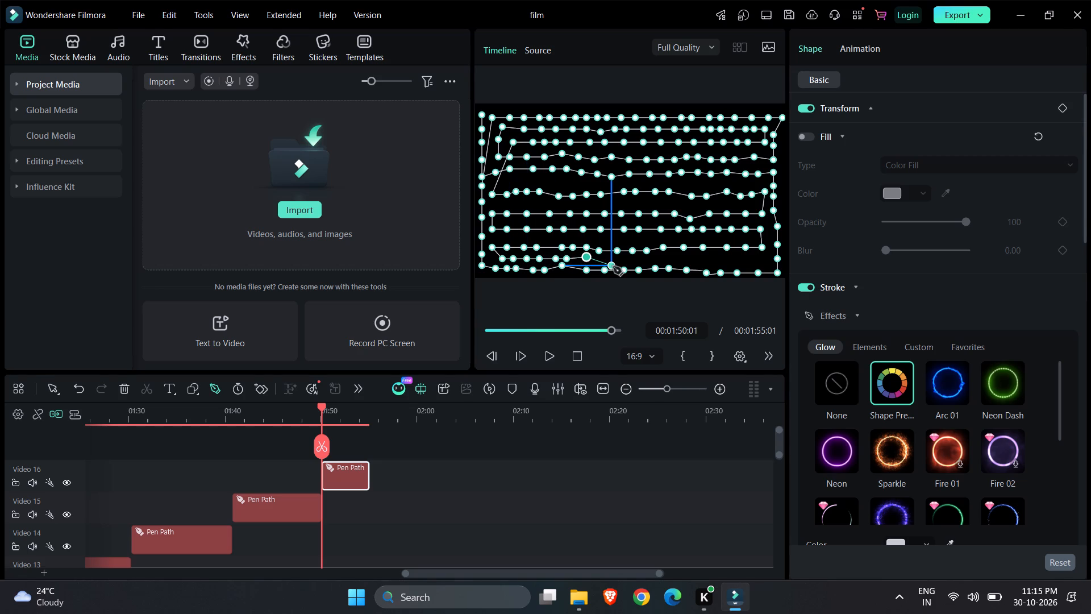
click(604, 262)
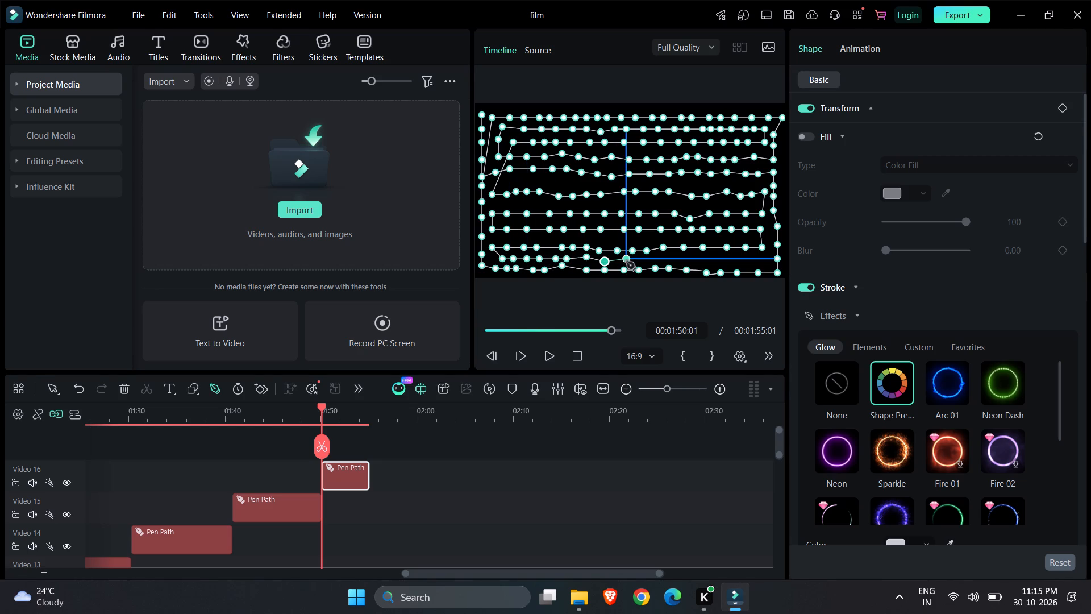
click(626, 262)
click(646, 259)
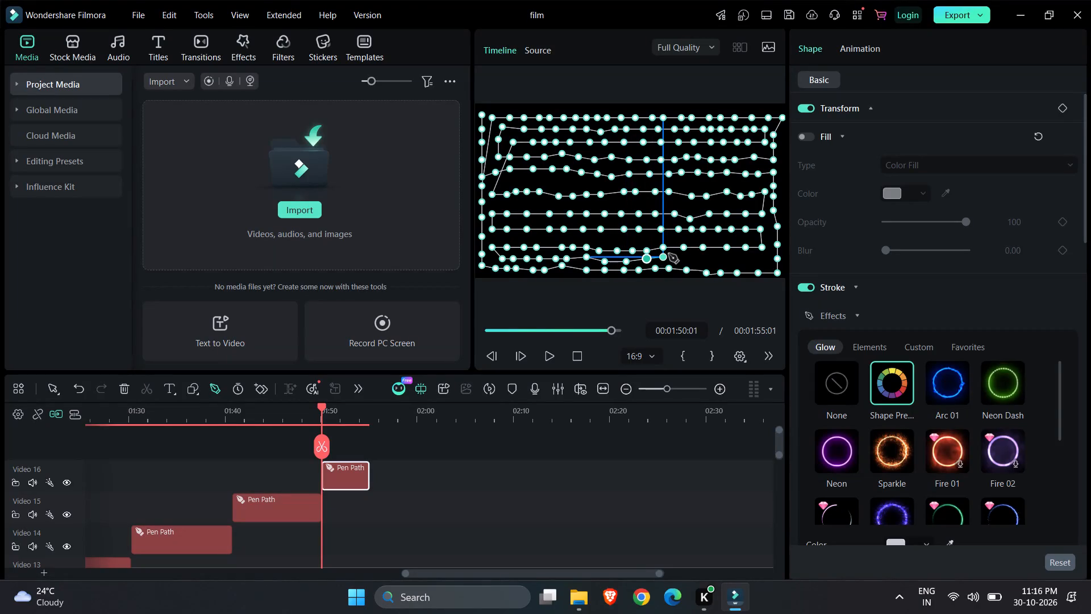
click(674, 259)
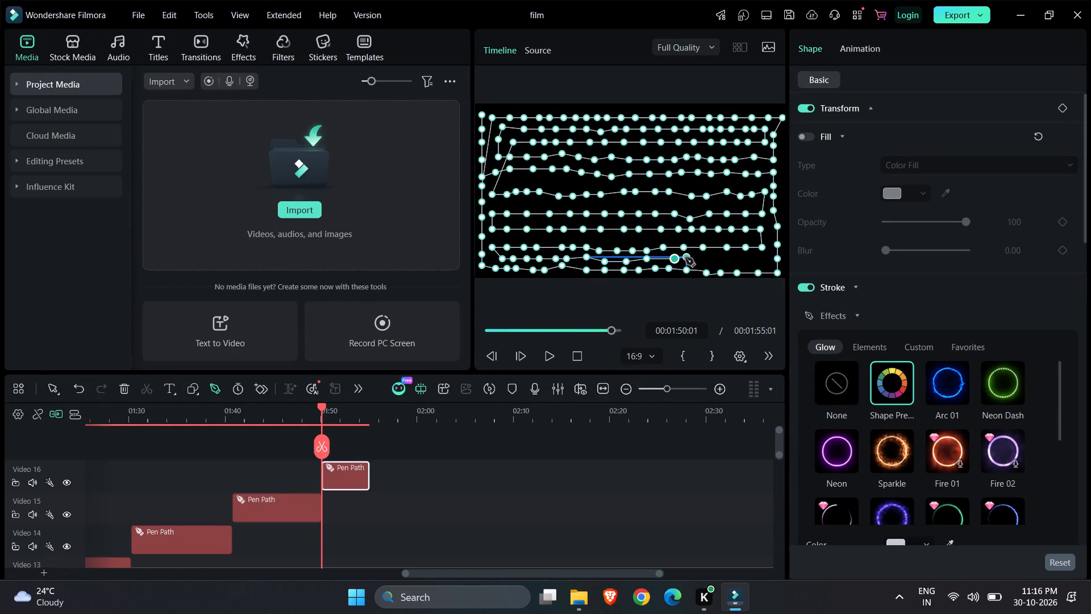
click(693, 258)
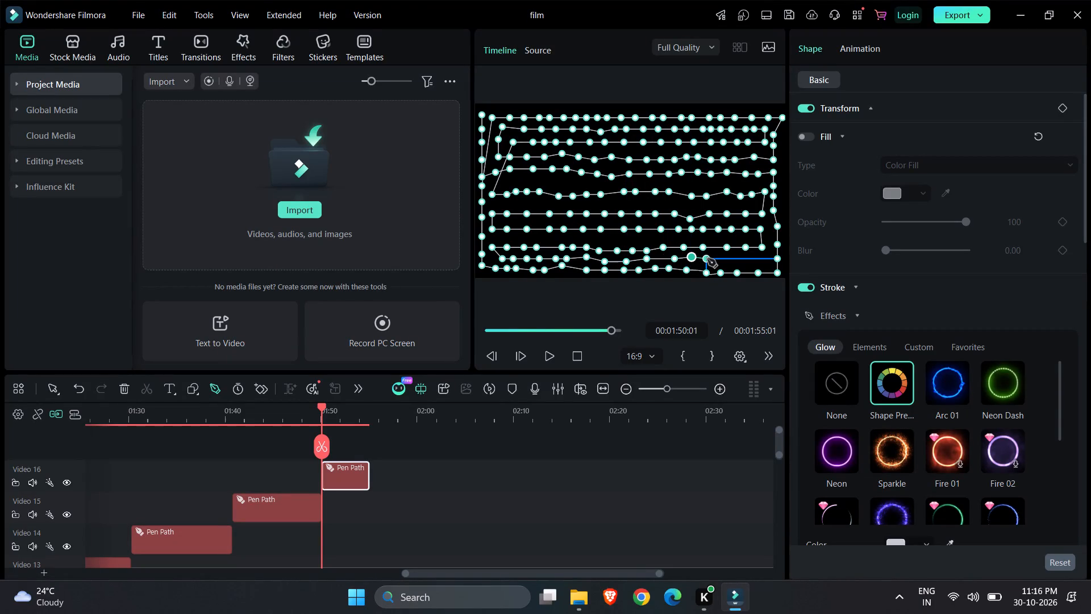
click(707, 259)
click(722, 259)
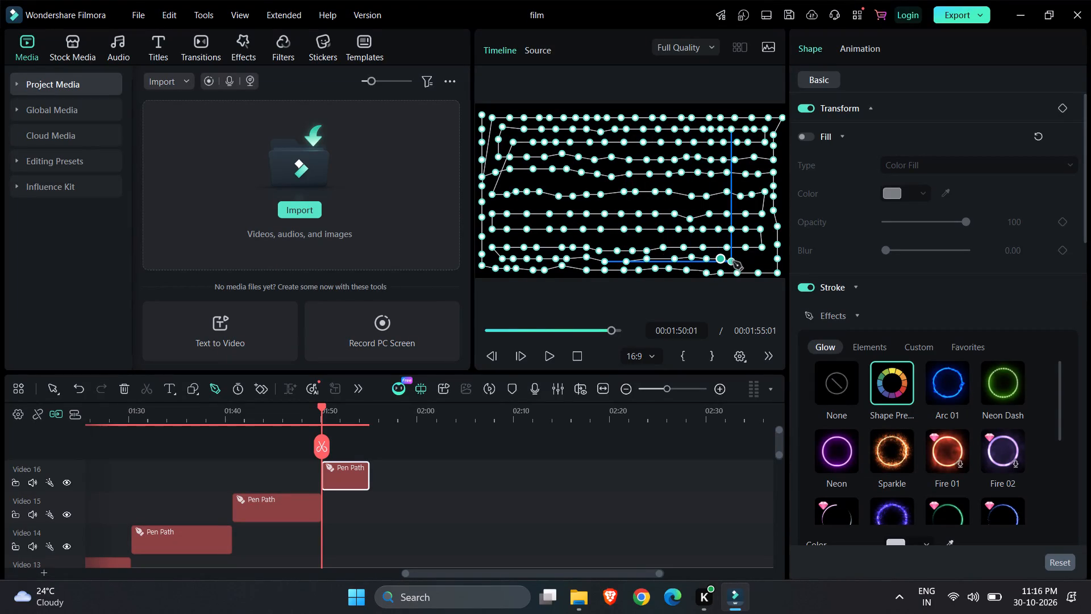
click(733, 262)
click(746, 262)
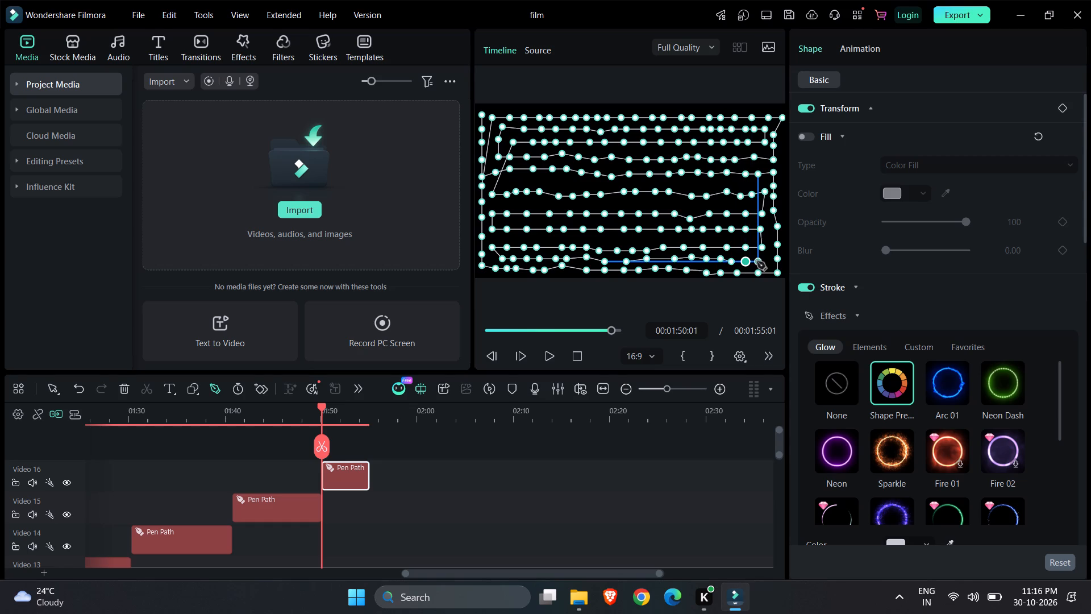
click(757, 259)
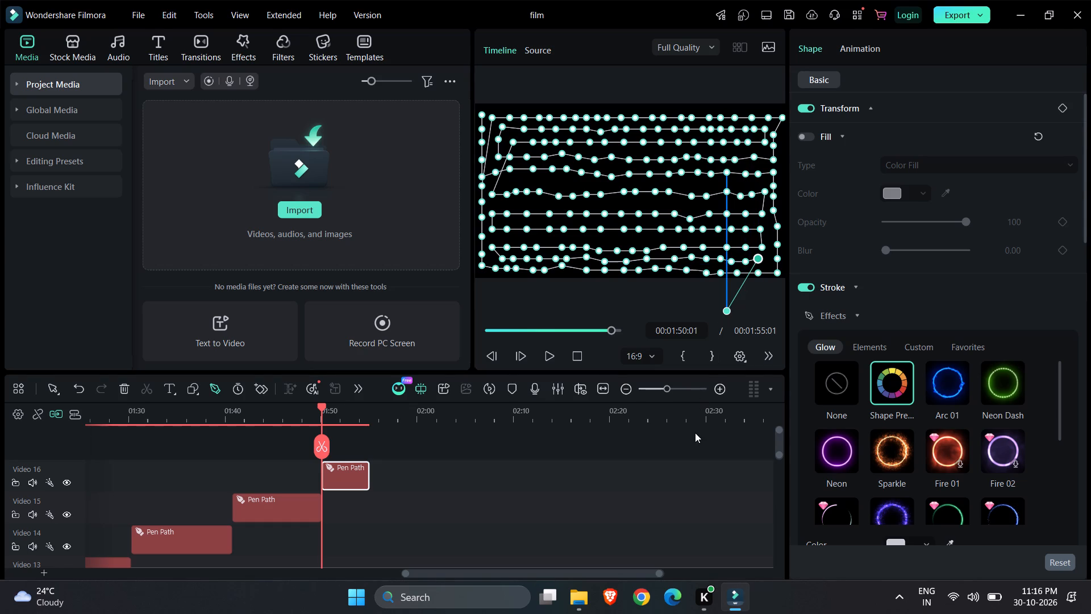
click(687, 470)
click(525, 232)
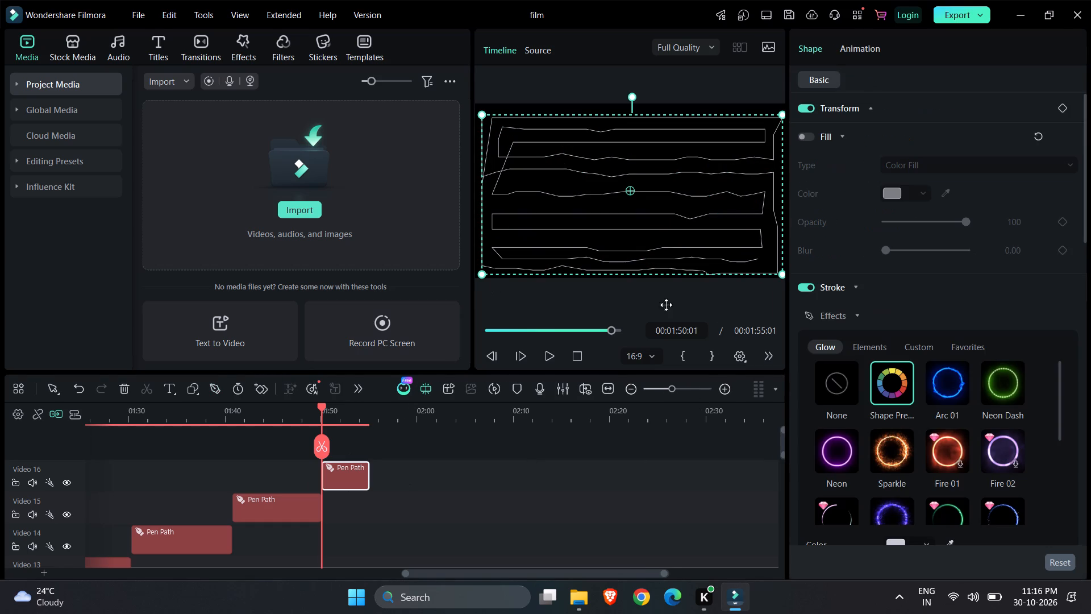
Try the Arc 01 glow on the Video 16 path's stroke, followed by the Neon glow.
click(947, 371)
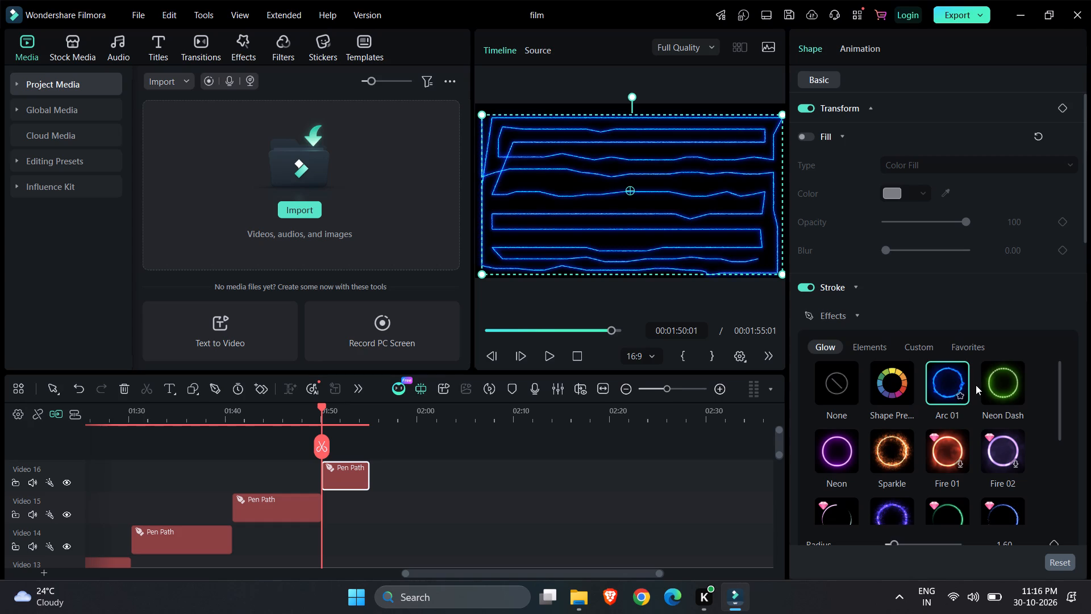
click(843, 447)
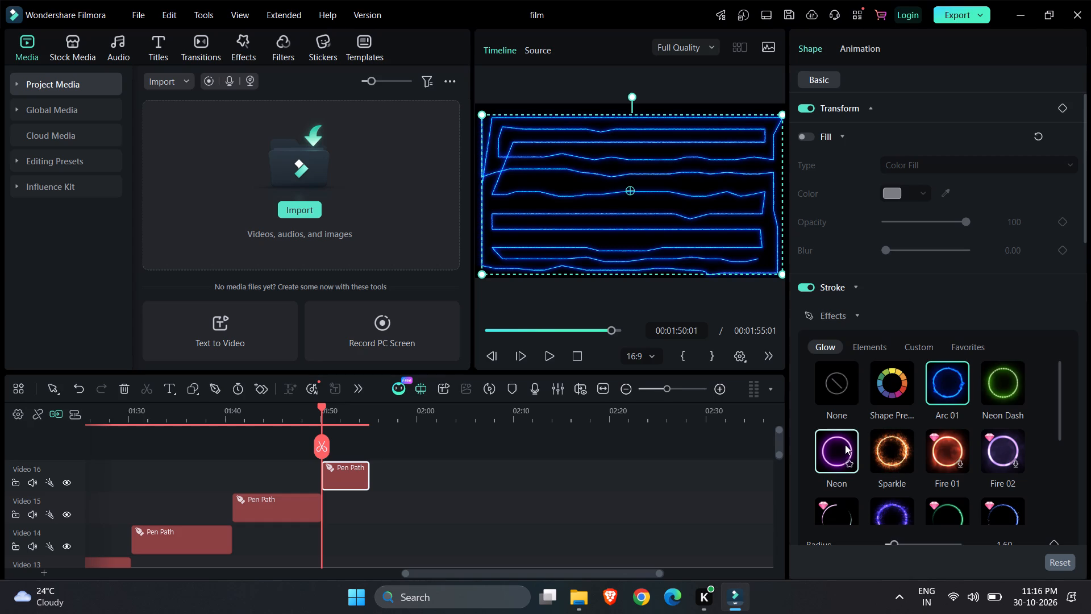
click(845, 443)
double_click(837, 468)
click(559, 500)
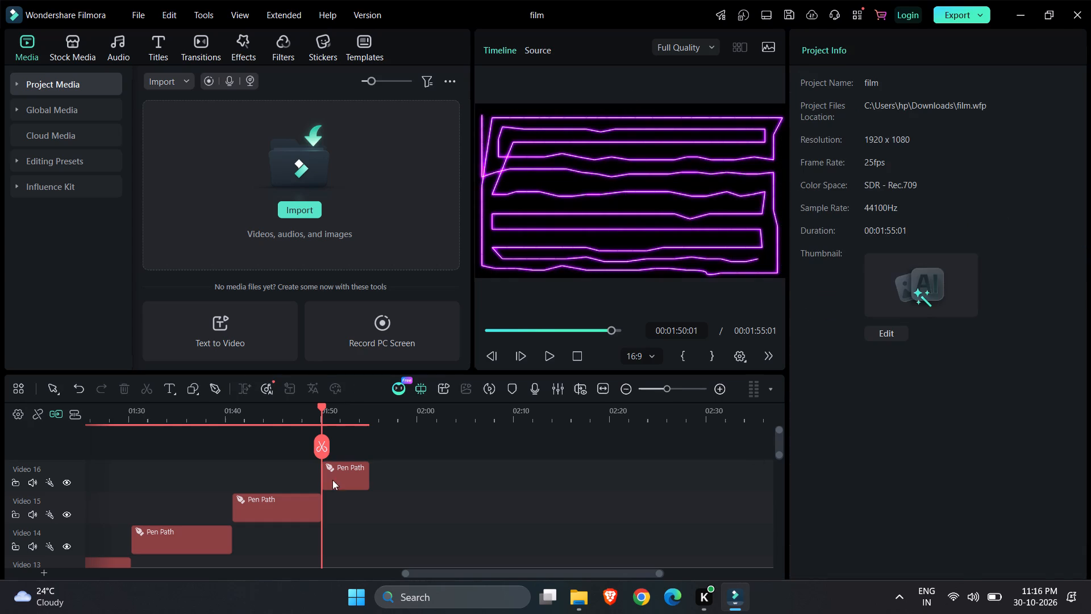
Lengthen the Video 16 clip to about ten seconds, ending at 00:02:00:00, and move the playhead to its end.
click(334, 473)
drag(365, 470, 414, 473)
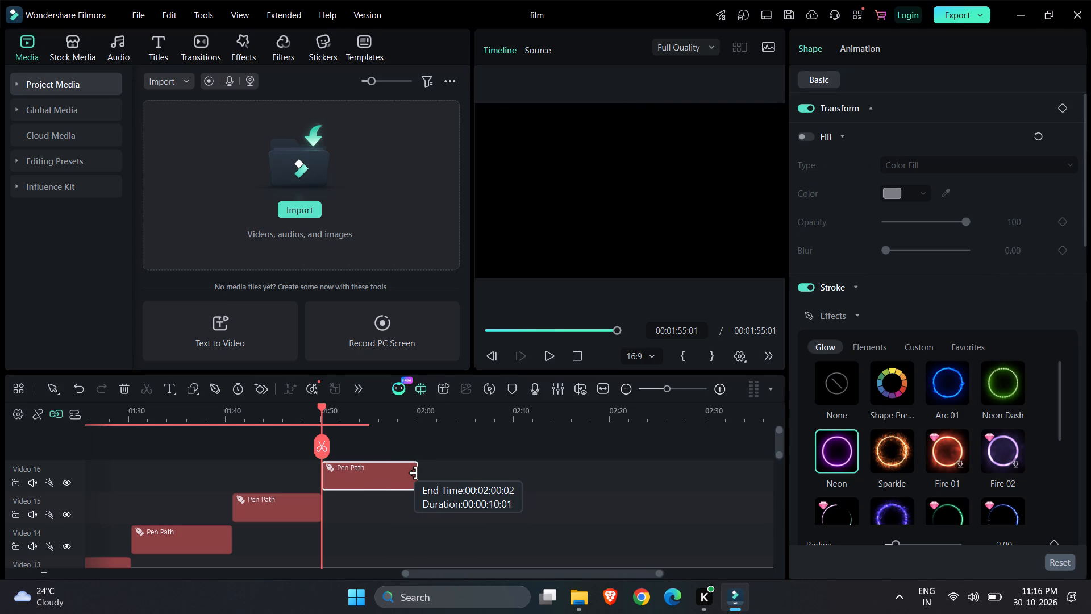
drag(414, 473, 413, 475)
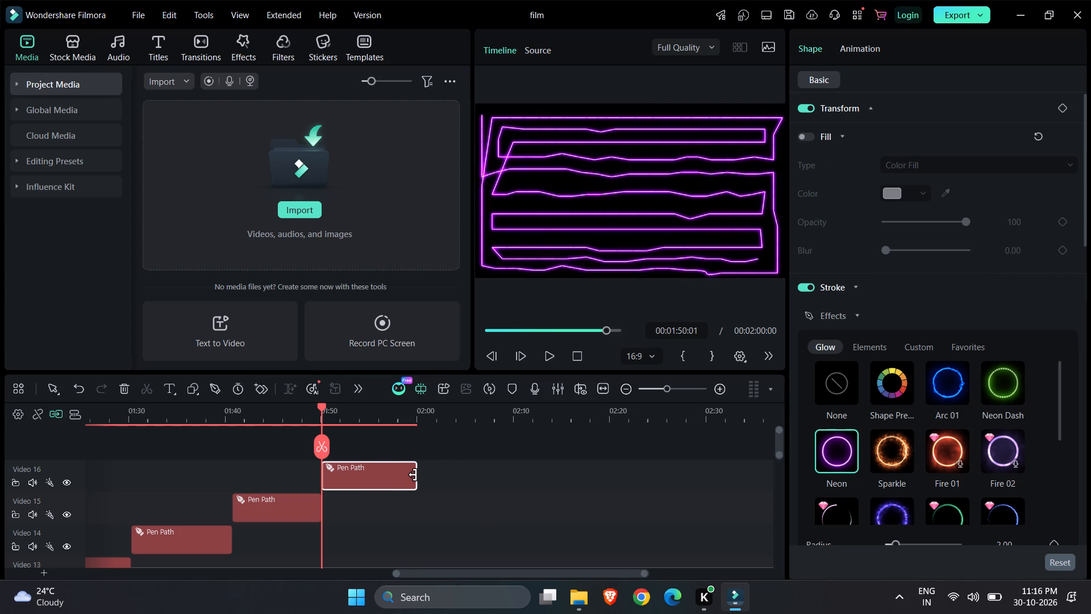
drag(321, 441, 439, 446)
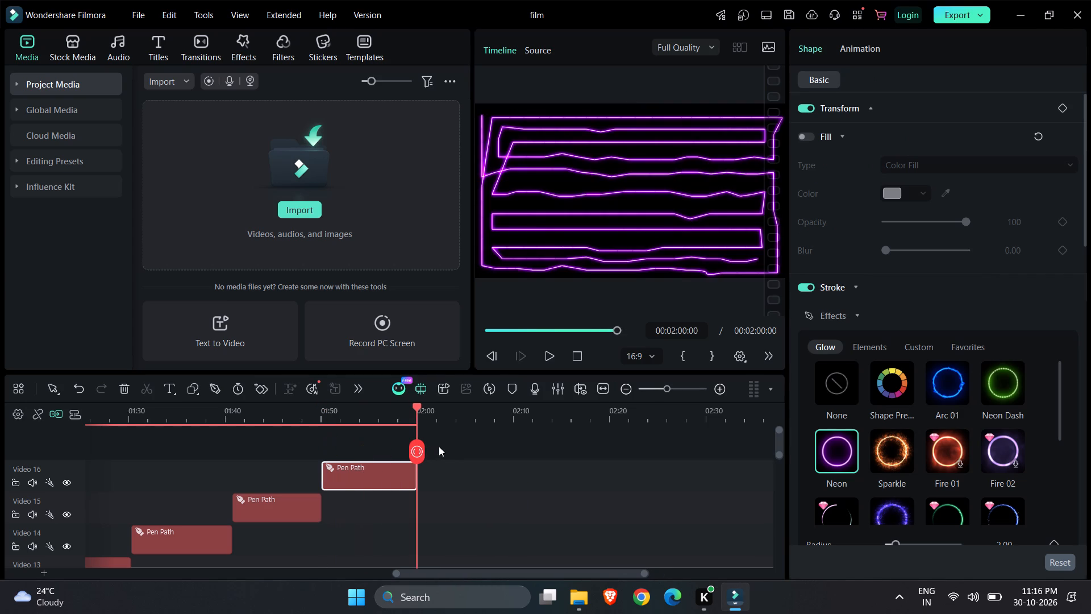
drag(439, 446, 440, 441)
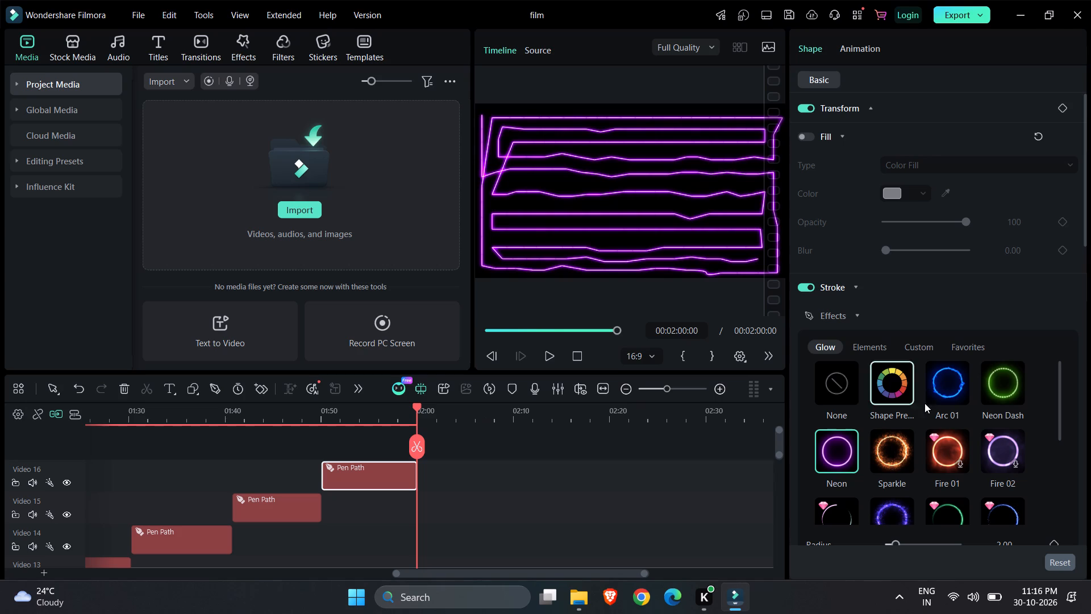
Apply the Arc 01 glow to the Video 16 path's stroke and deselect the clip.
click(942, 389)
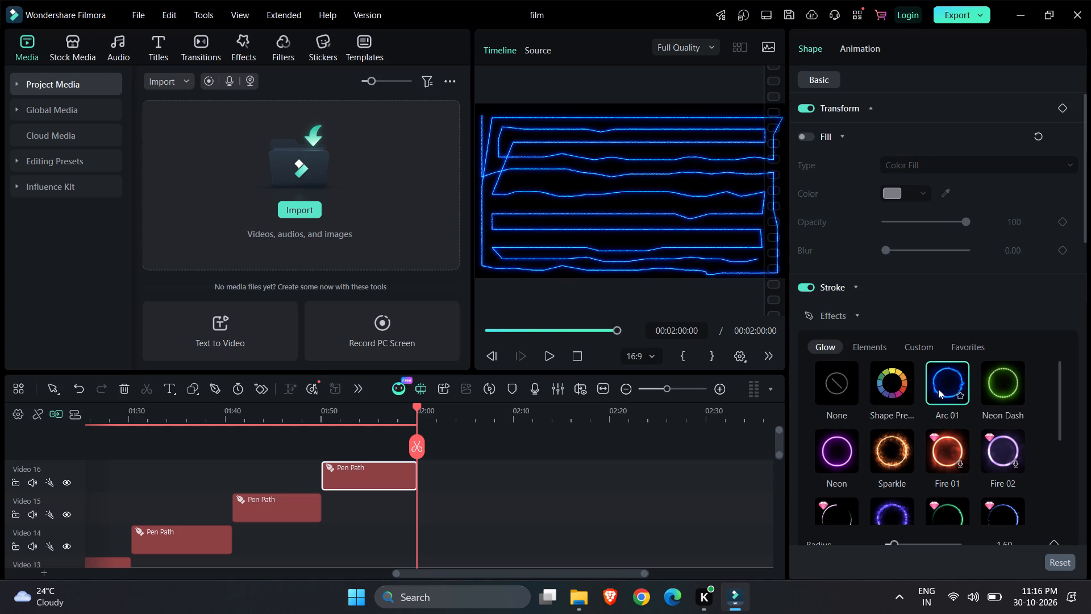
click(415, 441)
click(469, 463)
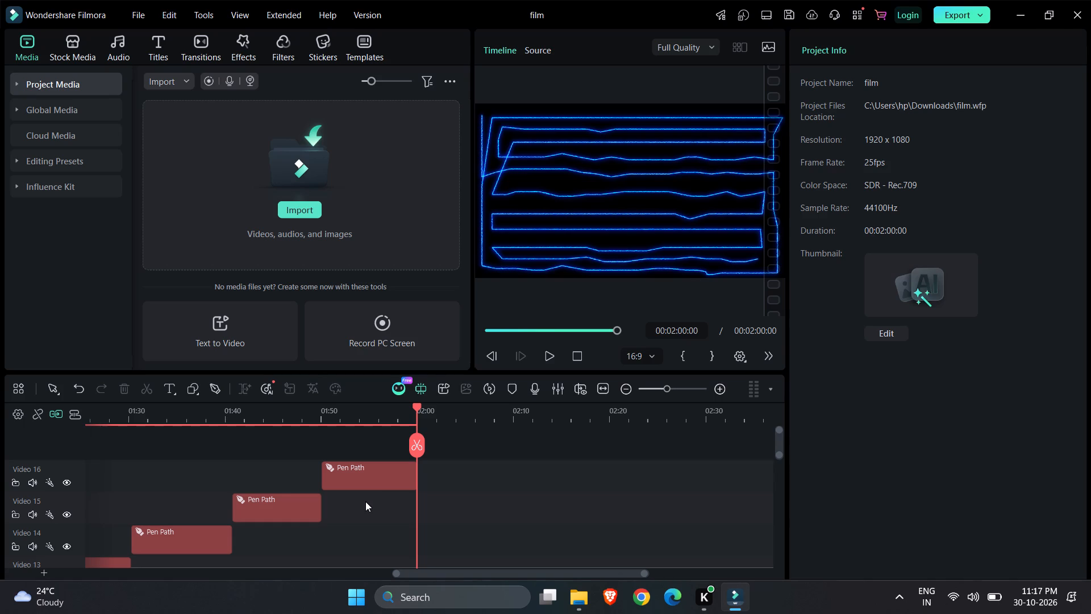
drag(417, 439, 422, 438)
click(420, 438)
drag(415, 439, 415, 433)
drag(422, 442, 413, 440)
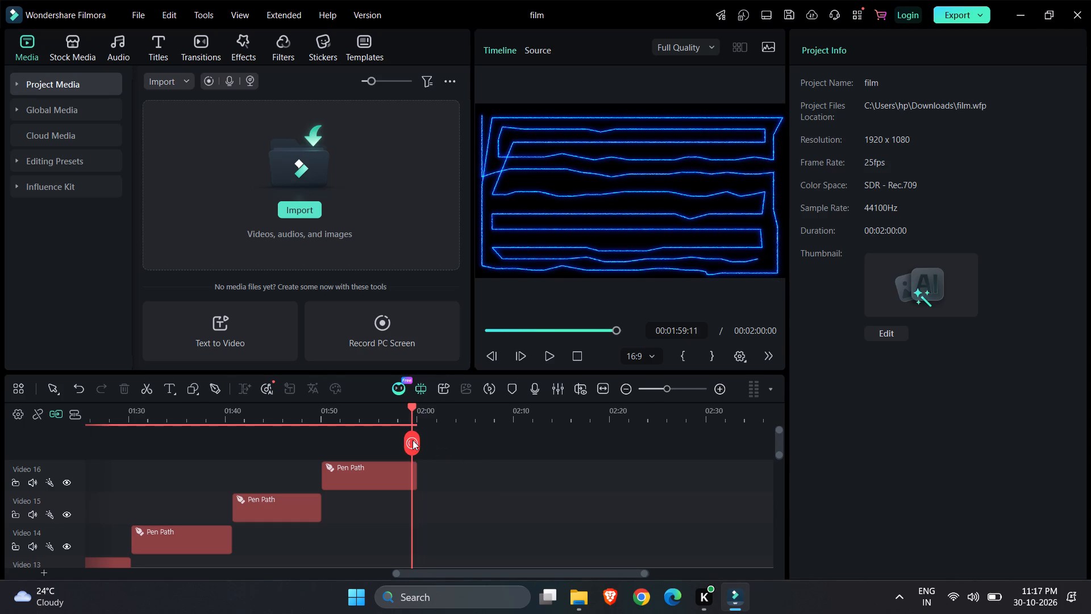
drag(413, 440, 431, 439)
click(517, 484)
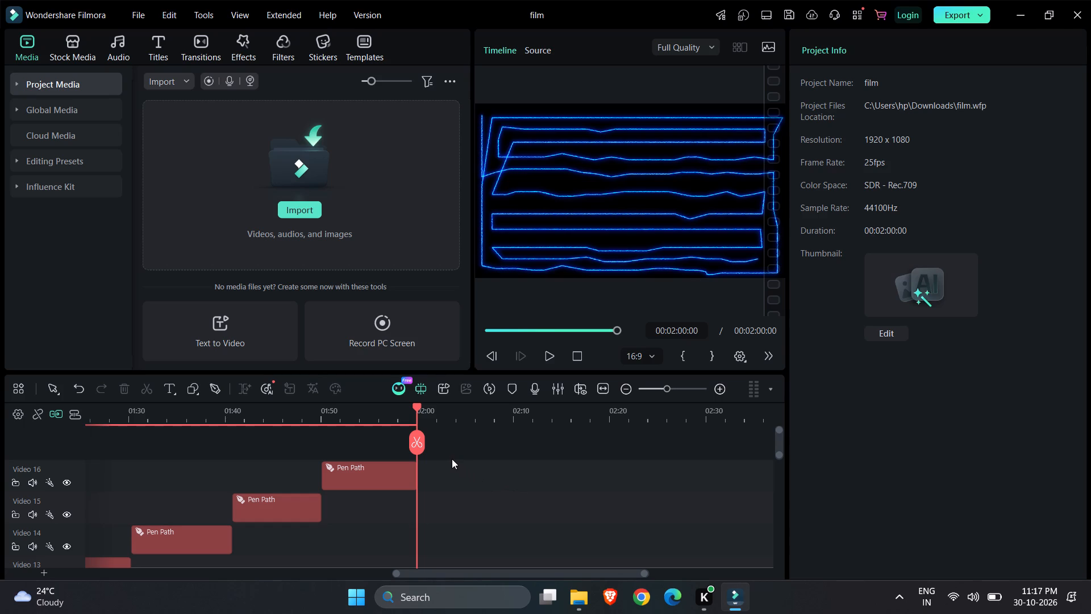
Start a new pen path at 00:02:00:00 near the frame's lower-left corner and run it diagonally up to the frame's centre in short segments.
click(222, 385)
click(492, 265)
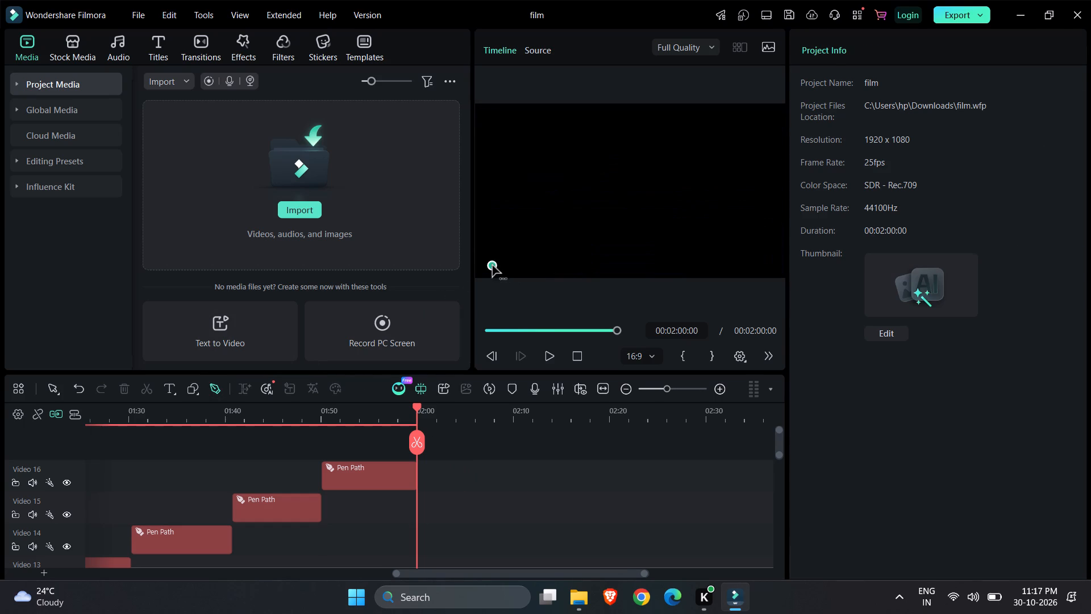
click(499, 261)
click(511, 253)
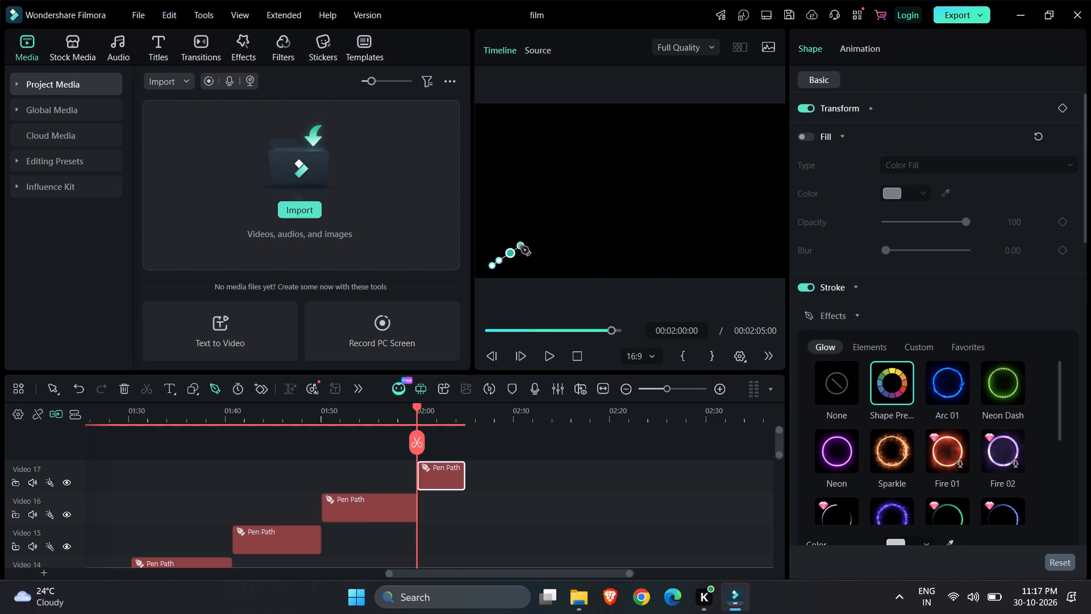
click(520, 246)
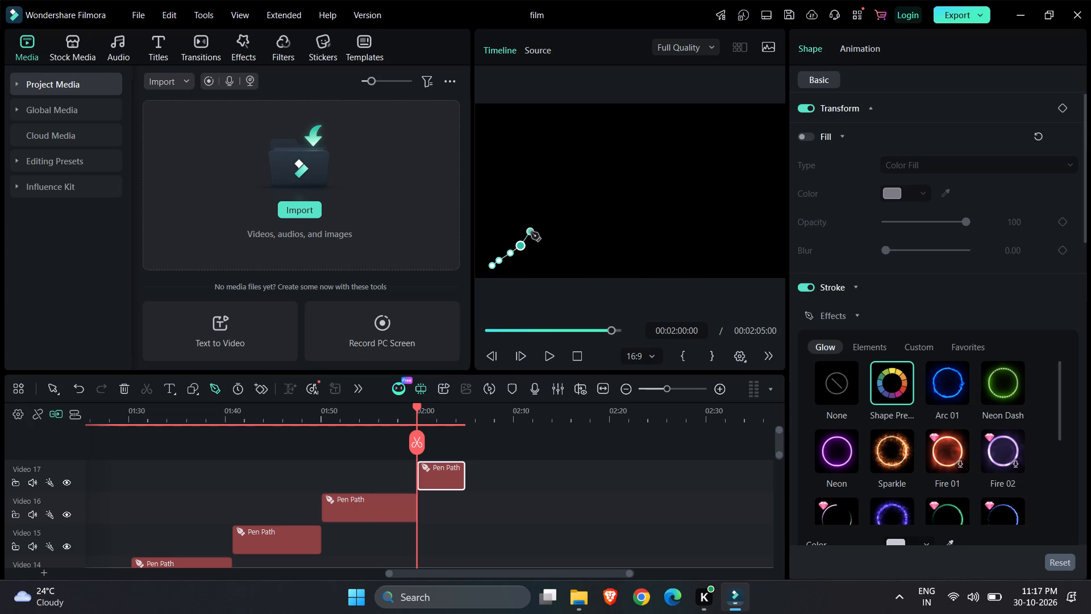
click(531, 238)
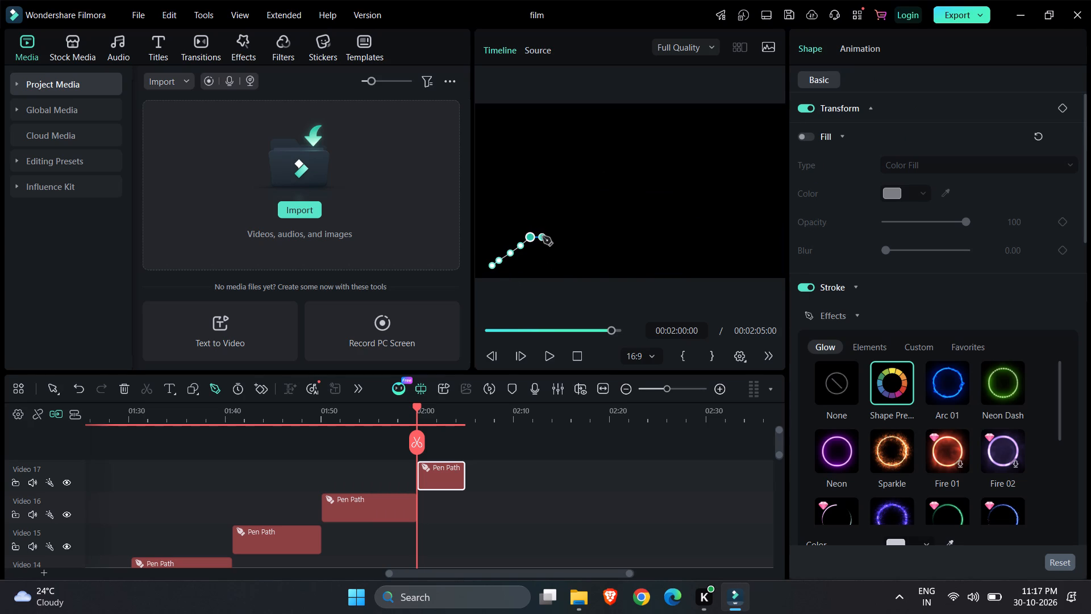
click(540, 229)
click(552, 222)
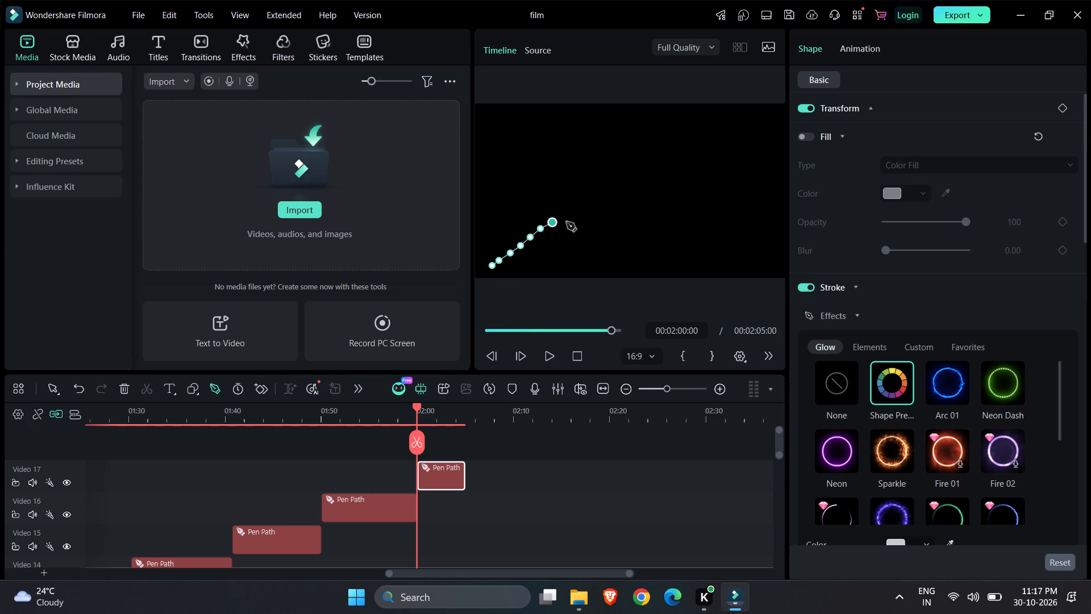
click(564, 218)
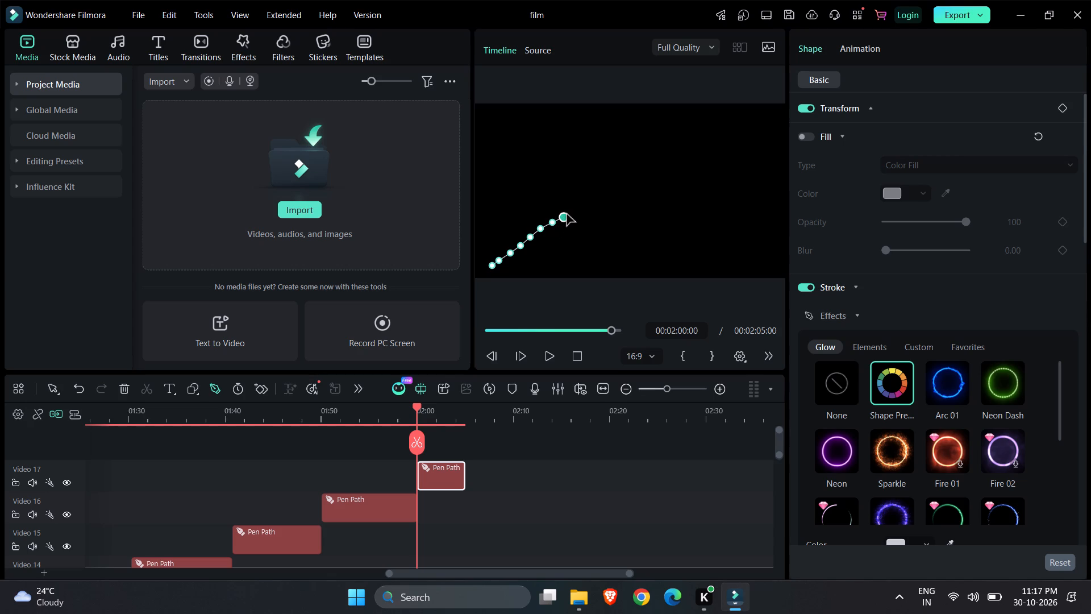
click(576, 213)
click(586, 209)
click(601, 203)
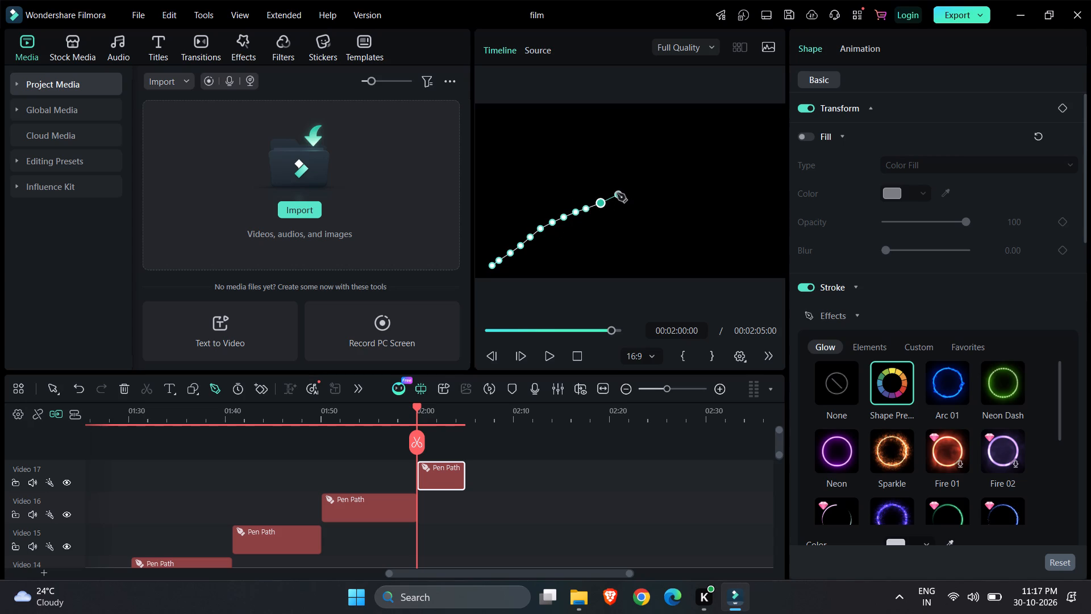
click(617, 193)
click(629, 189)
Continue the pen path diagonally upward from the frame's centre to the frame's upper-right corner.
click(640, 179)
click(653, 171)
click(672, 167)
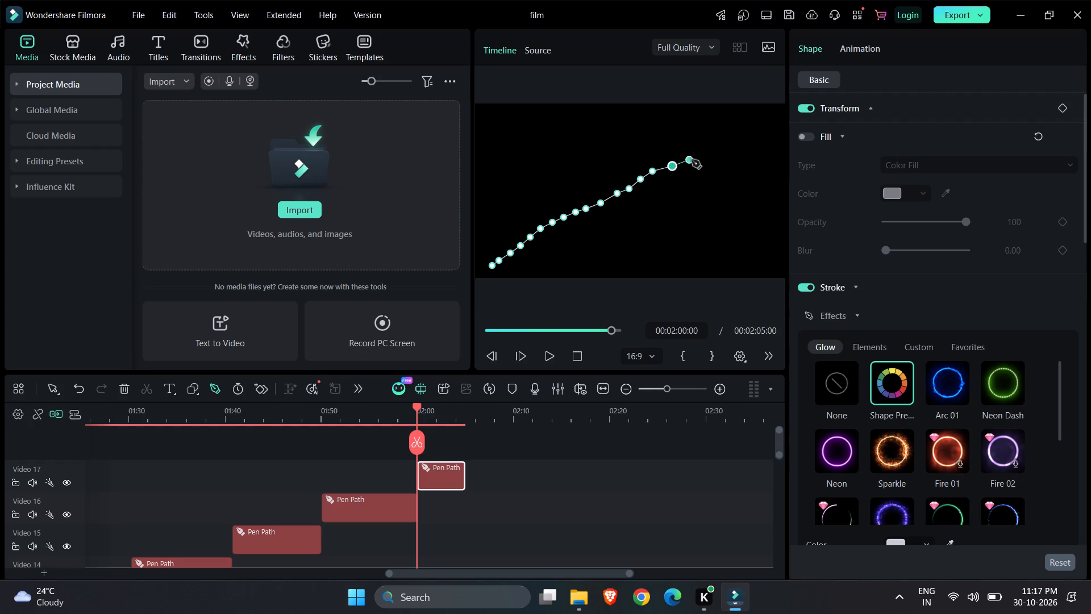
click(692, 157)
click(706, 152)
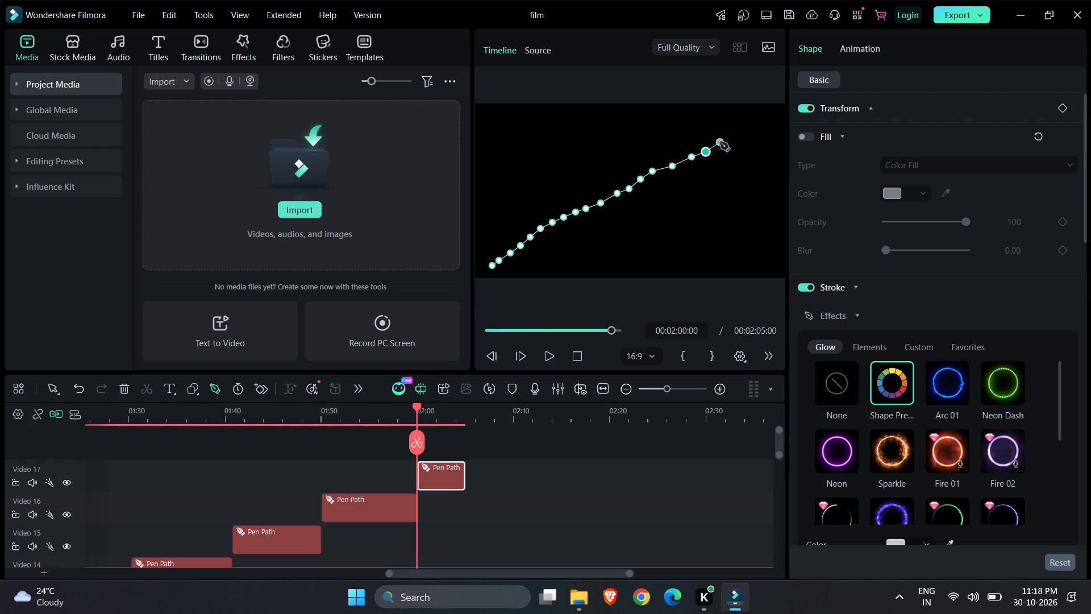
click(723, 142)
click(735, 136)
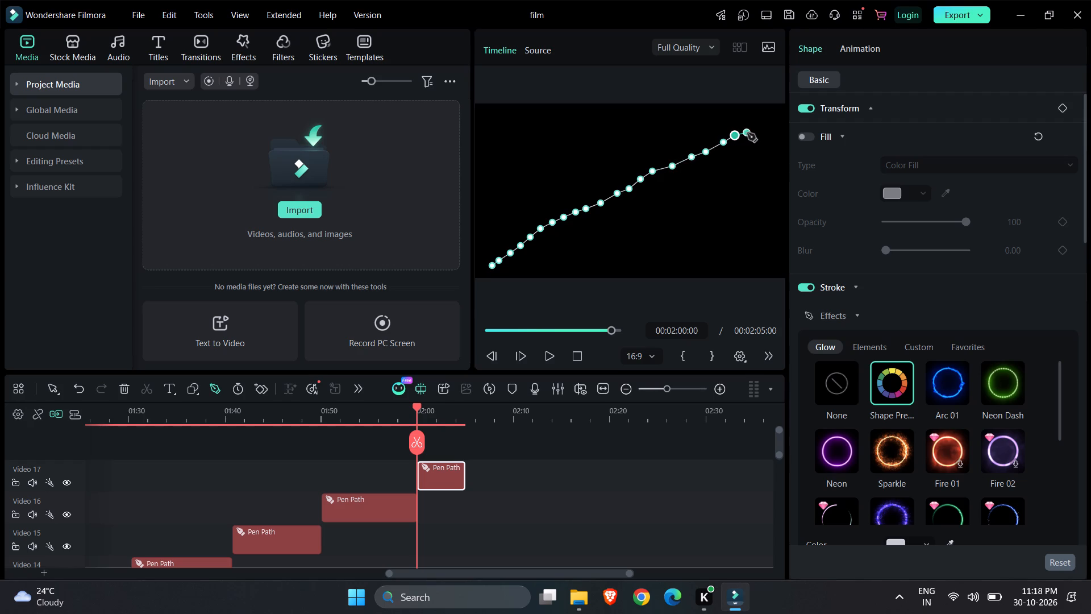
click(752, 128)
click(762, 122)
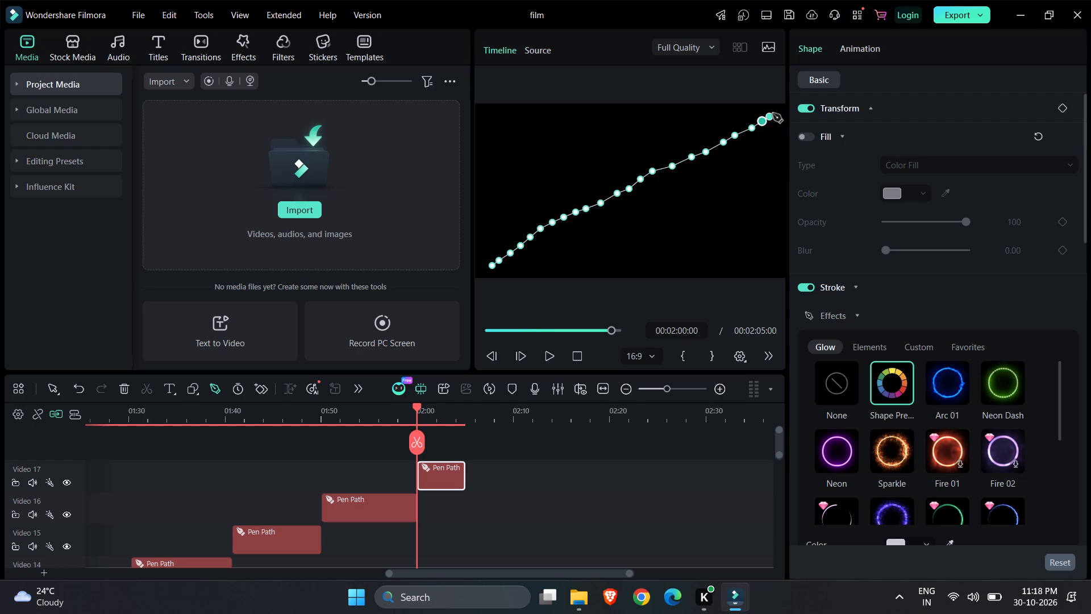
click(776, 112)
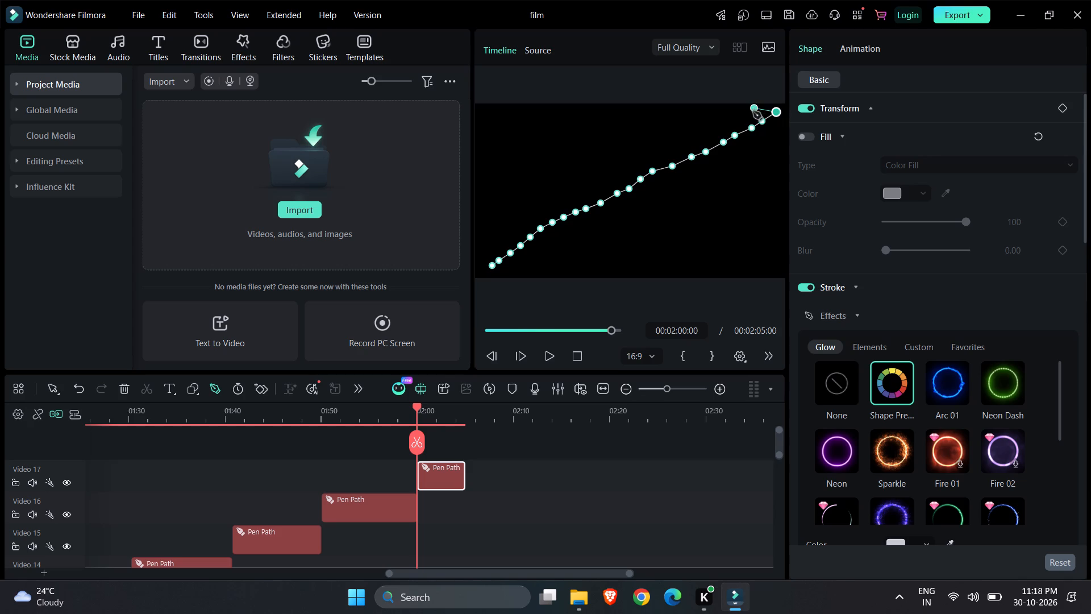
Turn the pen path back at the upper-right corner and run it almost straight along the frame's top edge to about the middle.
click(749, 113)
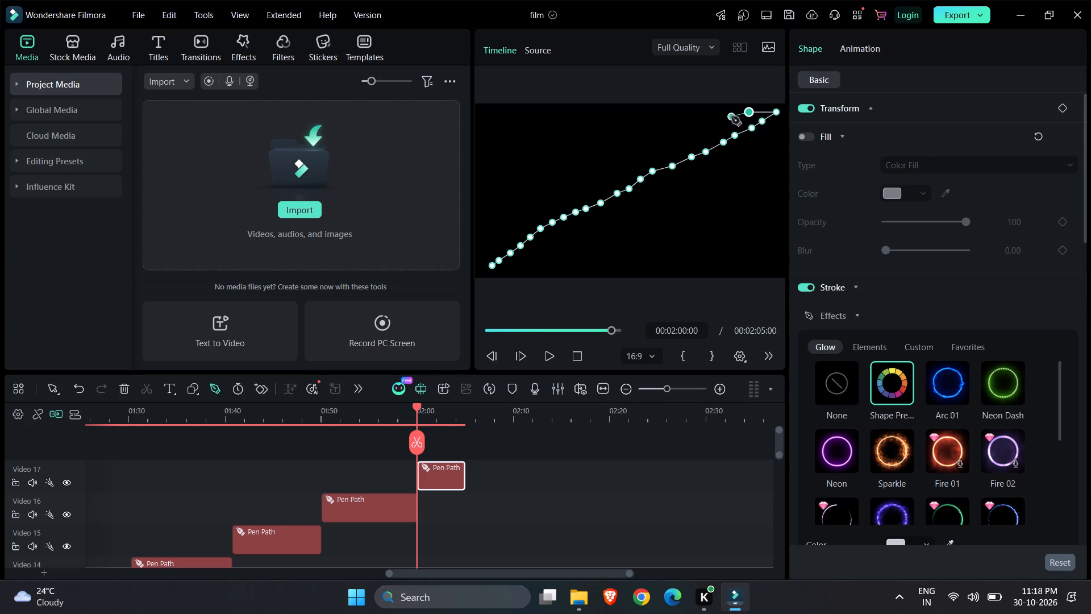
click(731, 112)
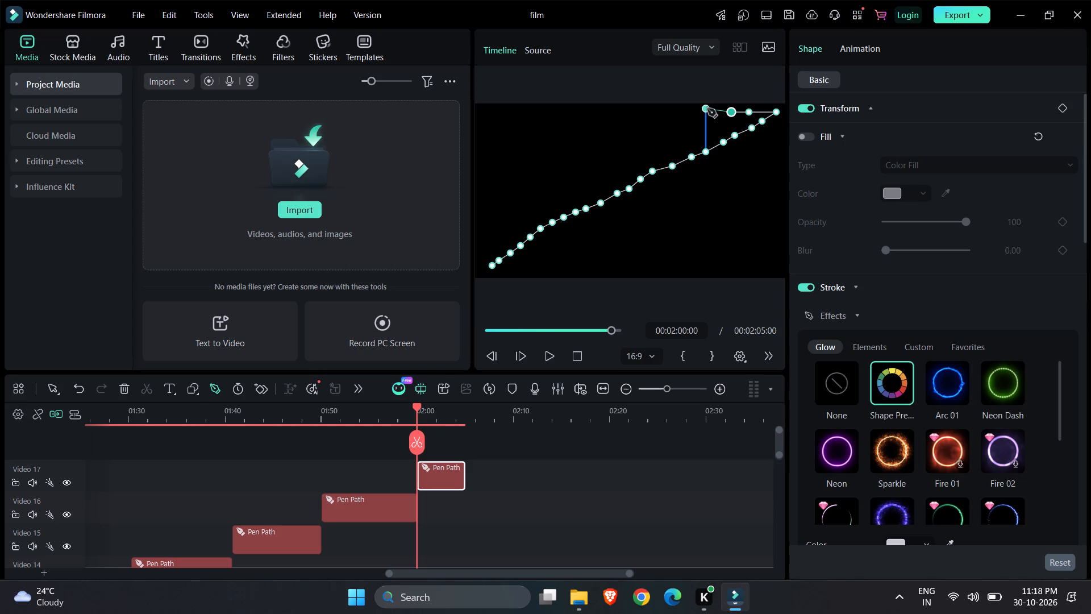
click(720, 111)
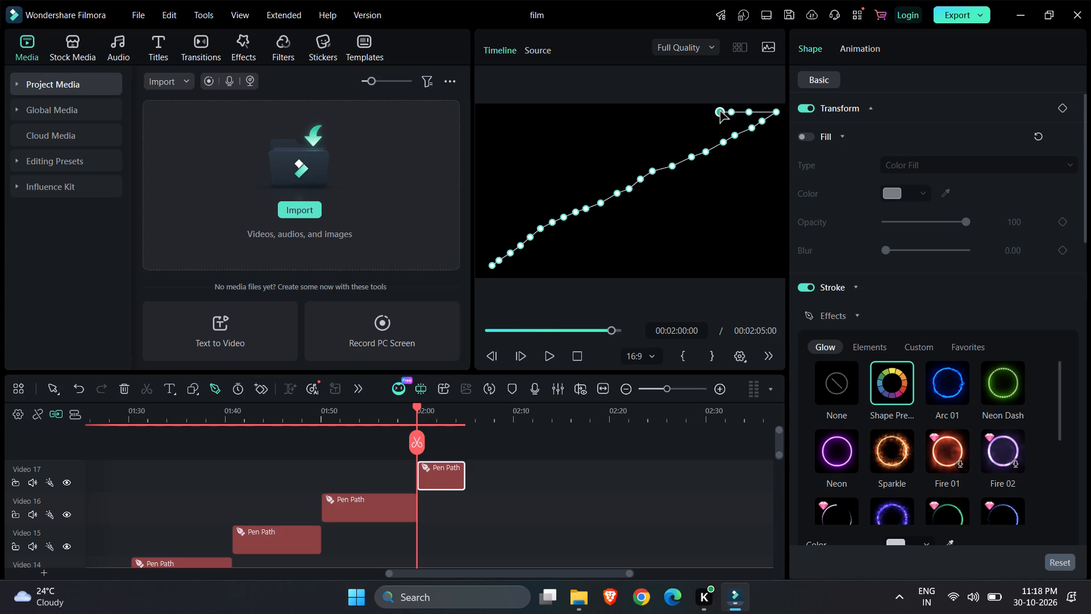
click(706, 111)
click(689, 113)
click(673, 114)
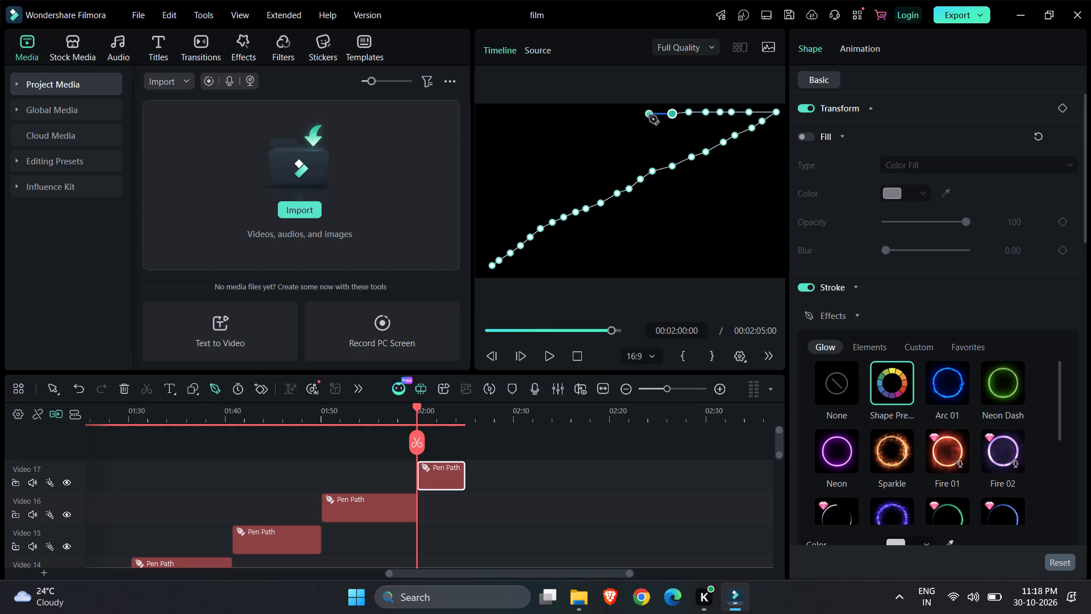
click(649, 115)
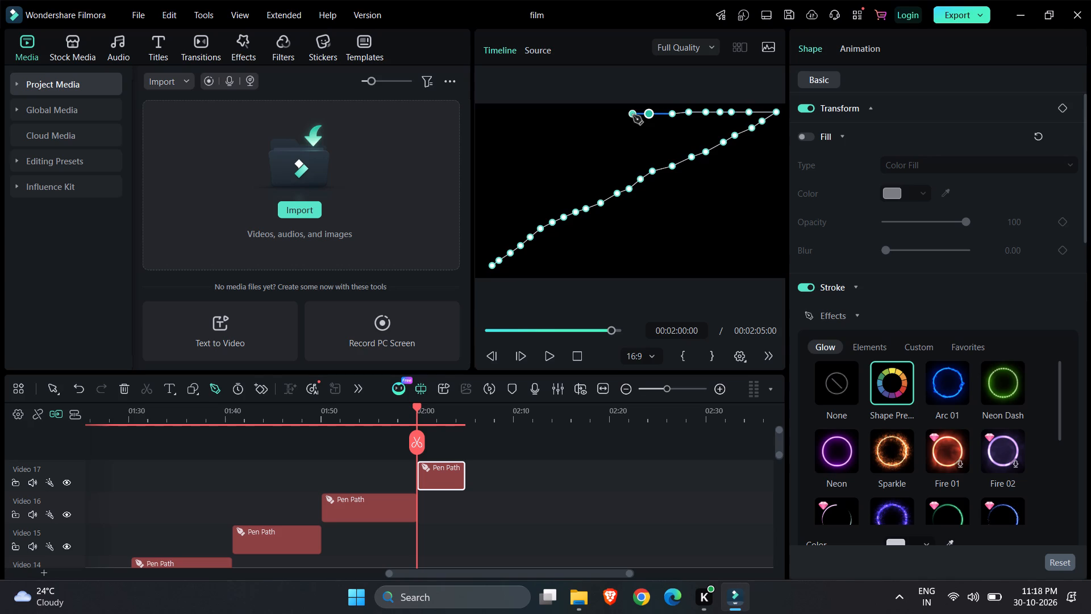
click(633, 115)
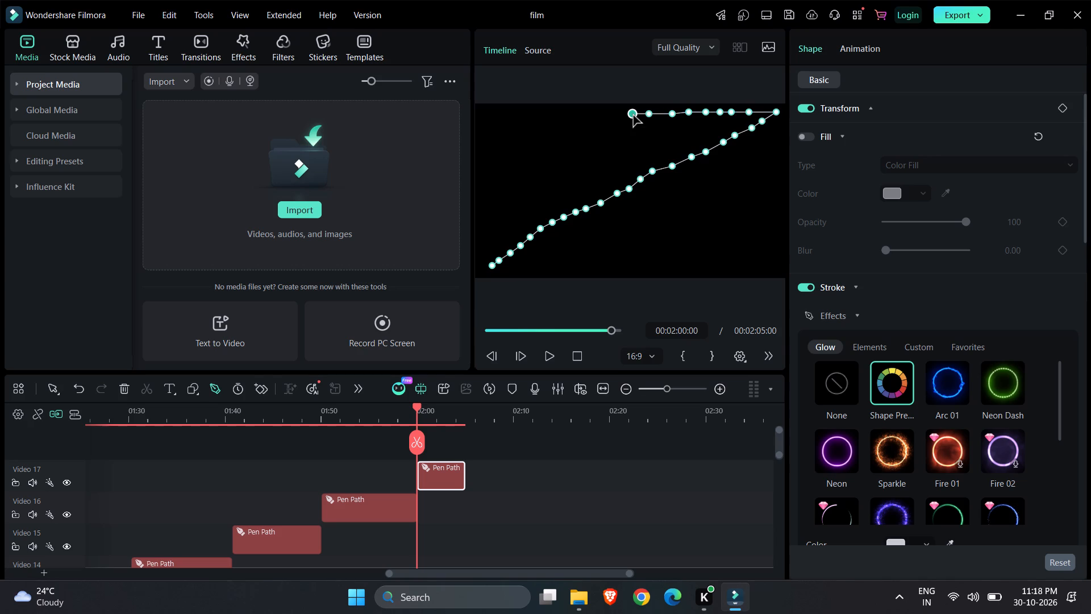
click(620, 115)
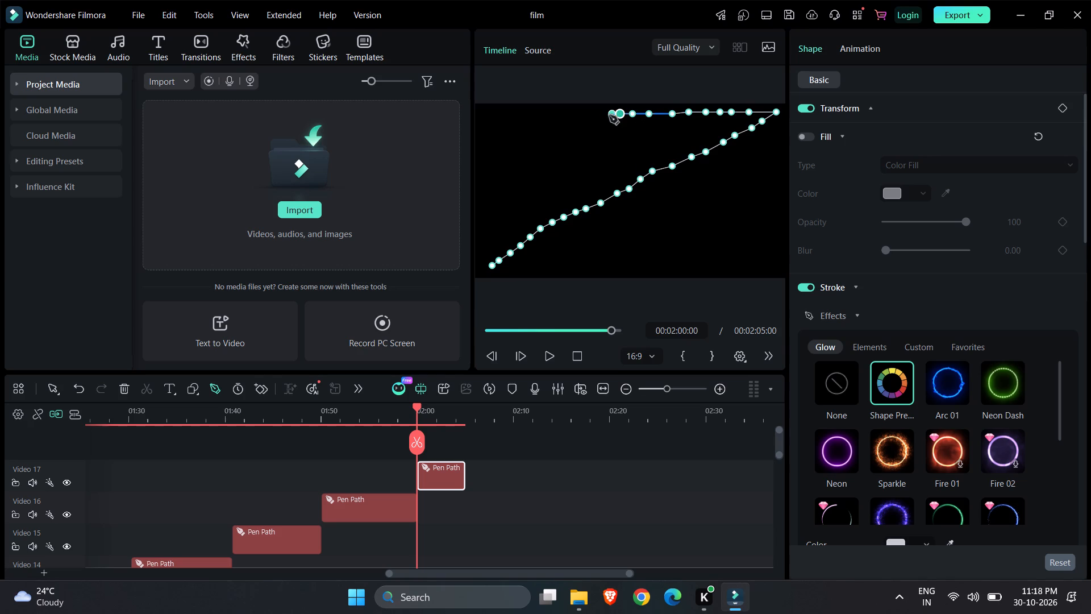
Continue the pen path along the frame's top edge from the middle to the upper-left corner.
click(606, 115)
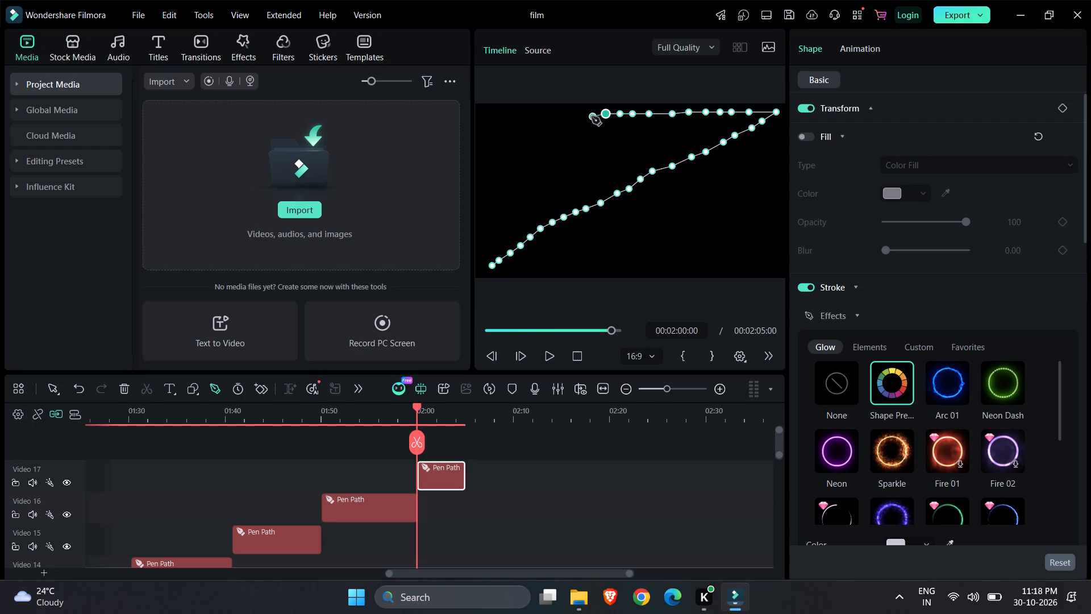
click(586, 115)
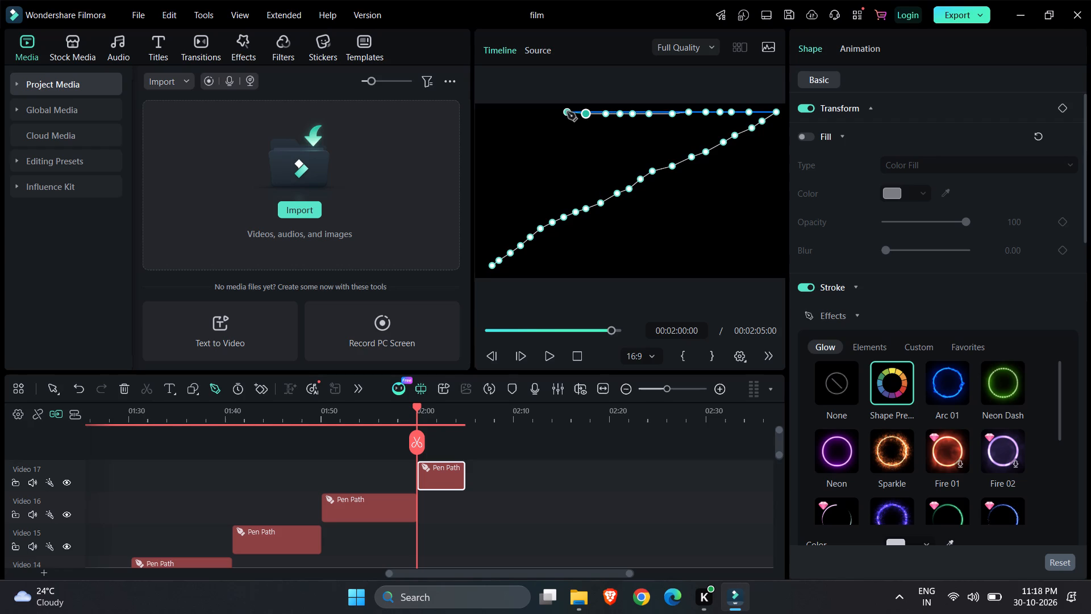
click(572, 112)
click(556, 115)
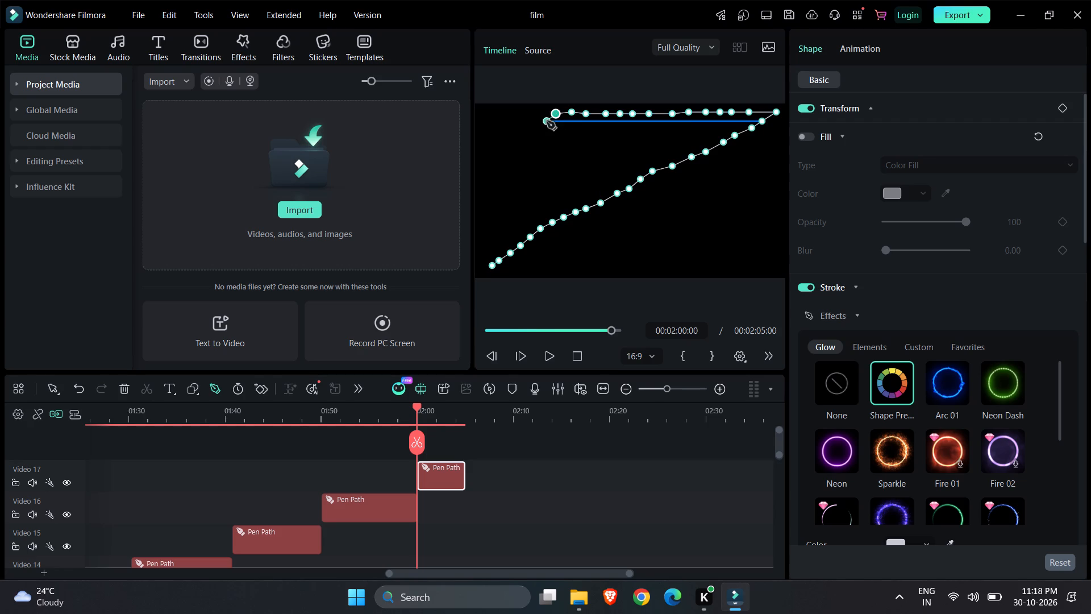
click(533, 111)
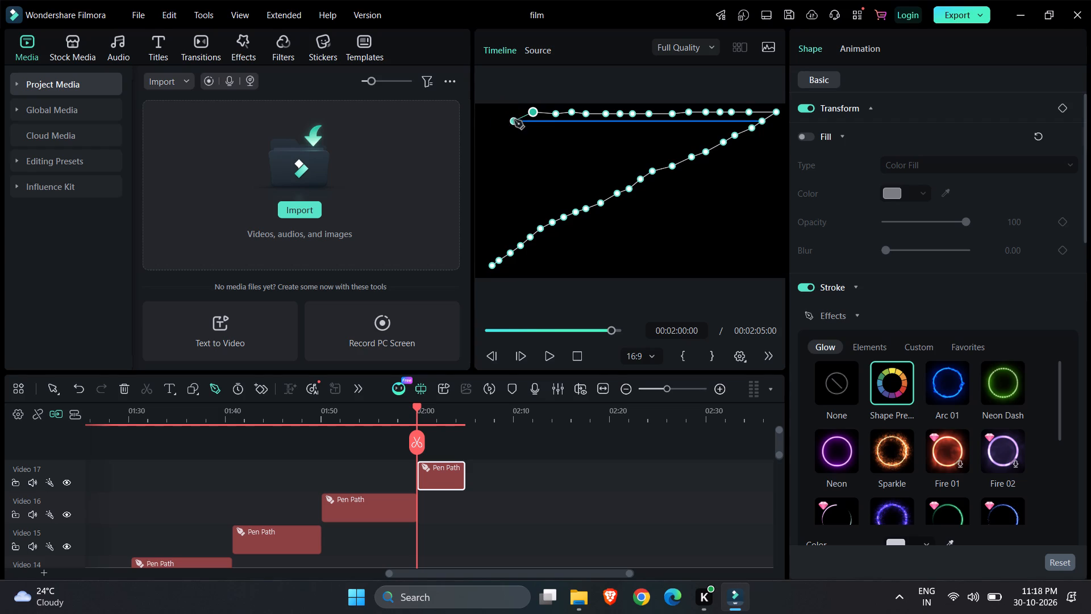
click(519, 113)
click(508, 113)
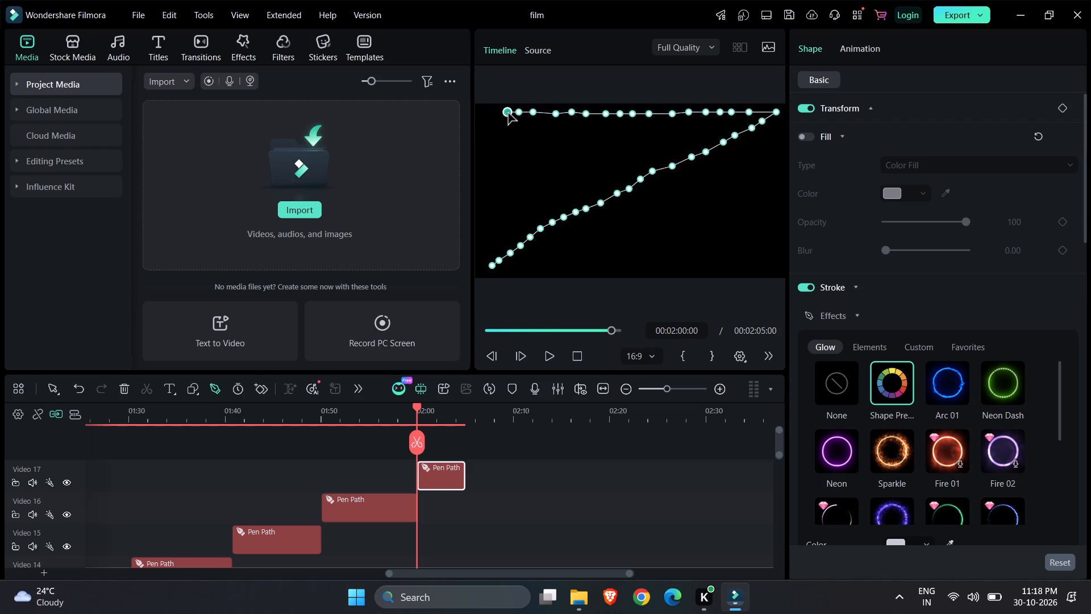
click(498, 113)
click(484, 110)
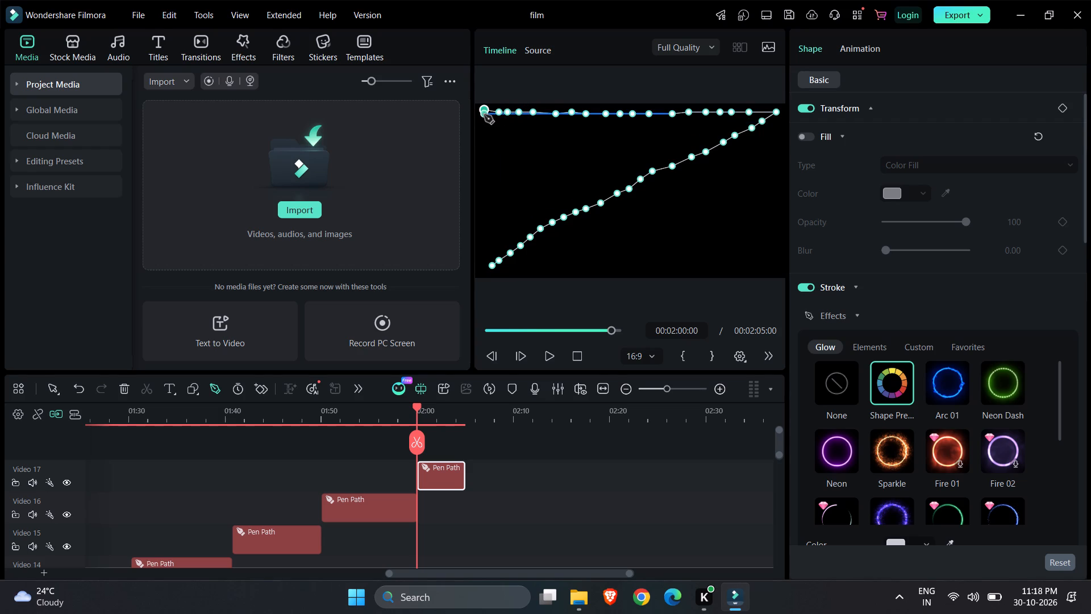
Continue the pen path diagonally down from the frame's upper-left corner to the crossing at the centre in short segments.
click(492, 119)
click(505, 129)
click(524, 138)
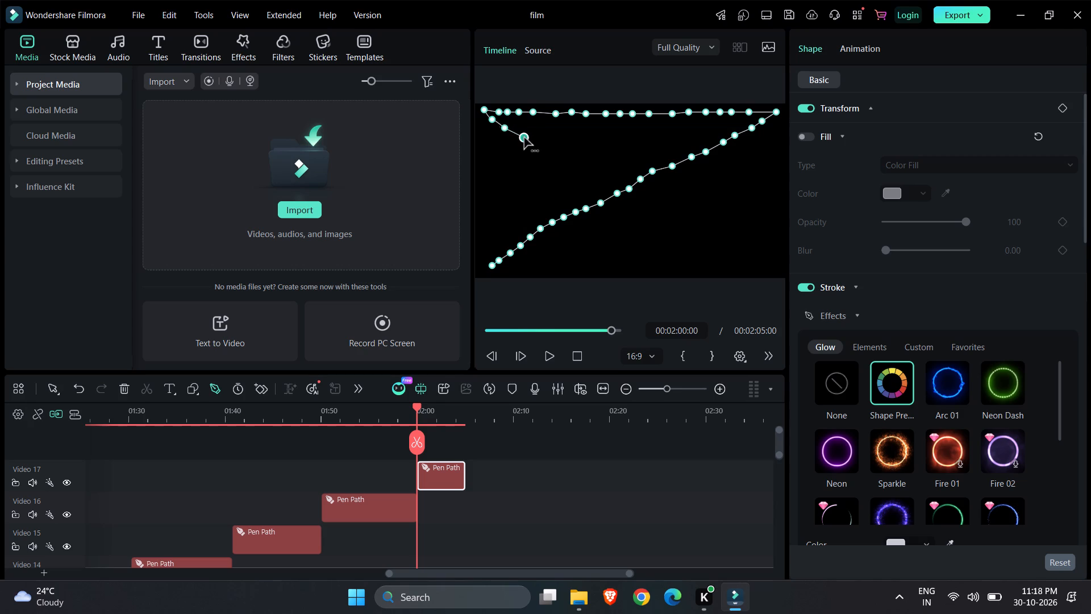
click(537, 142)
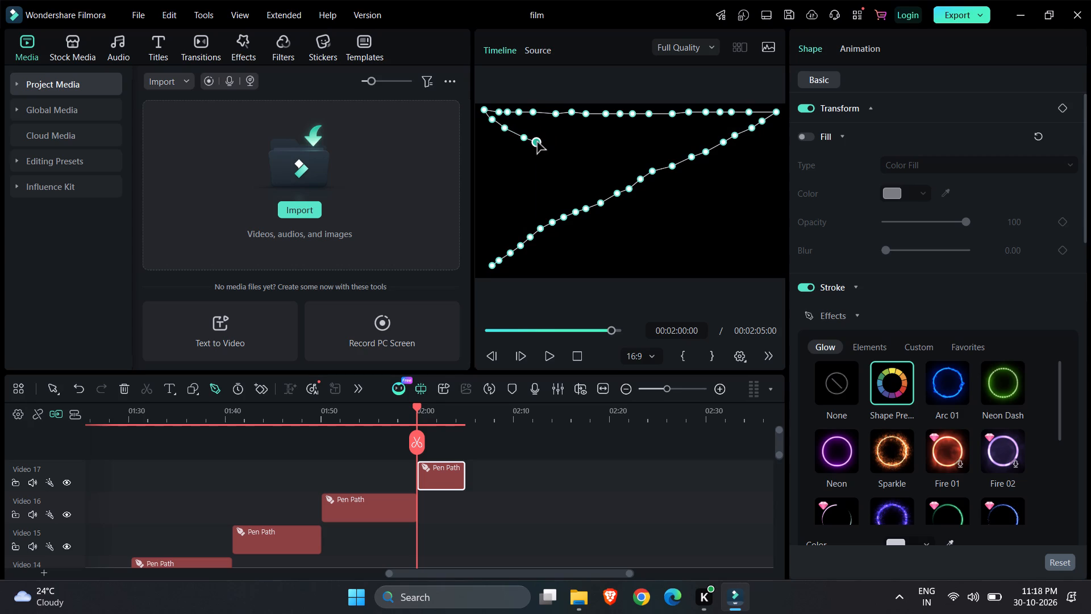
click(548, 151)
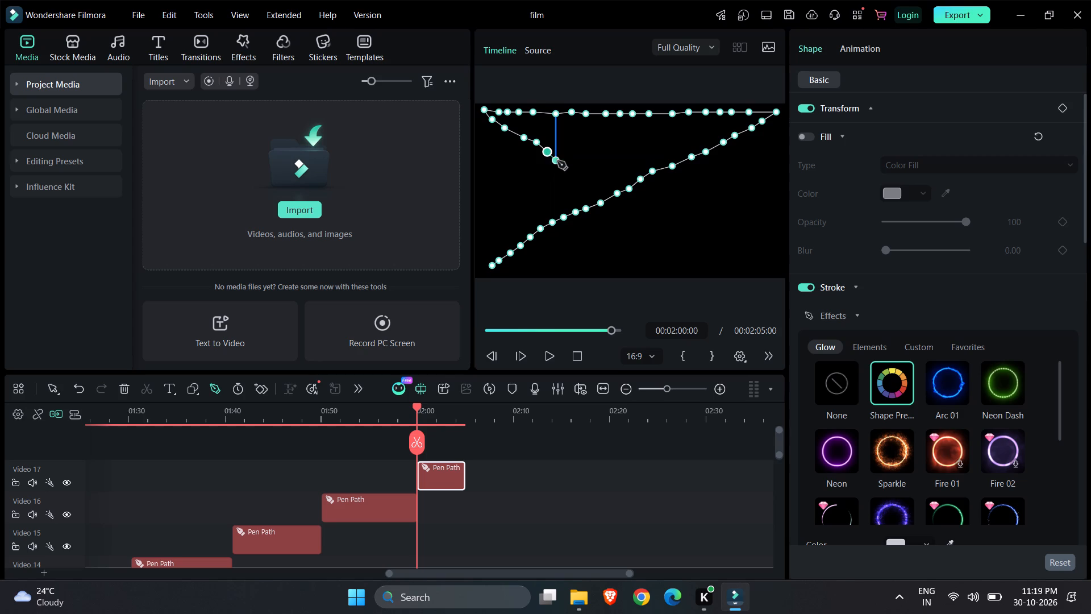
click(562, 160)
click(578, 164)
click(592, 171)
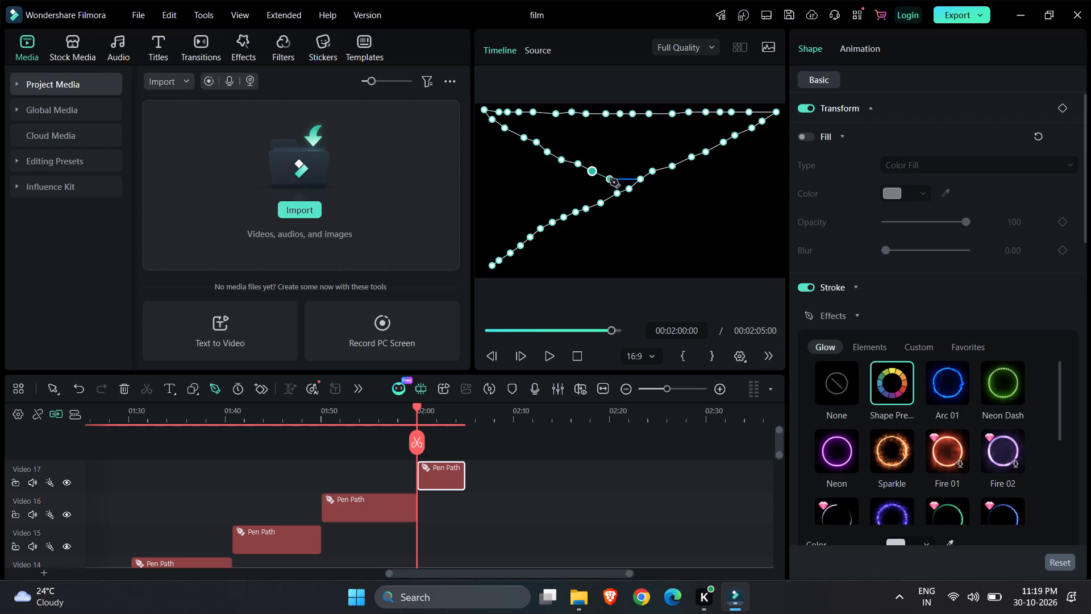
click(606, 179)
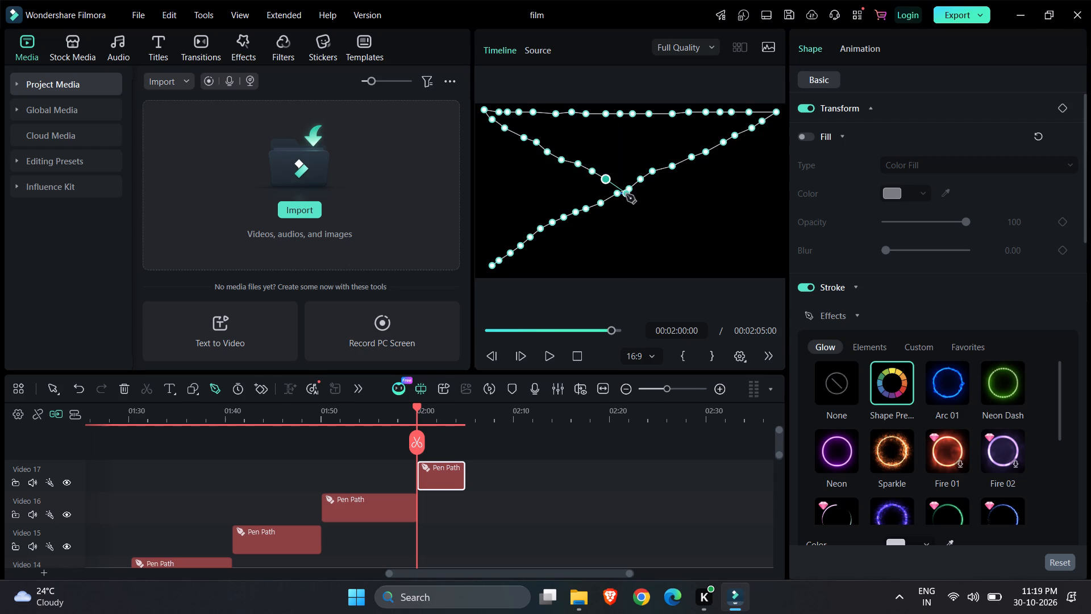
click(626, 194)
Continue the pen path diagonally down from the centre crossing to the frame's lower-right corner.
click(634, 200)
click(645, 204)
click(661, 217)
click(680, 230)
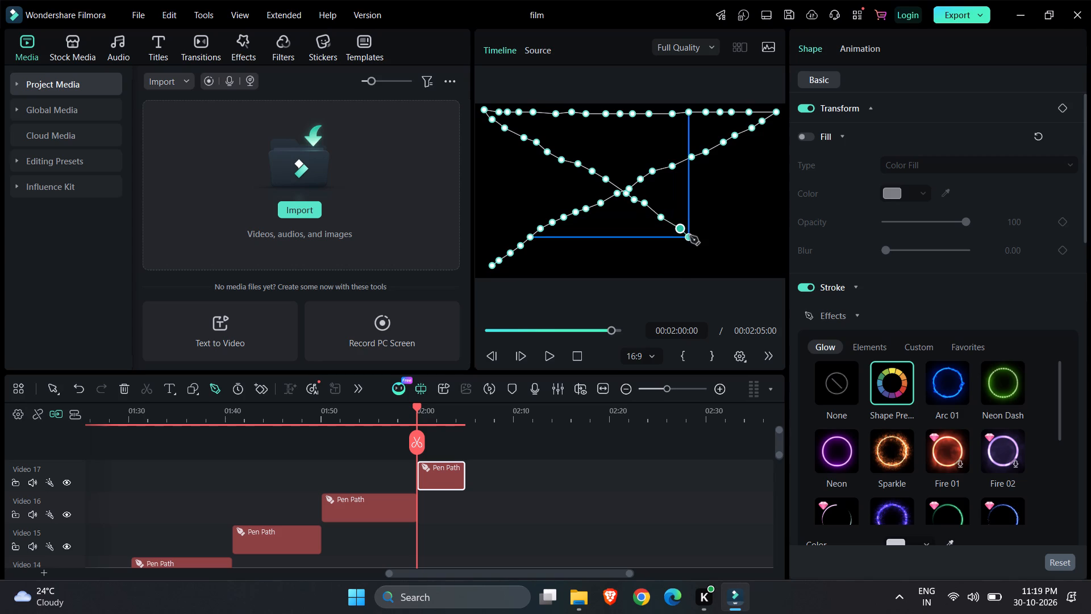
click(690, 236)
click(701, 241)
click(712, 249)
click(725, 251)
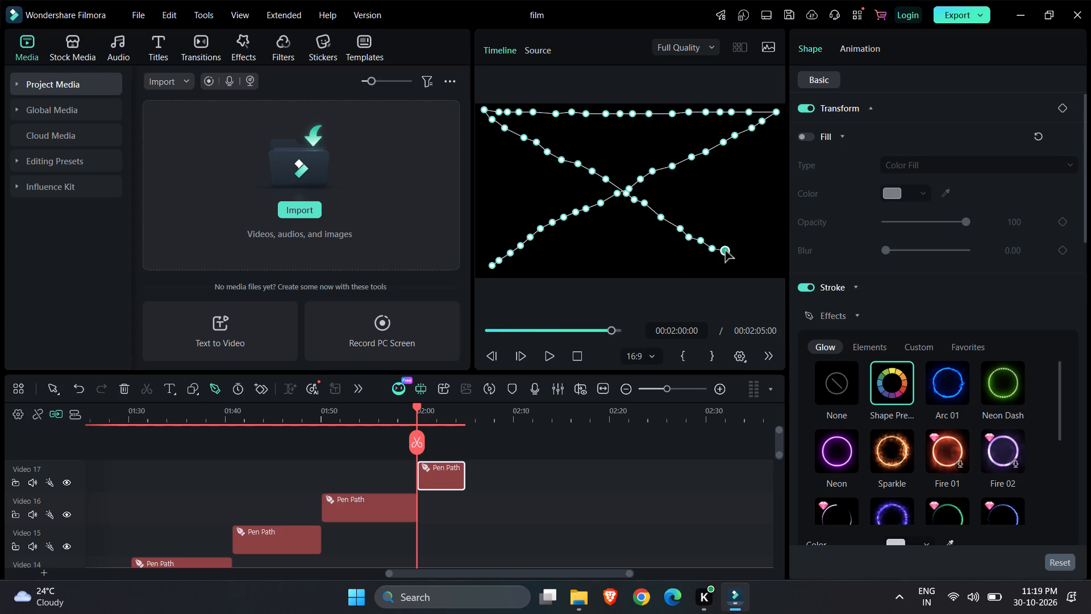
click(736, 255)
click(749, 259)
click(760, 260)
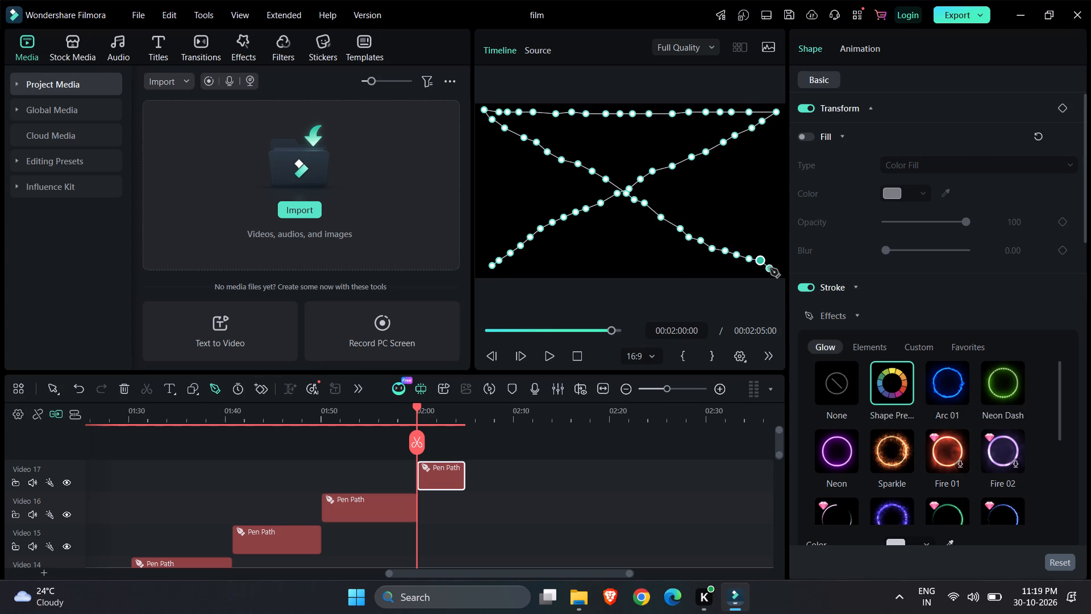
click(774, 268)
click(784, 279)
Turn the pen path back at the lower-right corner and run it along the frame's bottom edge to about the middle.
click(761, 279)
click(746, 279)
click(727, 275)
click(711, 275)
click(692, 275)
click(674, 275)
click(659, 273)
click(641, 273)
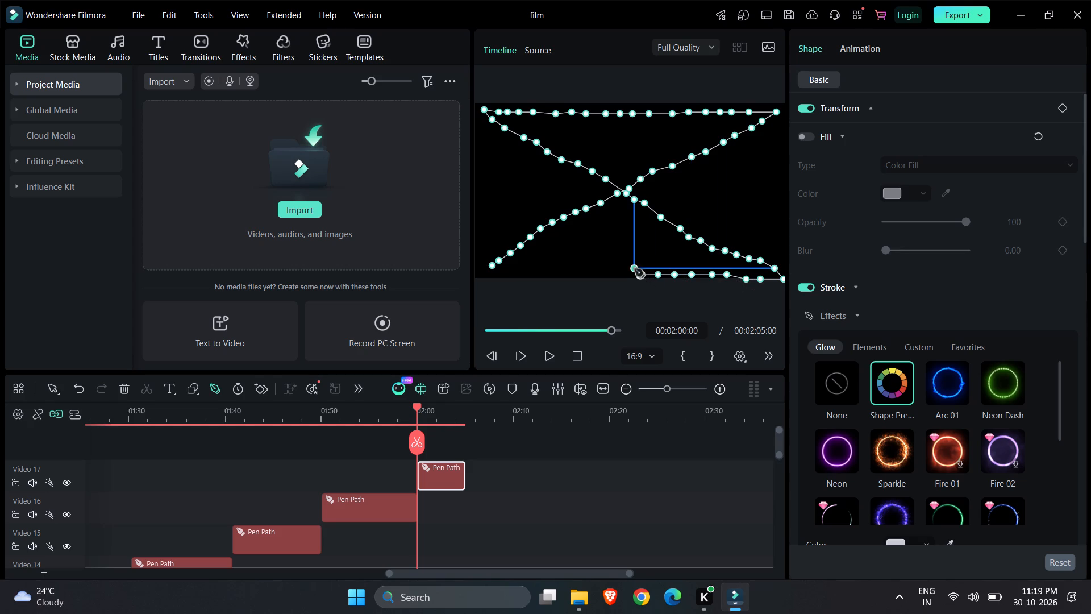
click(625, 273)
Continue the pen path along the frame's bottom edge from the middle to the lower-left corner.
click(607, 273)
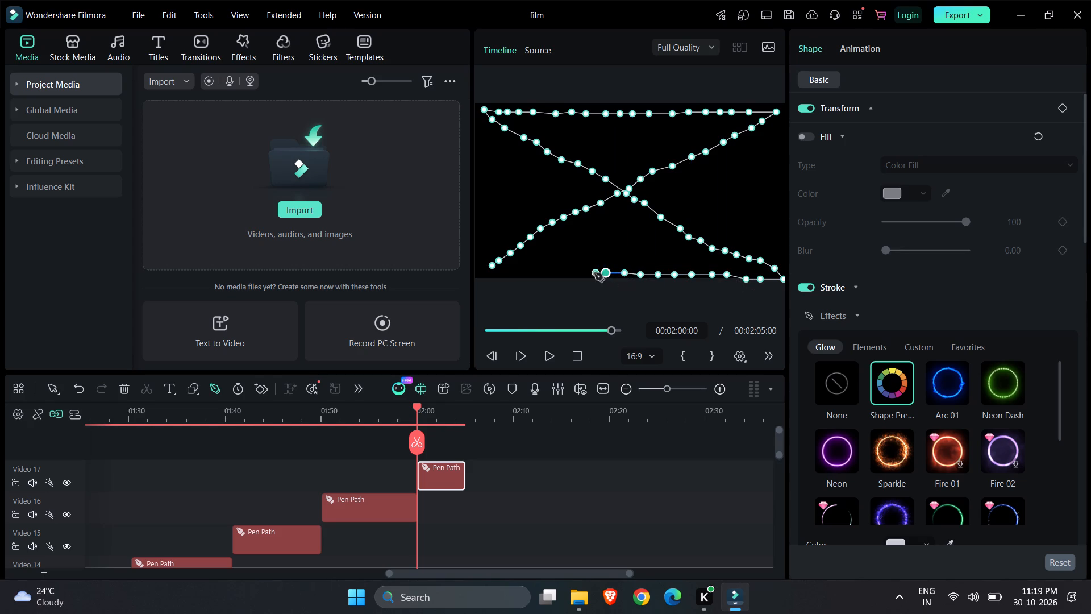
click(593, 273)
click(571, 276)
click(559, 272)
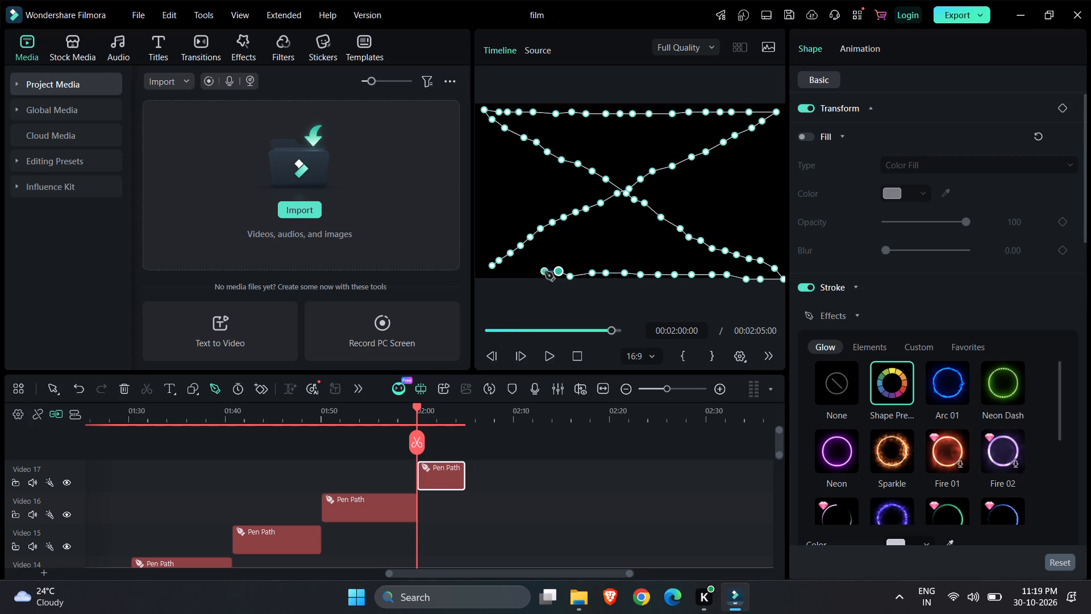
click(545, 272)
click(532, 273)
click(516, 273)
click(508, 273)
click(492, 273)
click(482, 269)
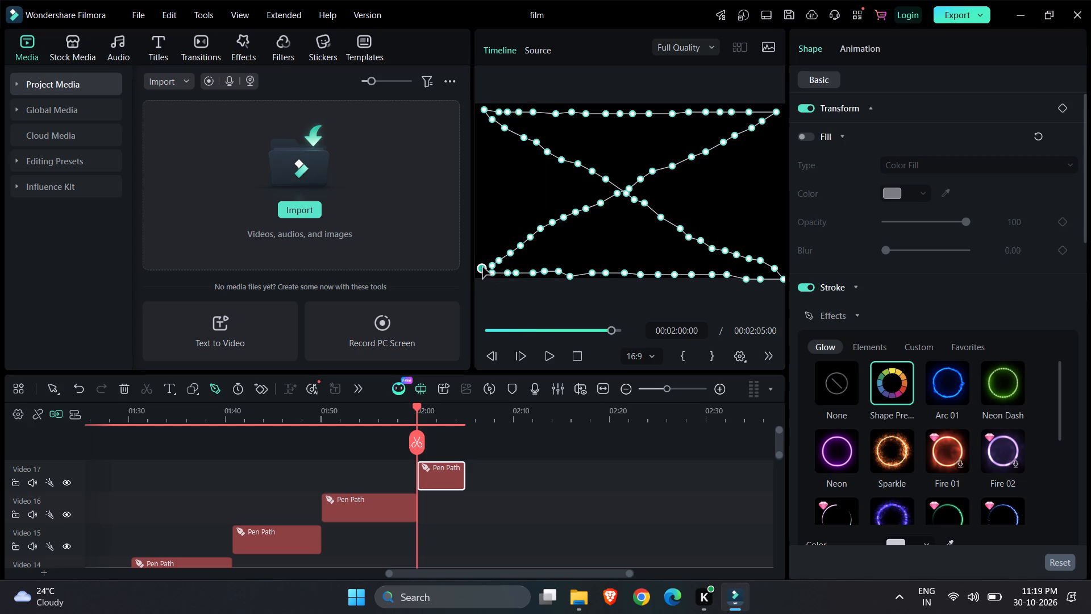
Run the pen path up the frame's left edge from the lower-left corner to just below the upper-left corner.
click(482, 259)
click(480, 244)
click(480, 230)
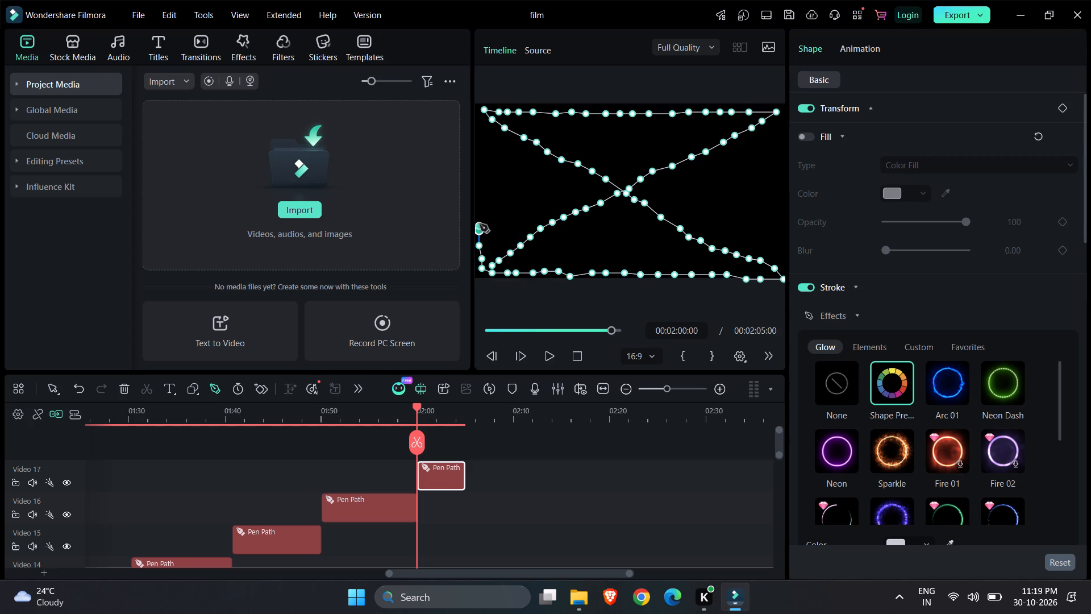
click(480, 214)
click(482, 202)
click(482, 185)
click(482, 173)
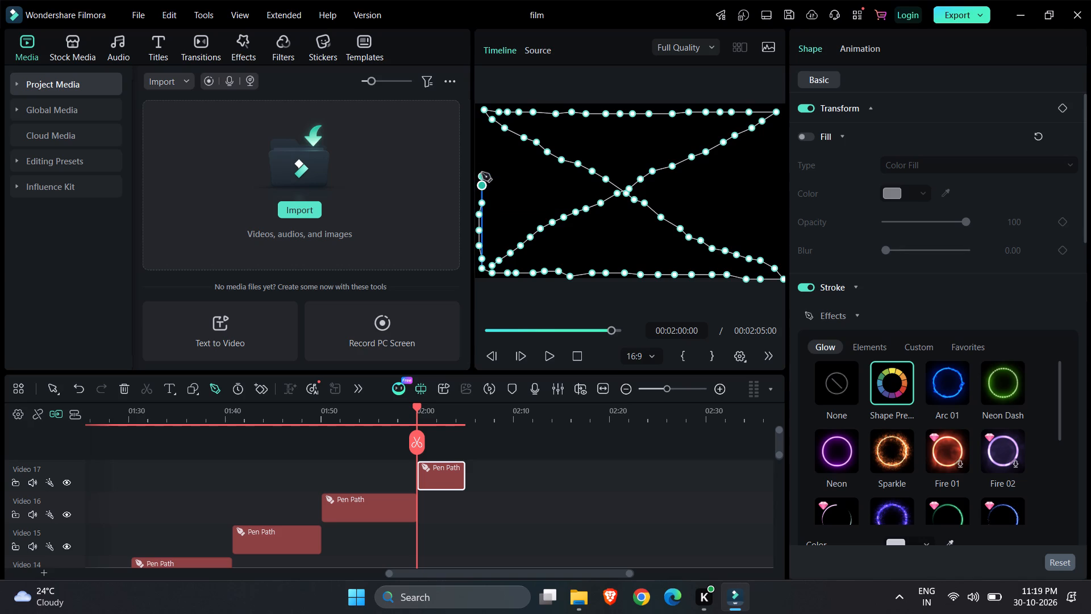
click(482, 159)
click(480, 138)
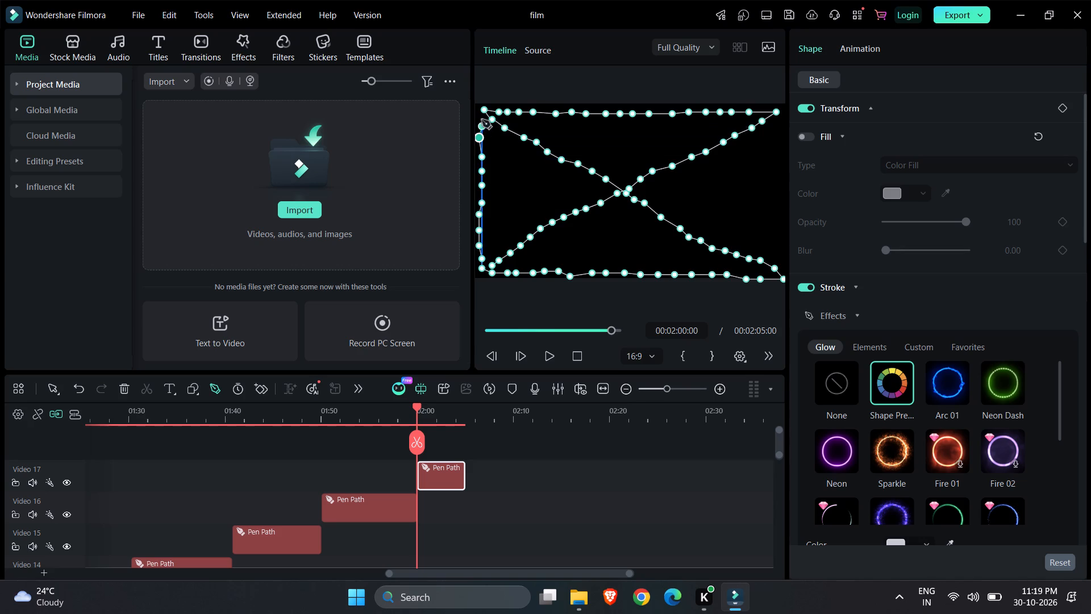
click(482, 120)
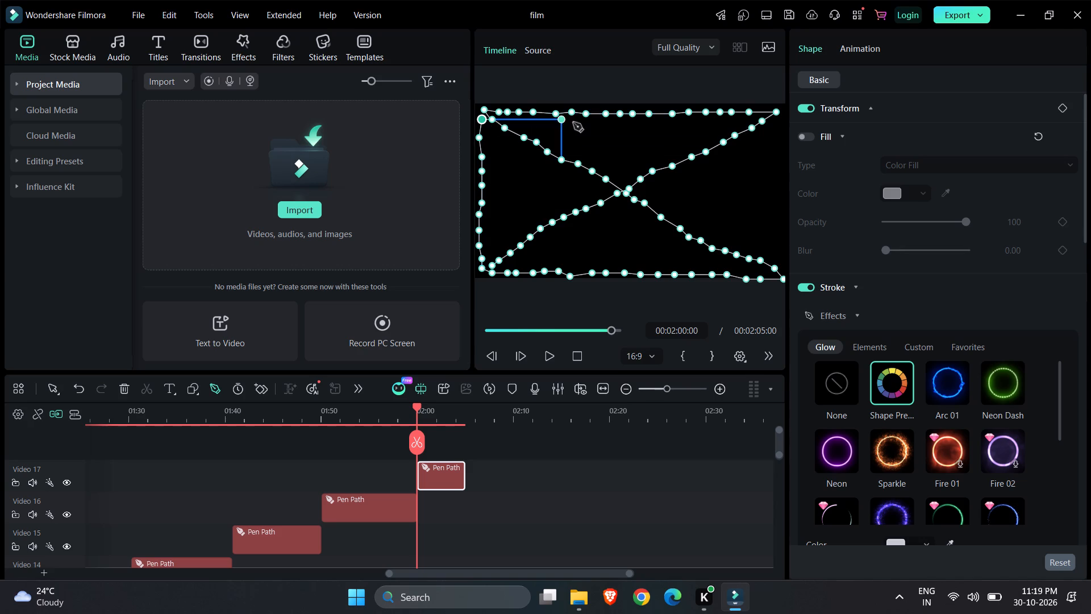
Cross to the right edge with one long segment near the top, run down to the lower-right corner and finish the pen path.
click(782, 121)
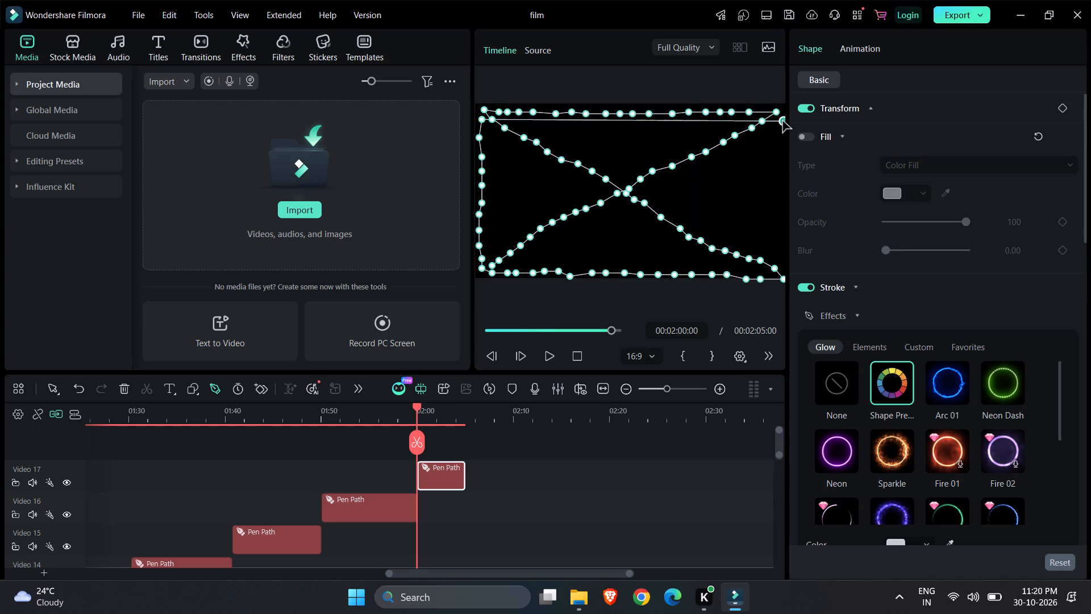
click(786, 135)
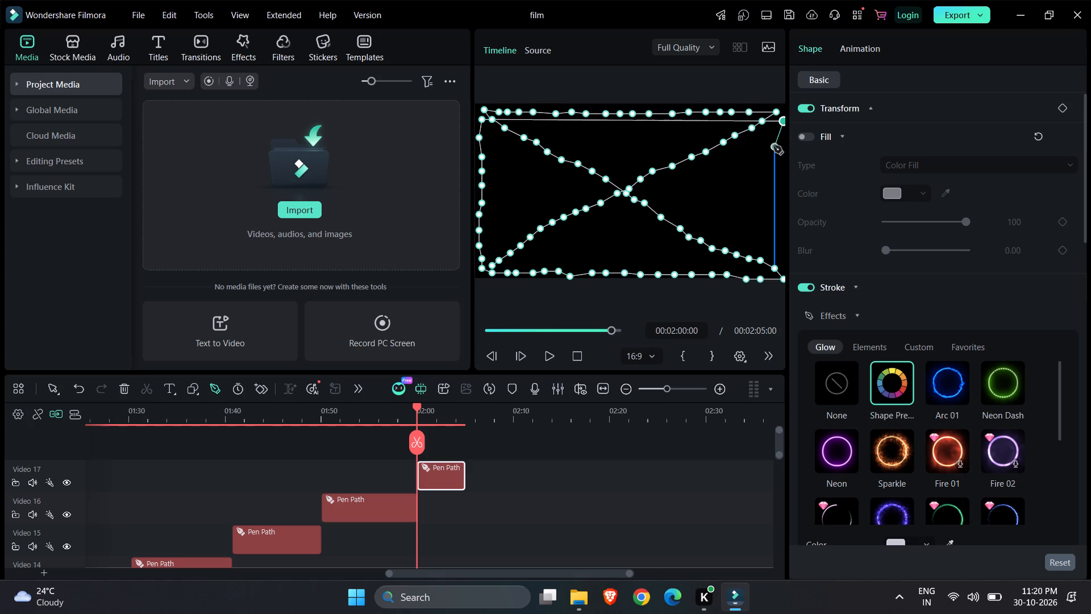
click(782, 138)
click(781, 155)
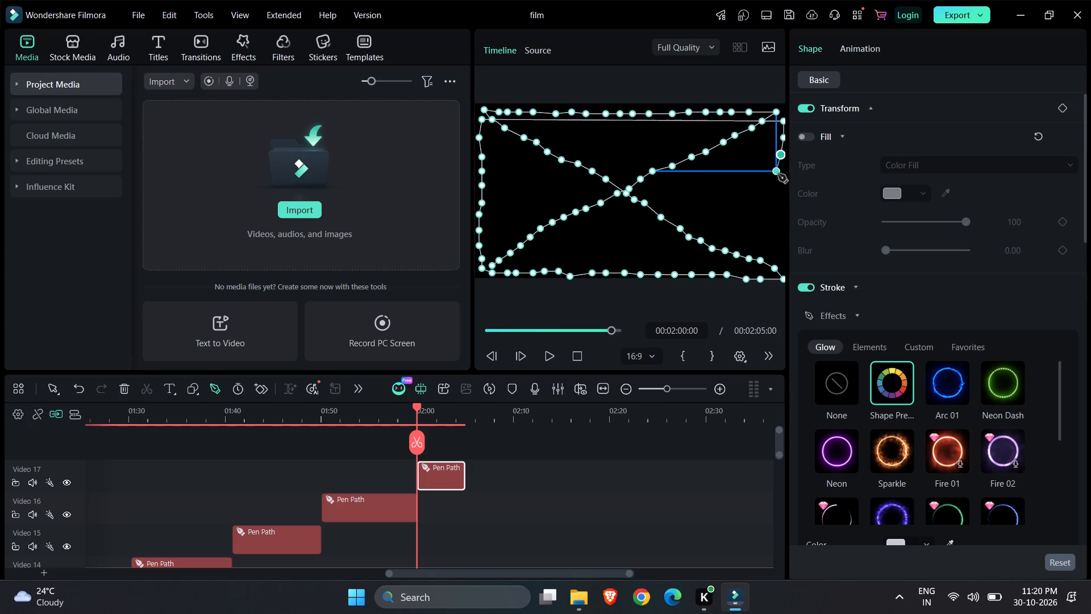
click(778, 174)
click(778, 193)
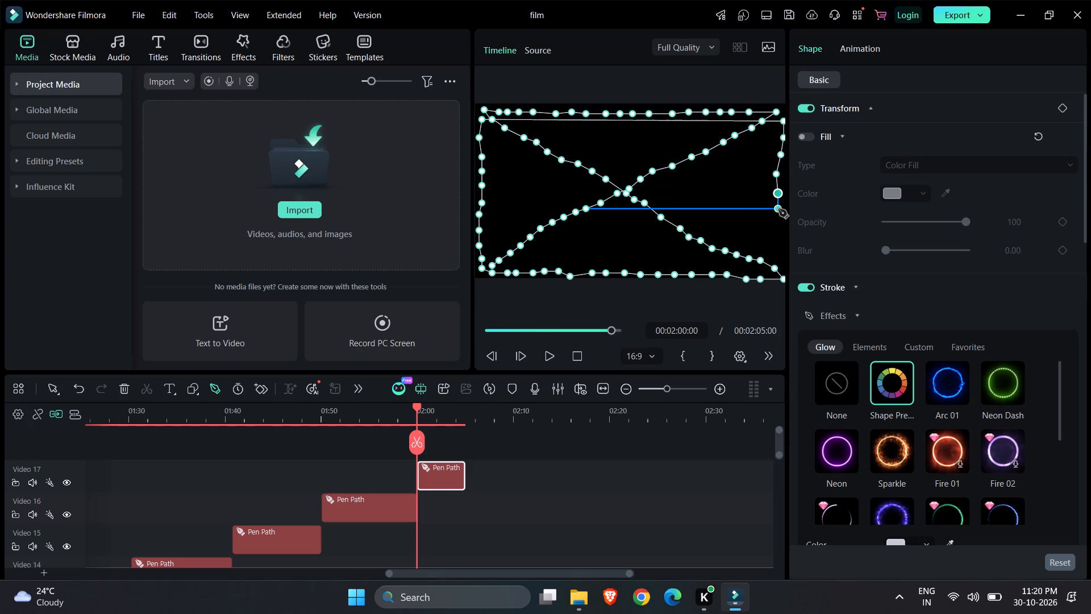
click(778, 209)
click(777, 227)
click(778, 238)
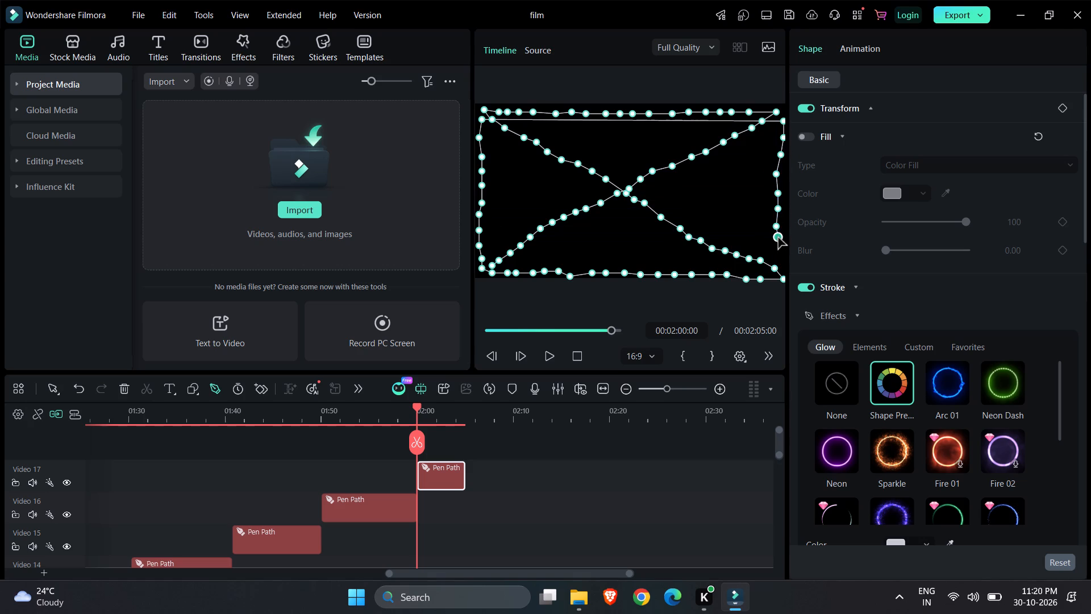
click(778, 251)
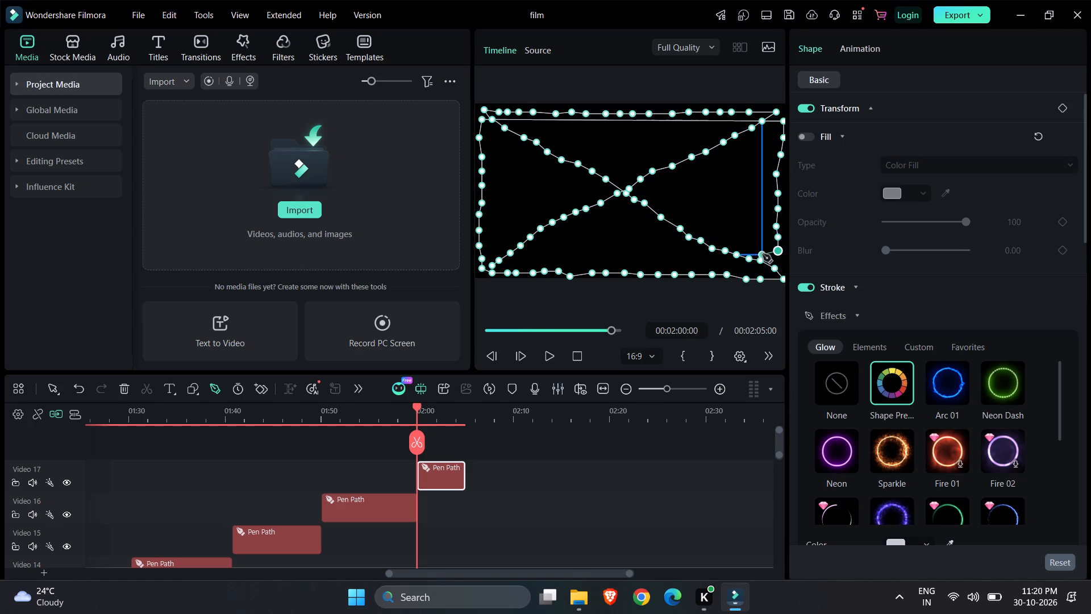
click(784, 273)
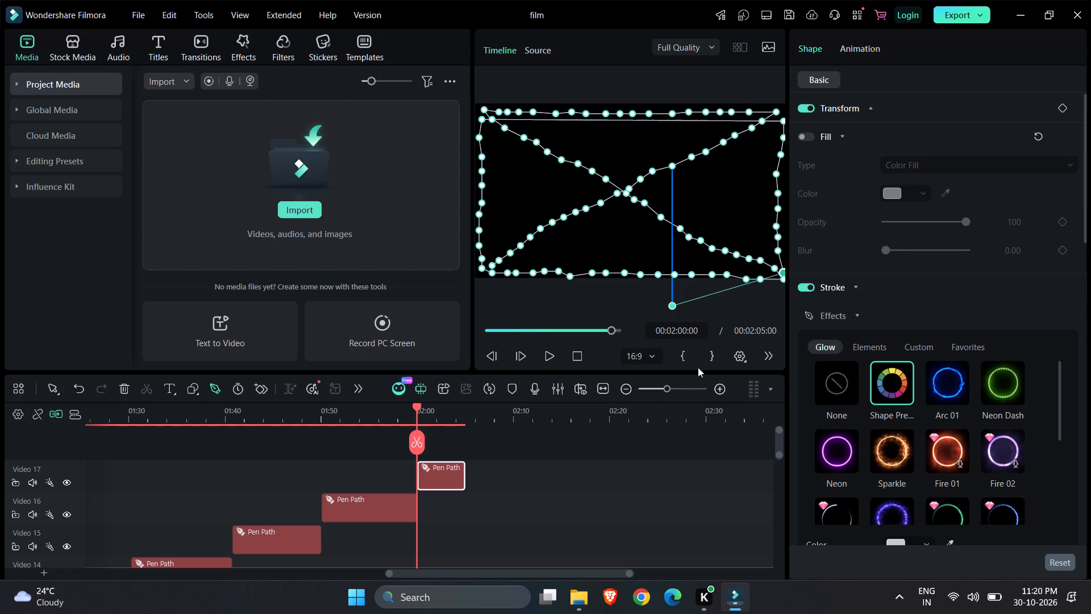
click(665, 466)
click(605, 214)
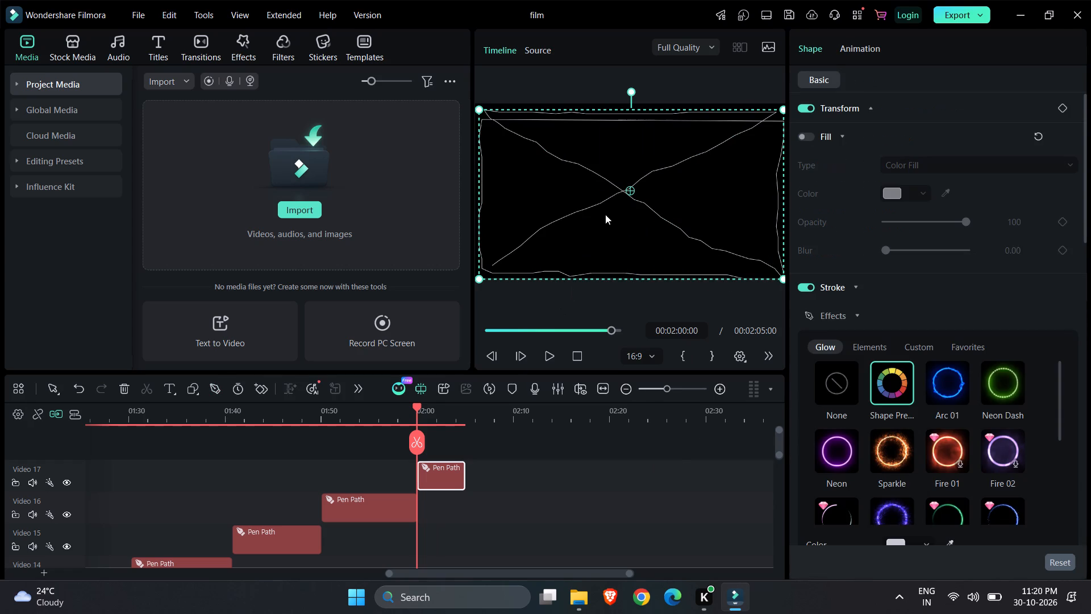
Apply the Sparkle glow effect to the finished pen path's stroke.
click(887, 445)
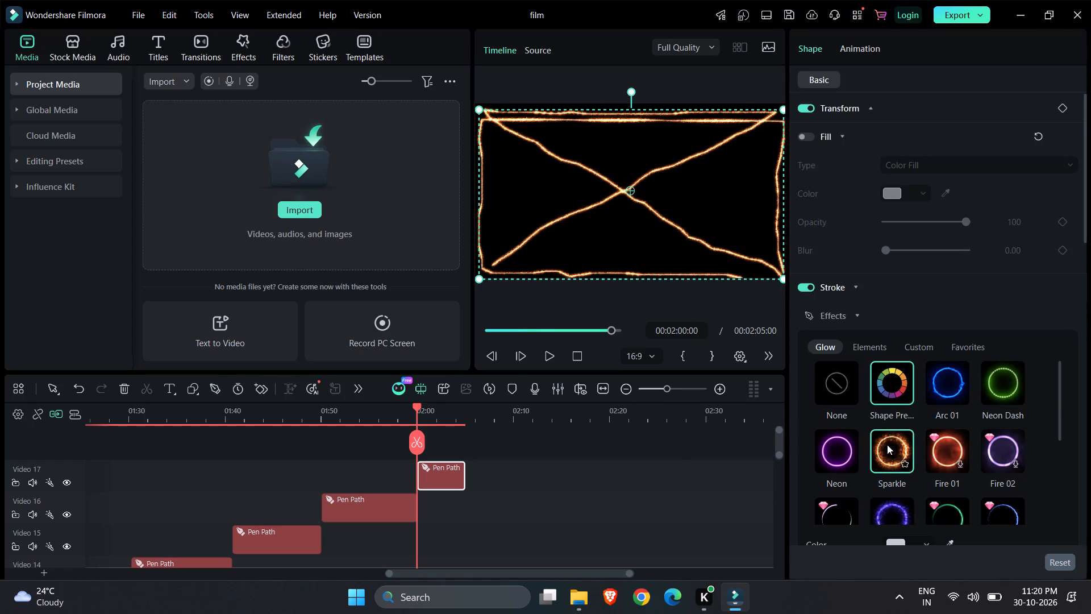
click(529, 513)
Extend the end of the Video 17 pen path clip to a duration of about 10 seconds, ending at 00:02:10:01.
click(447, 478)
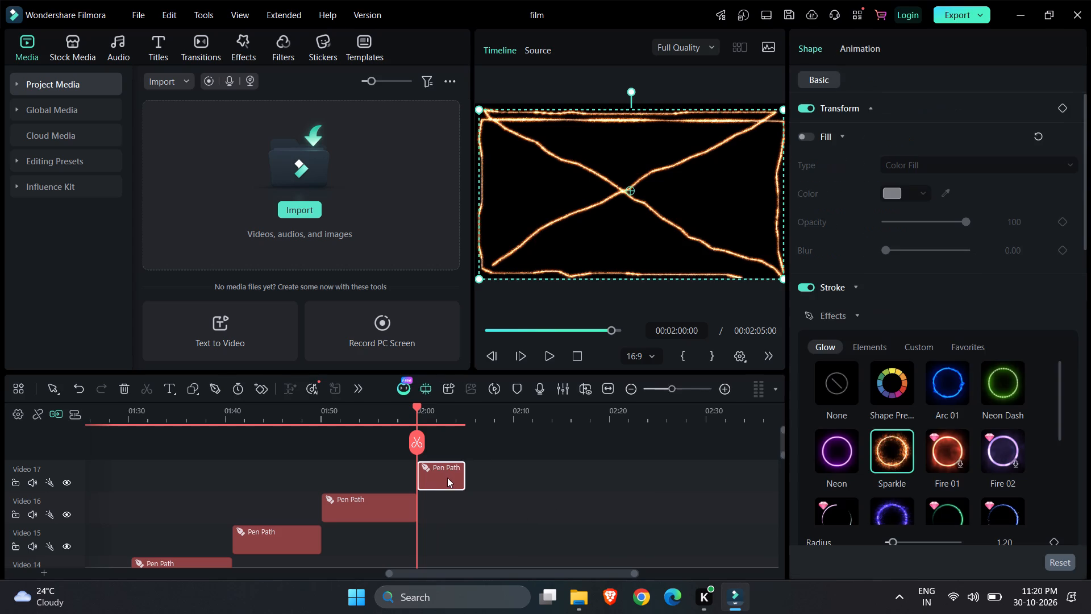
drag(463, 474, 505, 464)
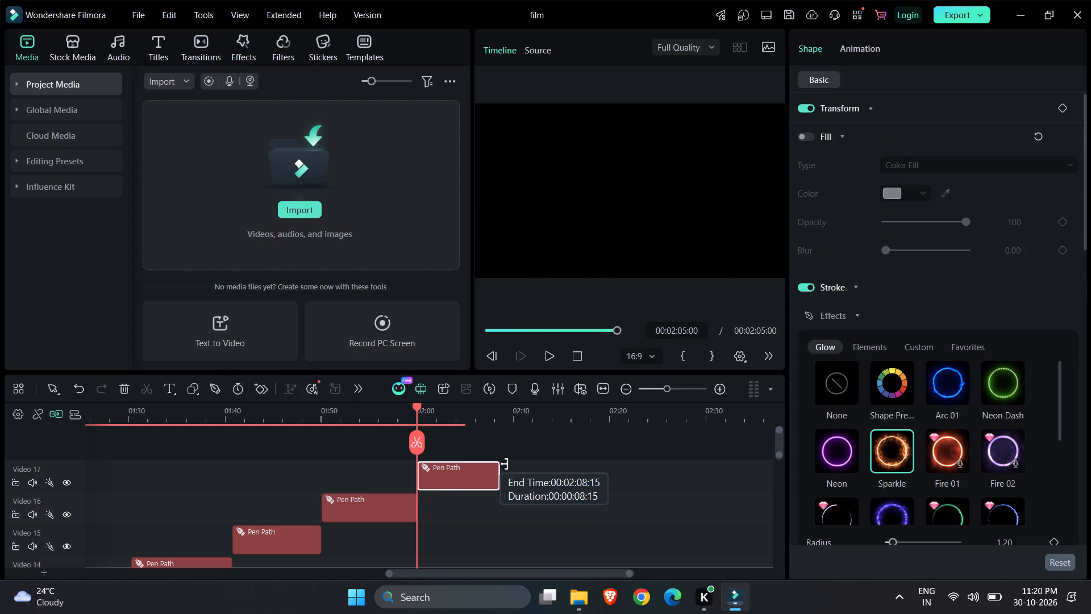
drag(505, 464, 519, 460)
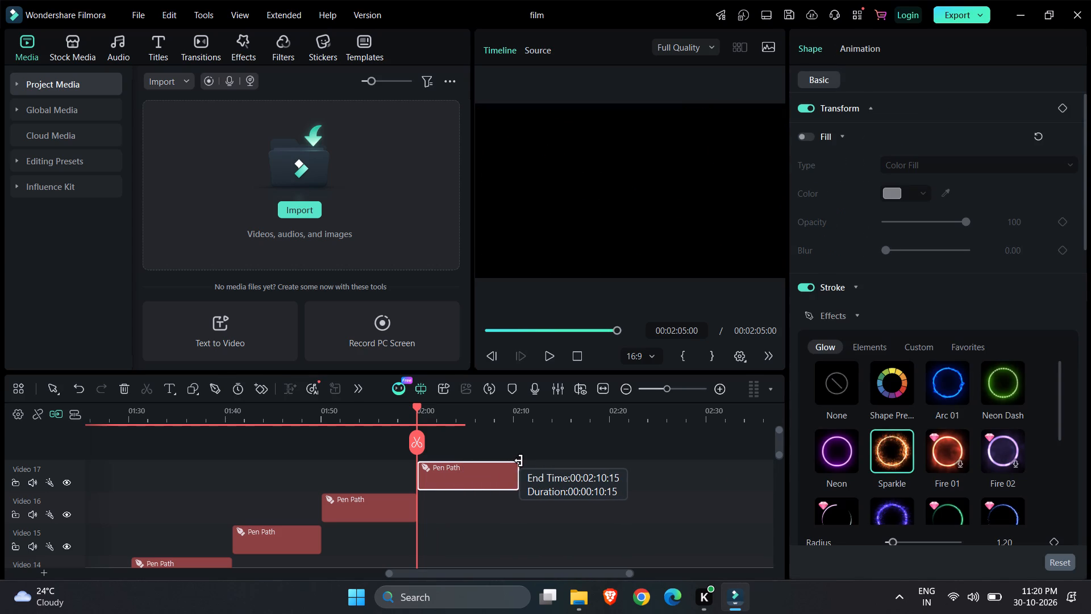
drag(519, 460, 511, 460)
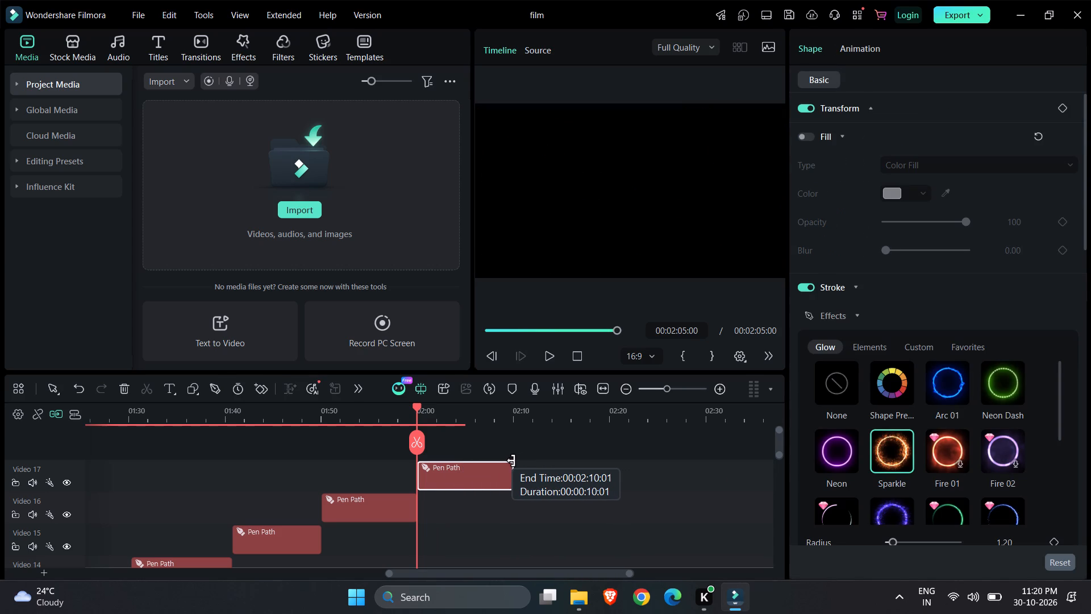
drag(511, 460, 510, 463)
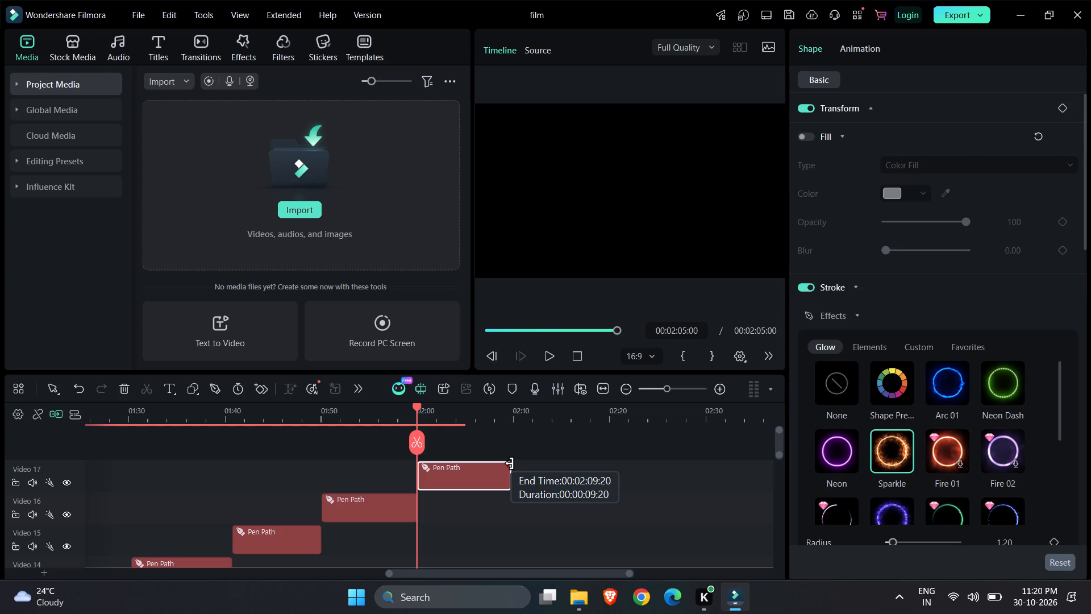
drag(510, 463, 515, 463)
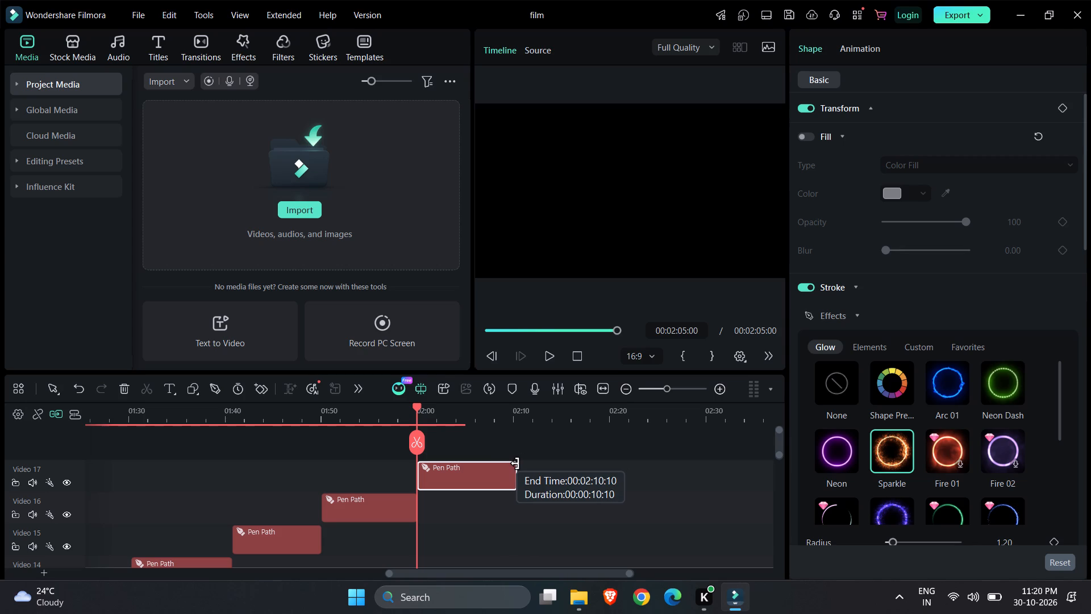
drag(515, 463, 511, 463)
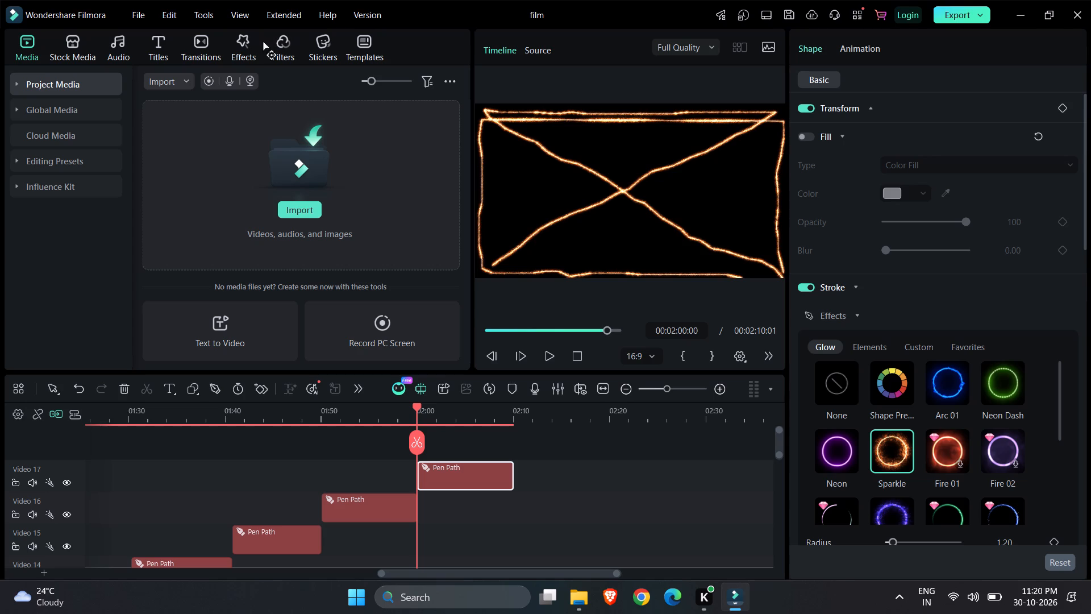
Browse the effects library through the trending video effects and the AI Camera Movement and Real Estate categories.
click(243, 51)
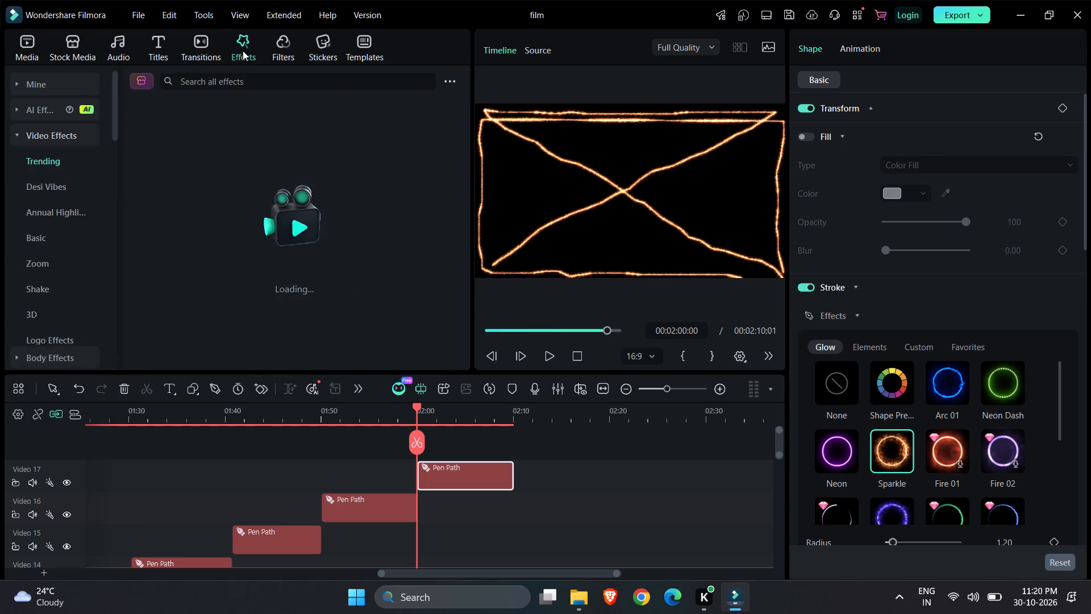
click(14, 132)
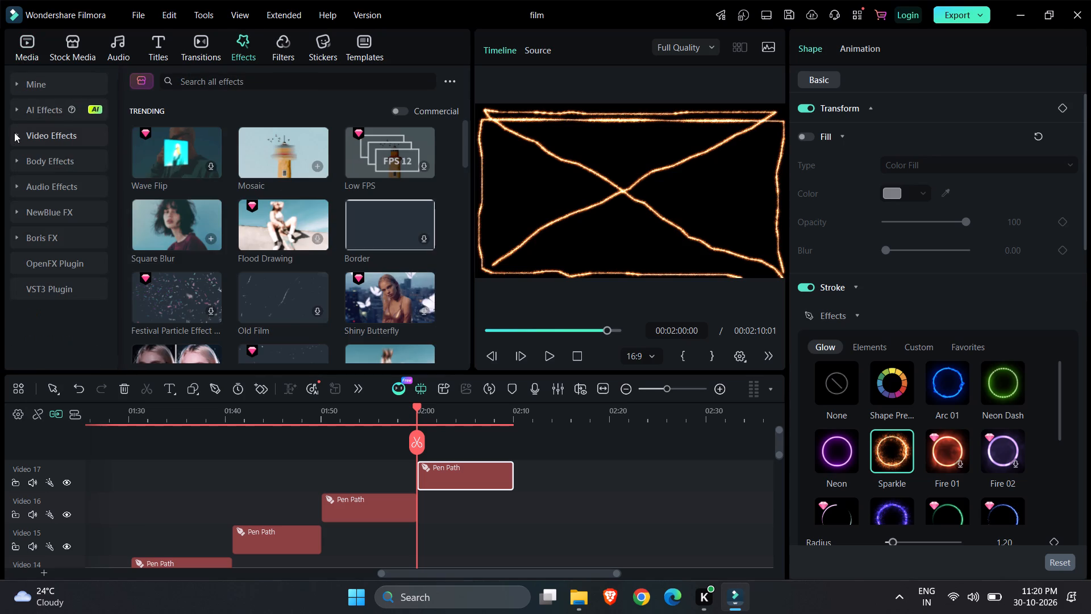
scroll(322, 231, down, 2)
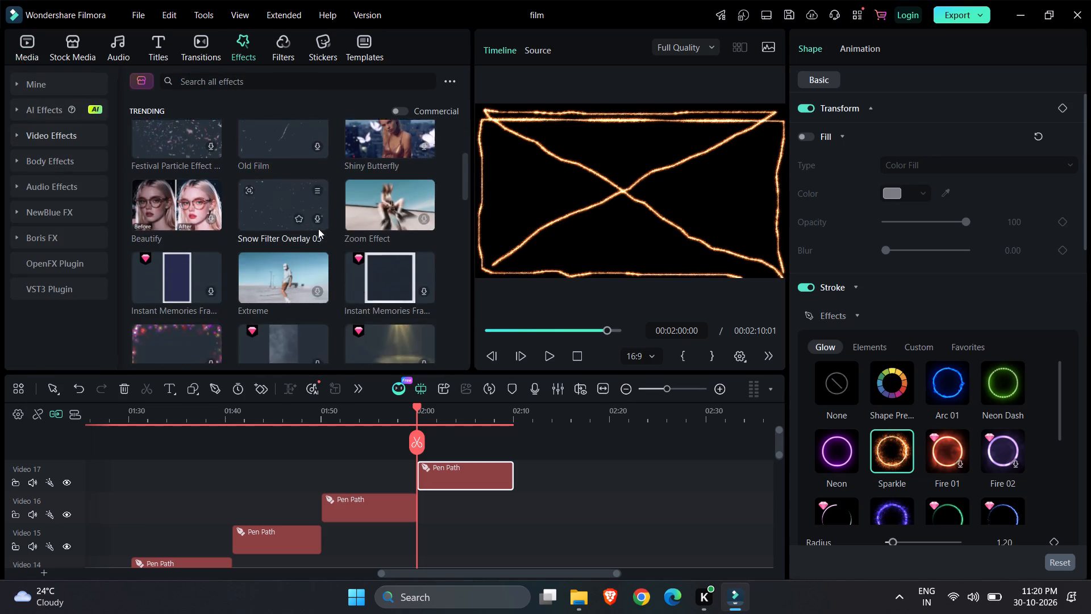
scroll(319, 229, down, 2)
scroll(319, 229, up, 8)
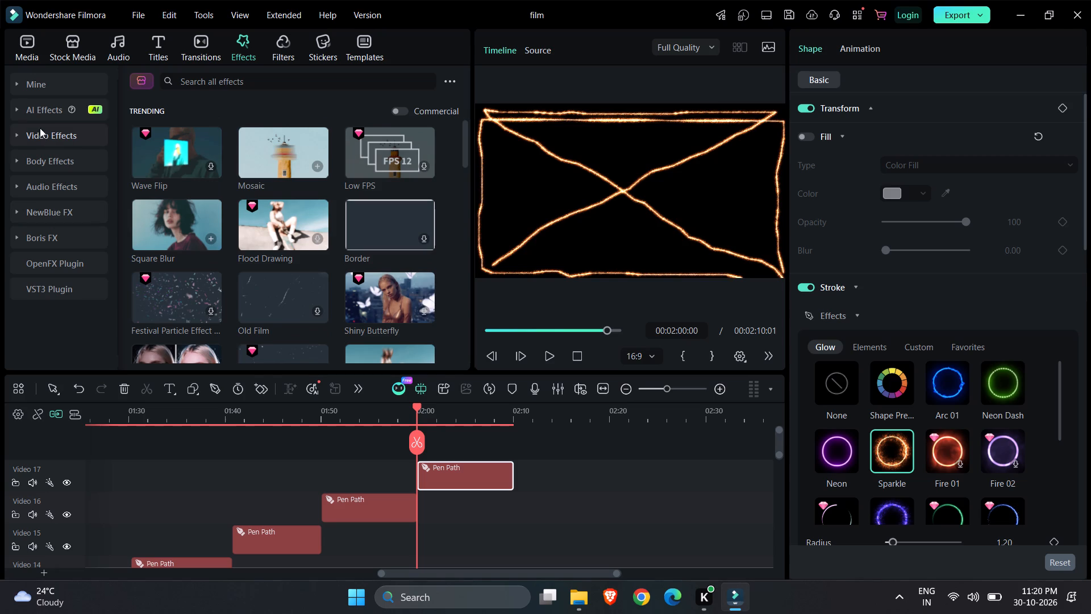
scroll(245, 219, down, 16)
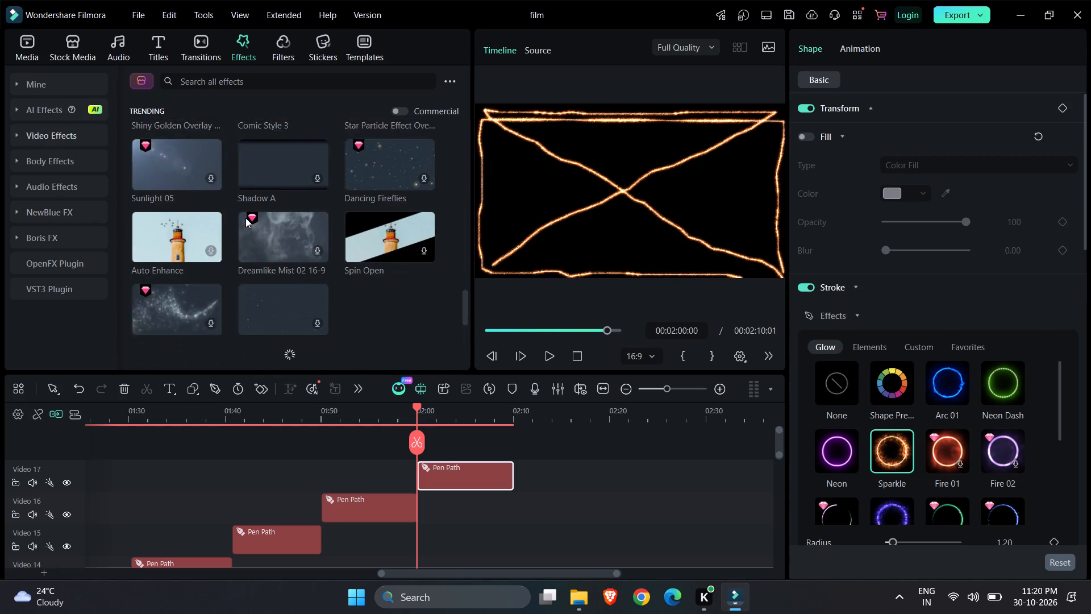
scroll(245, 218, down, 3)
click(40, 110)
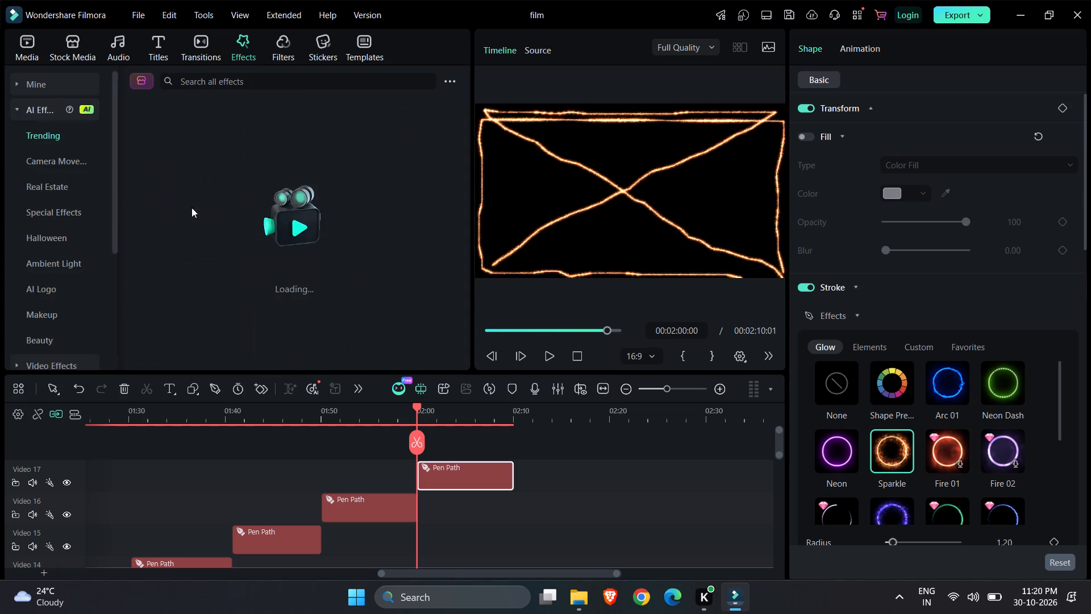
click(48, 159)
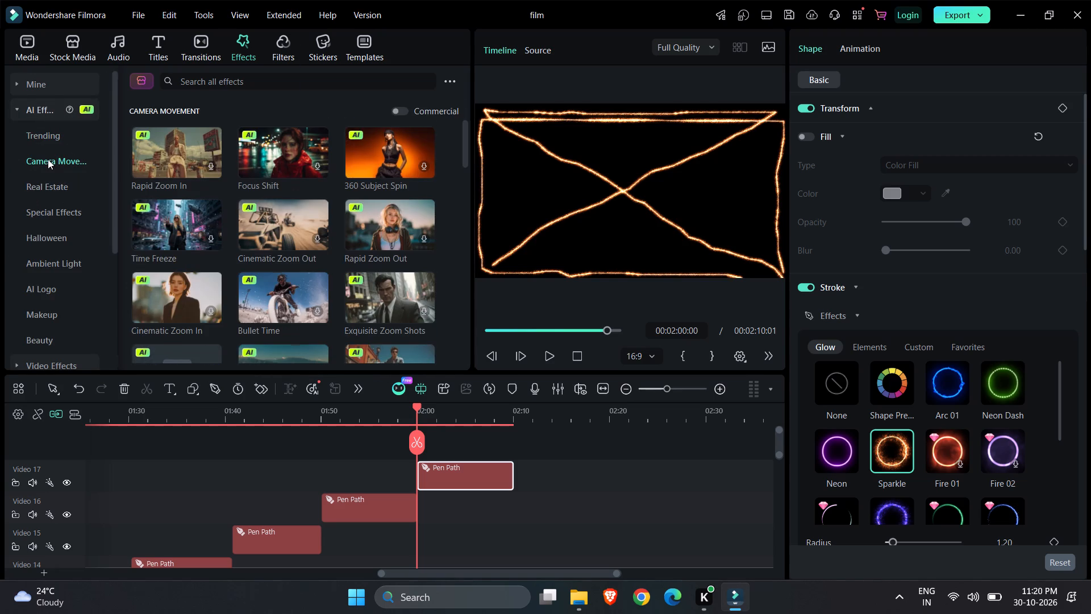
scroll(278, 176, down, 1)
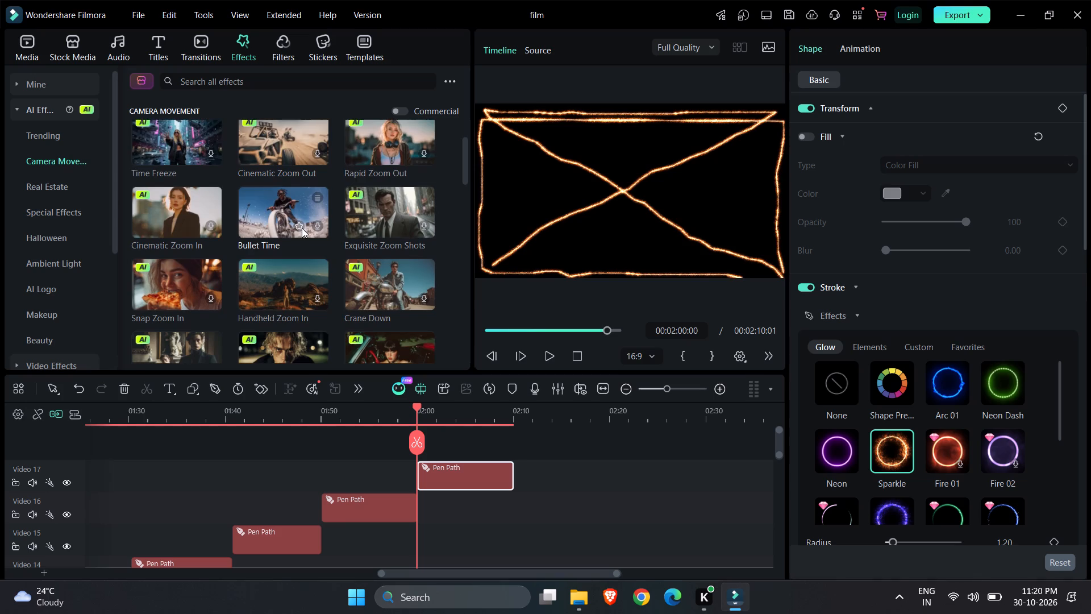
scroll(302, 228, down, 2)
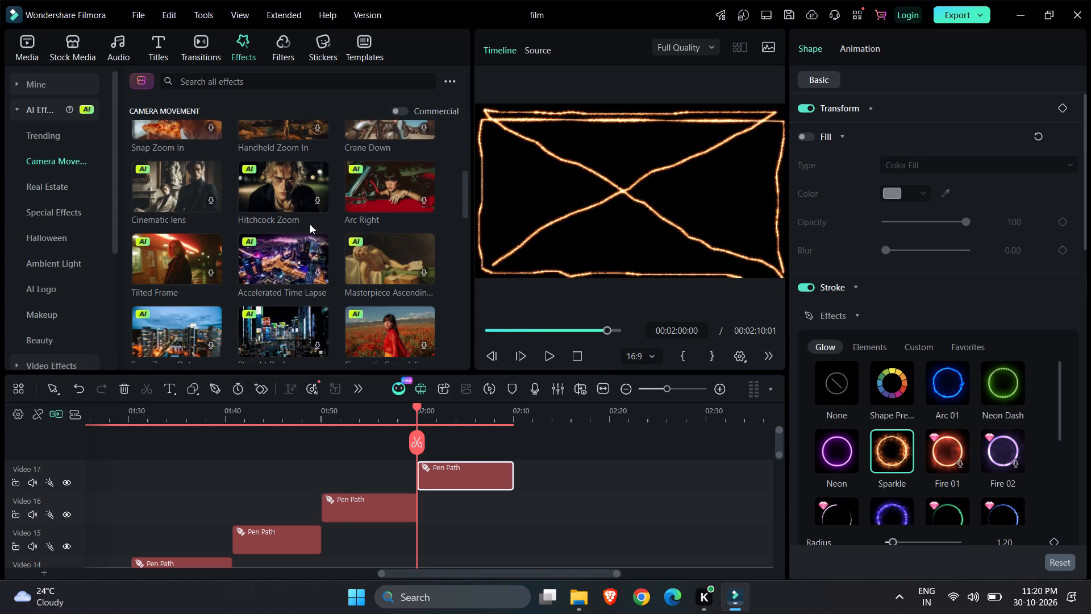
click(75, 189)
scroll(284, 210, down, 1)
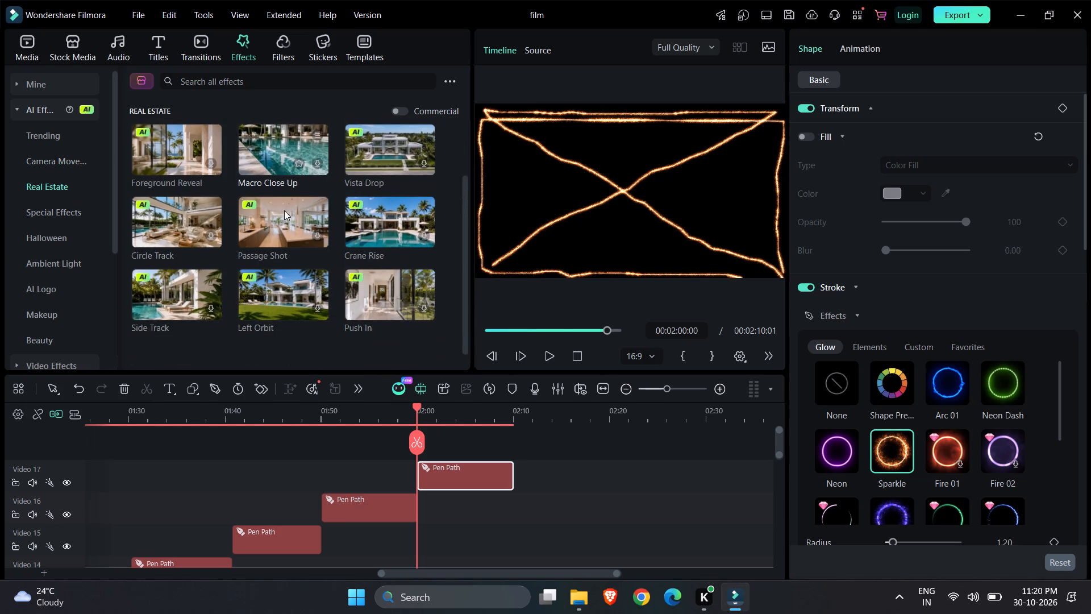
scroll(284, 210, down, 1)
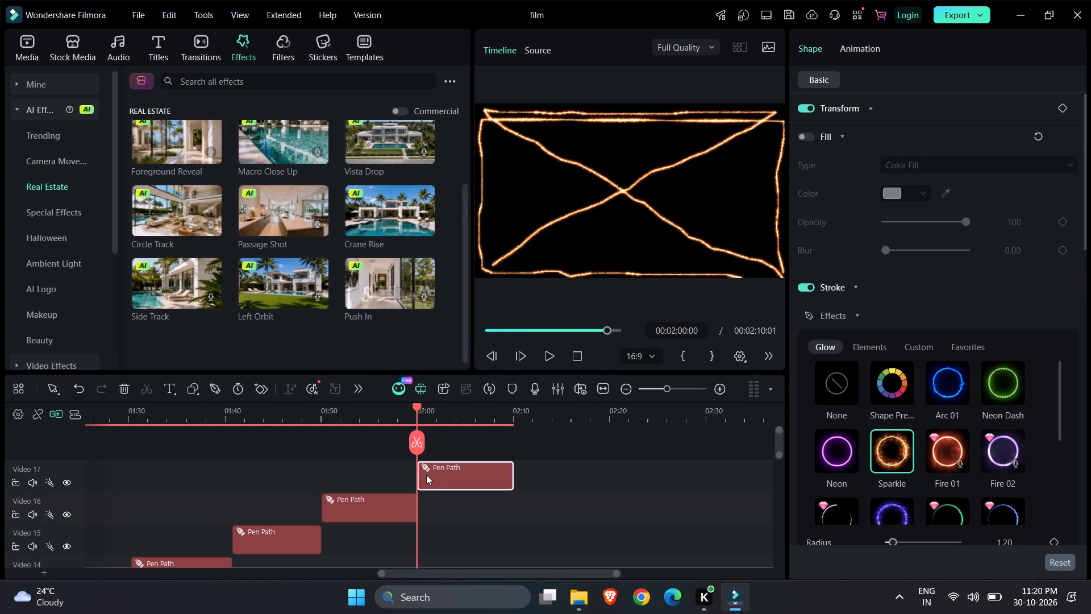
At the Video 17 clip's end, 00:02:10:01, start a new pen path and run it down the frame's left edge to the lower-left corner.
click(430, 475)
drag(417, 438, 548, 443)
click(489, 478)
click(554, 475)
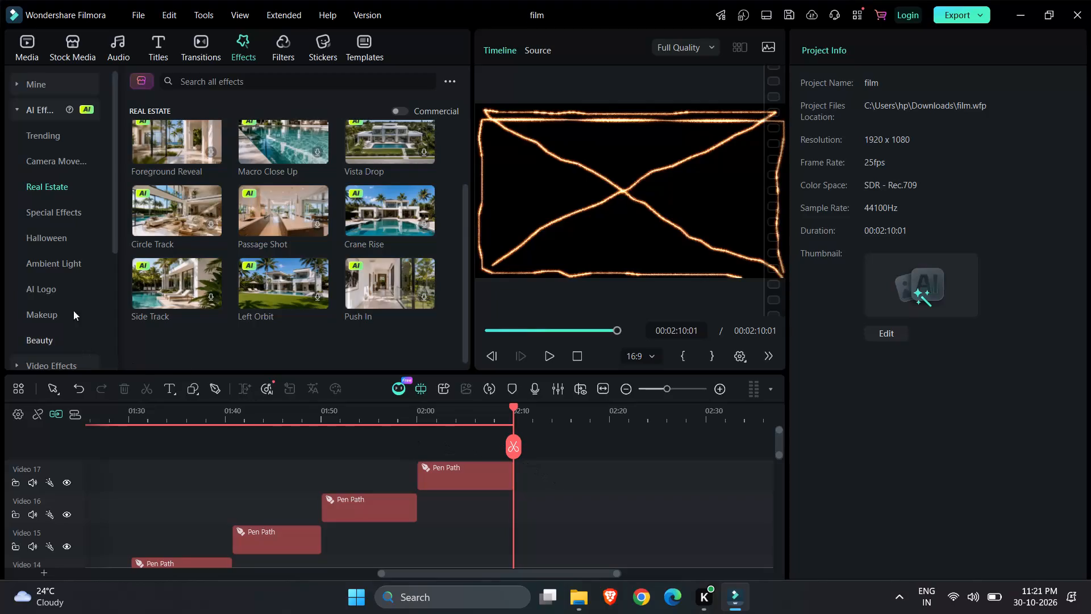
click(219, 389)
click(490, 117)
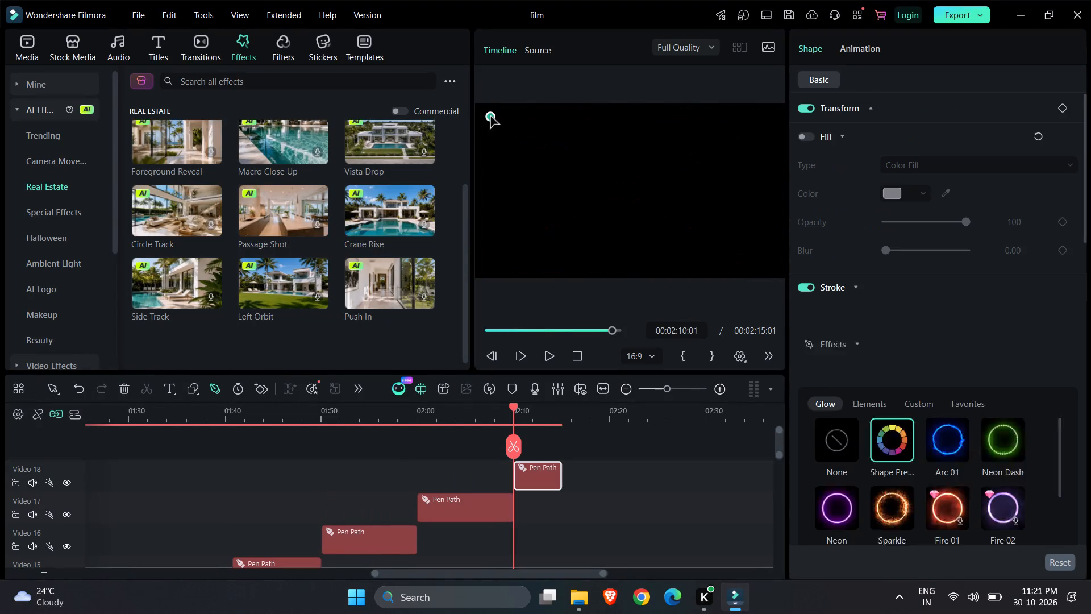
click(492, 126)
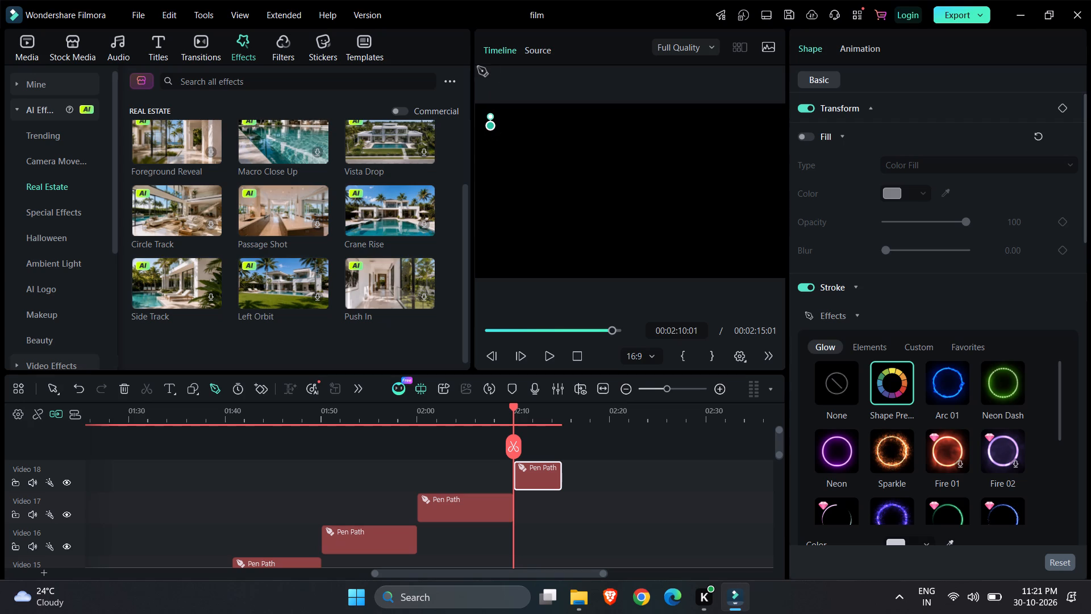
click(490, 138)
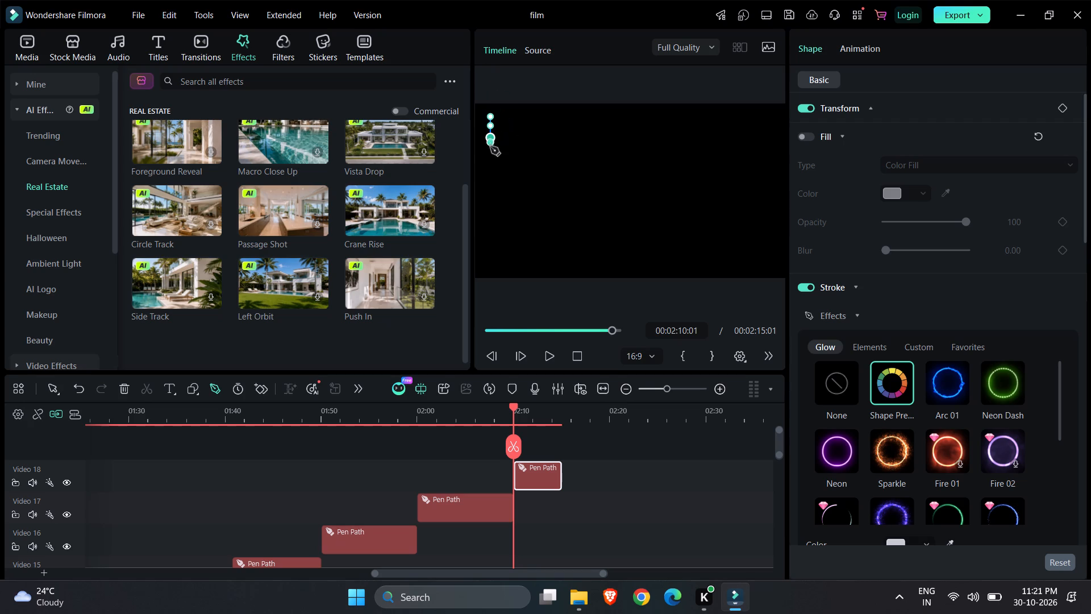
click(492, 151)
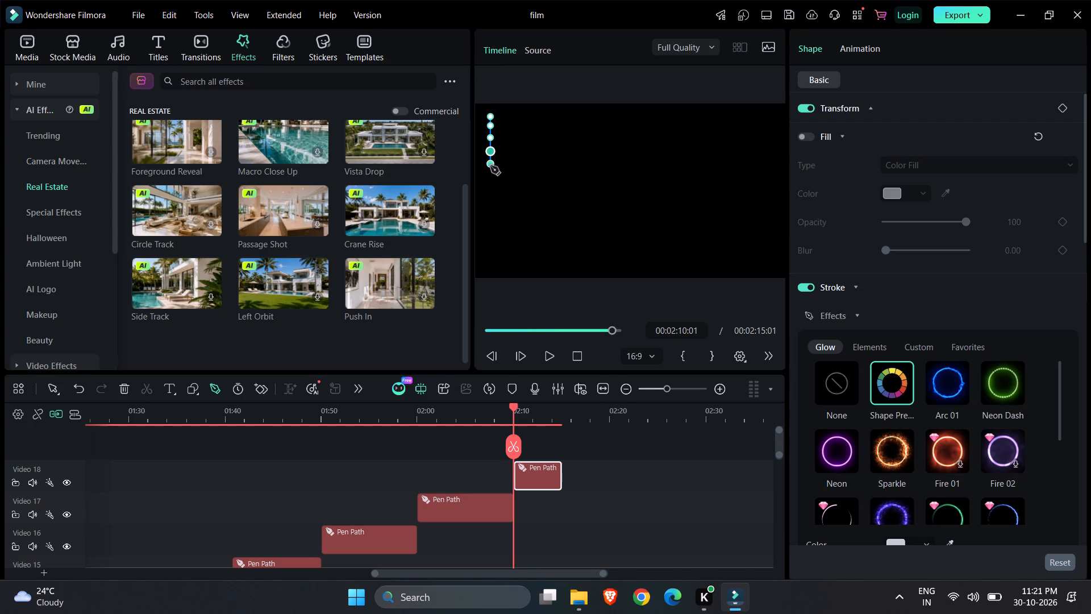
click(490, 166)
click(492, 182)
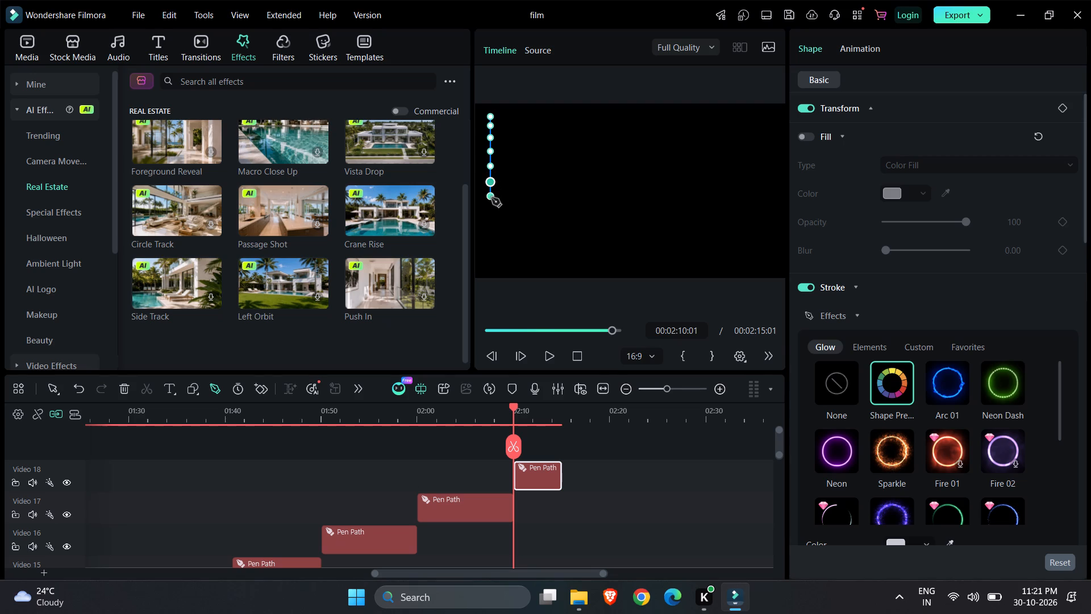
click(492, 198)
click(490, 213)
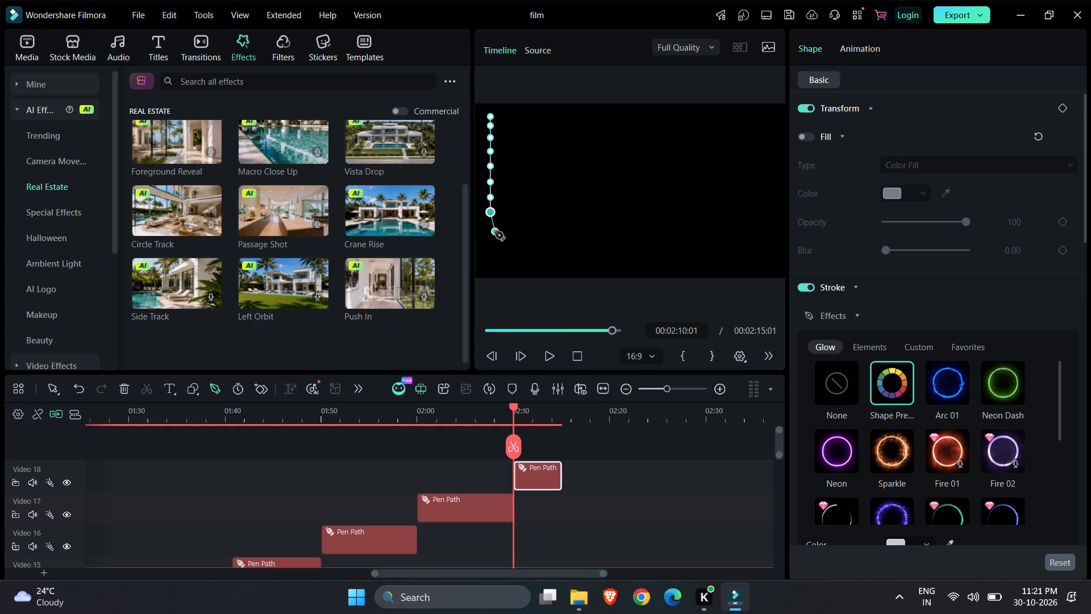
click(490, 231)
click(490, 246)
click(492, 263)
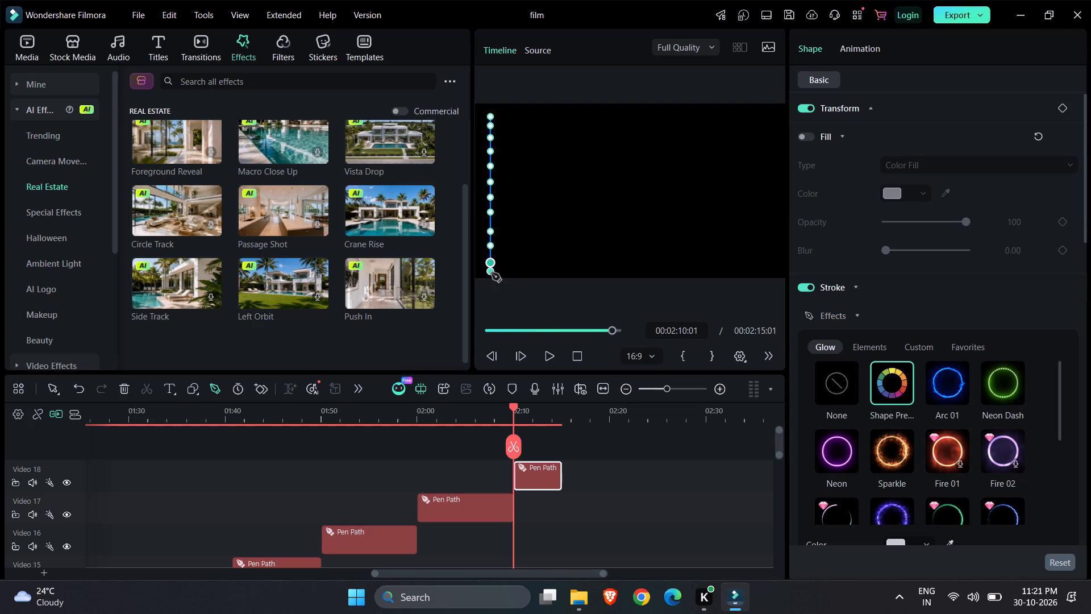
click(492, 273)
Continue the Video 18 pen path with closely spaced points along the frame's bottom edge to the lower-right corner.
click(501, 273)
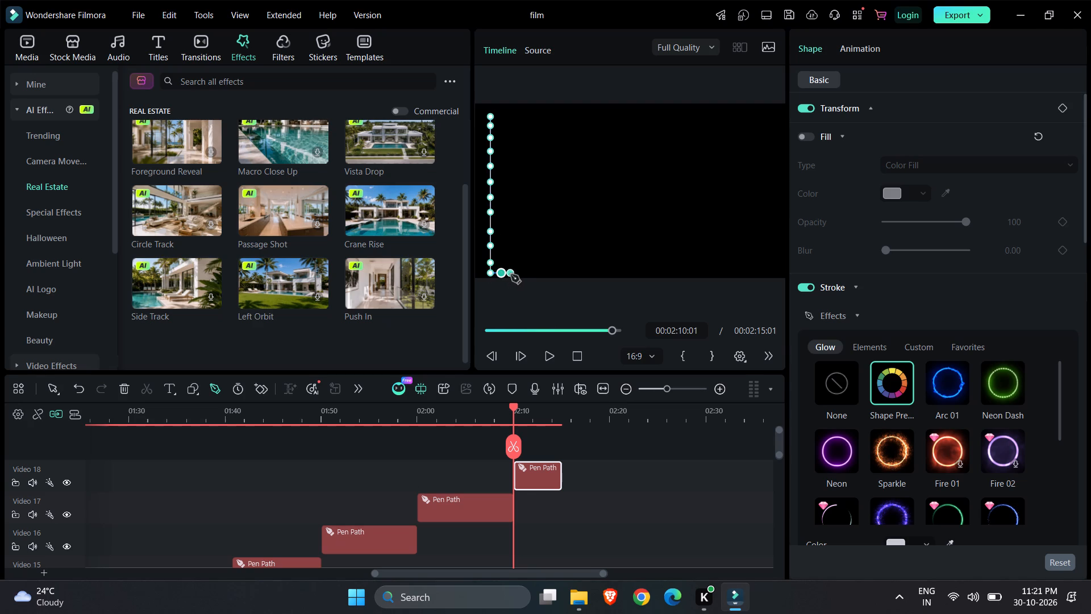
click(511, 275)
click(520, 275)
click(528, 275)
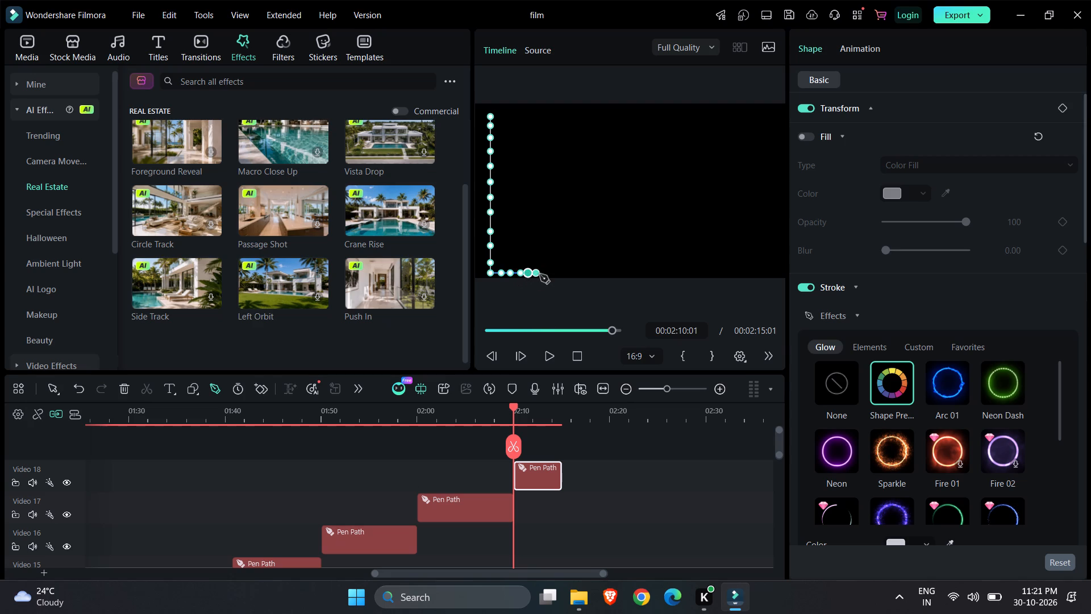
click(540, 275)
click(552, 275)
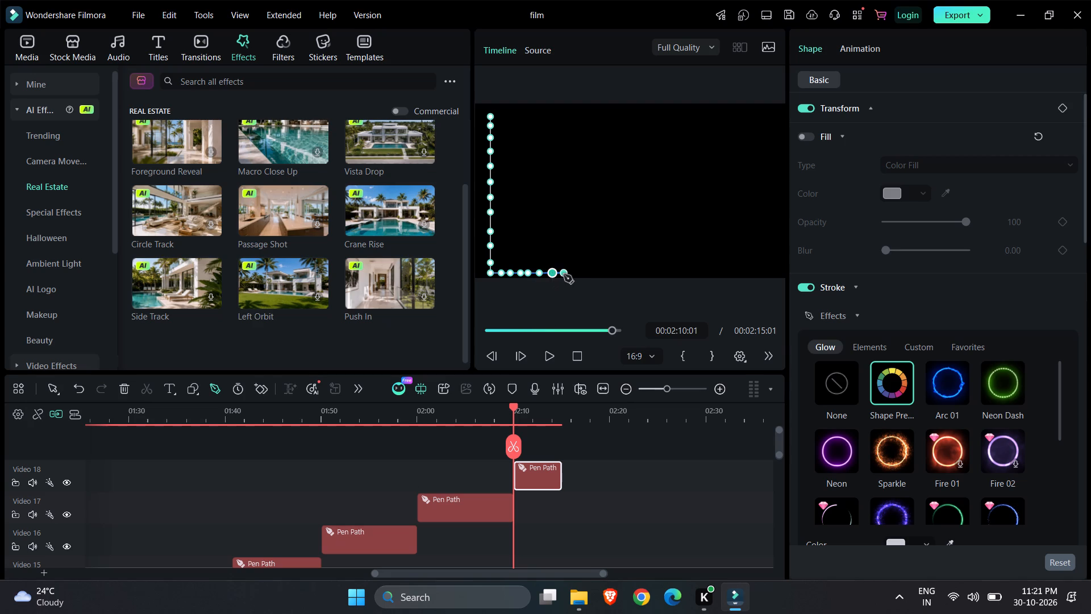
click(564, 275)
click(576, 275)
click(591, 275)
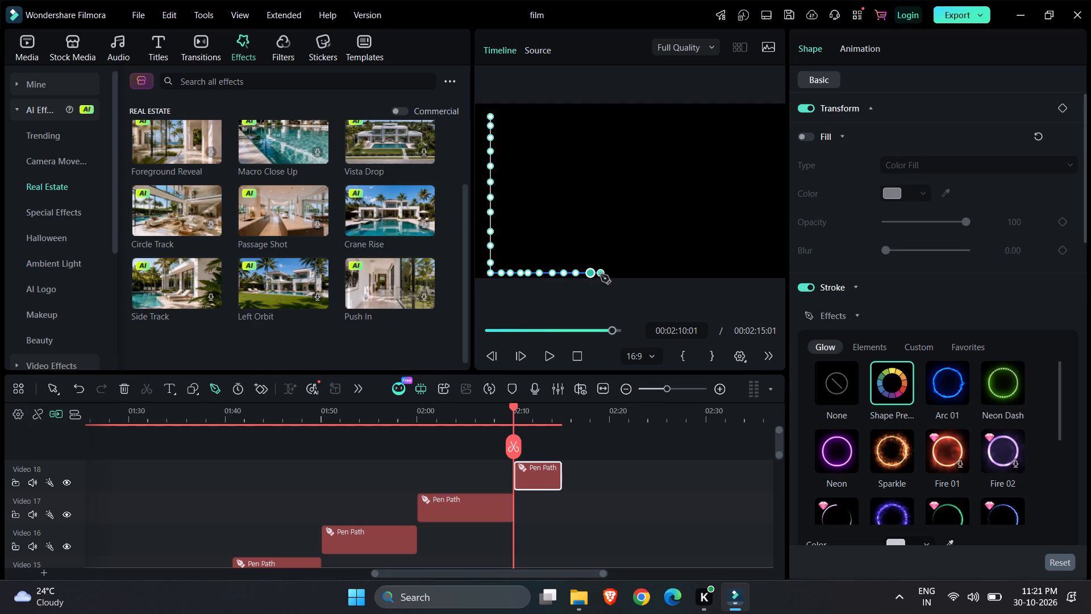
click(601, 275)
click(617, 273)
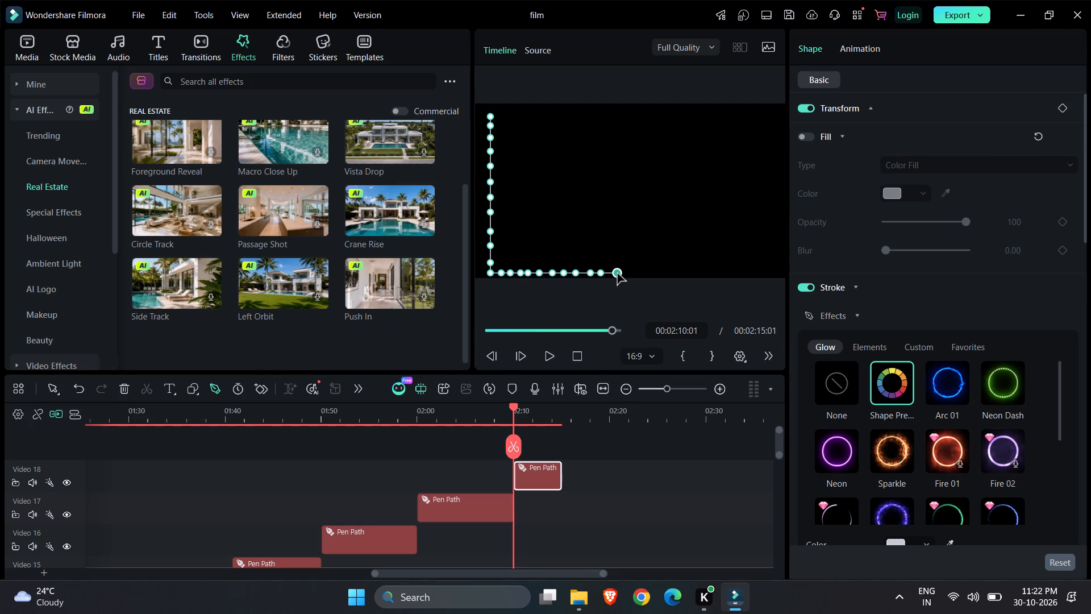
click(631, 273)
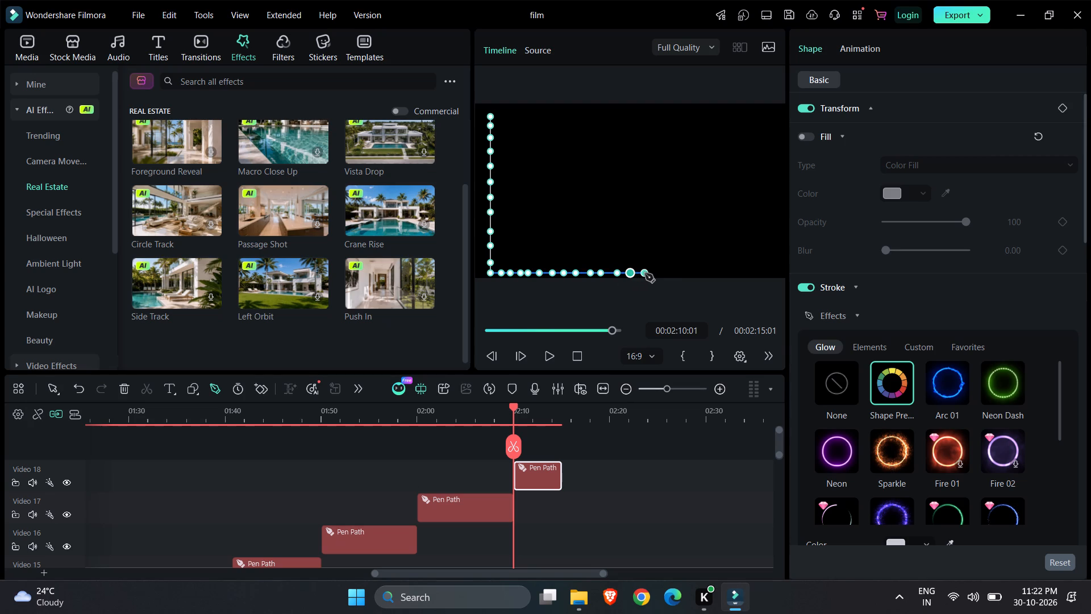
click(645, 273)
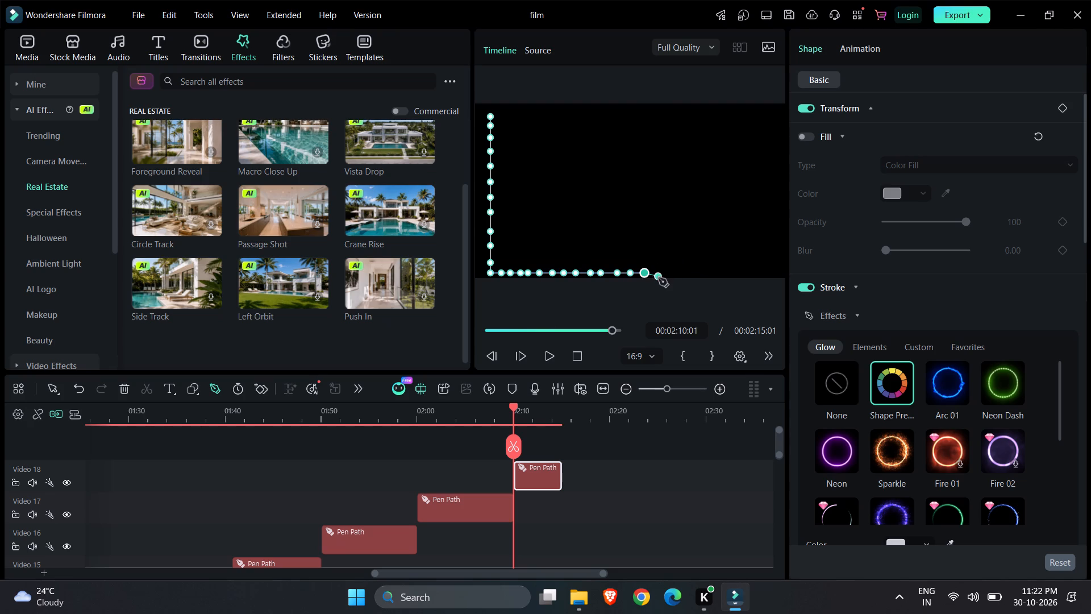
click(663, 273)
click(680, 269)
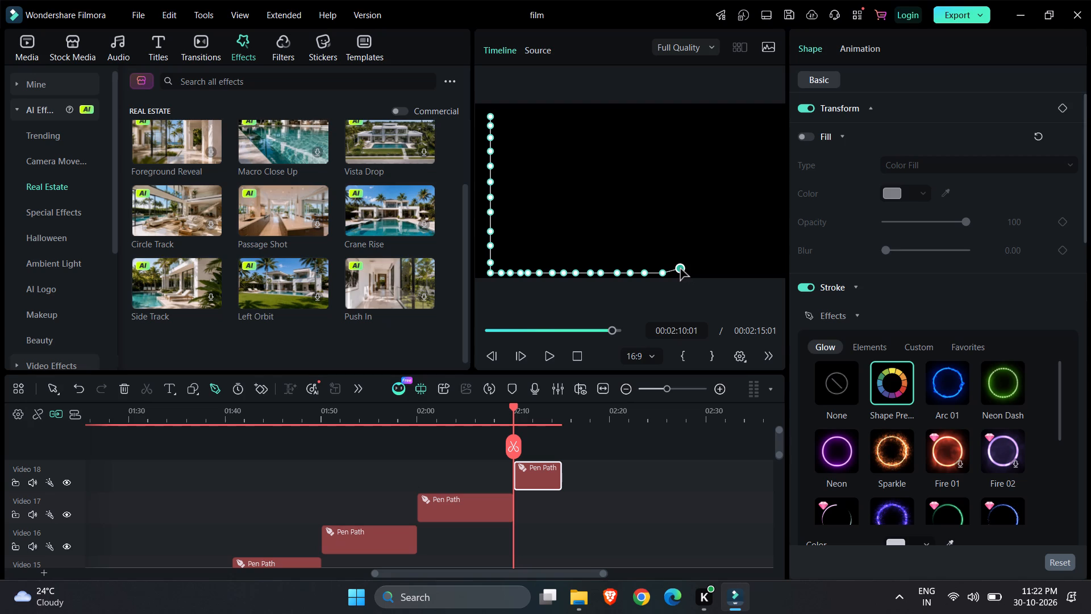
click(693, 273)
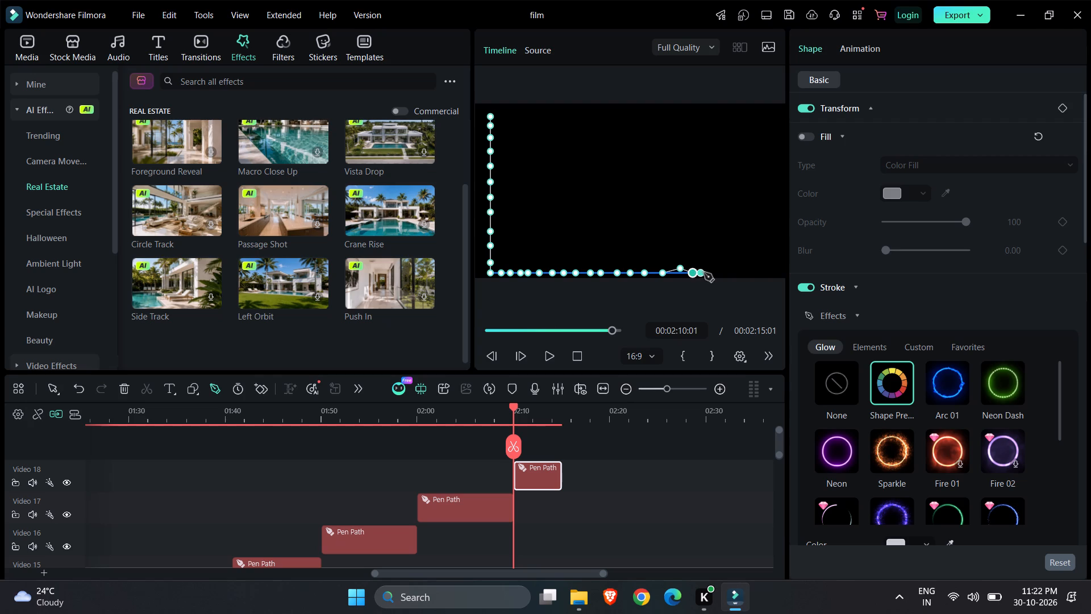
click(704, 270)
click(717, 270)
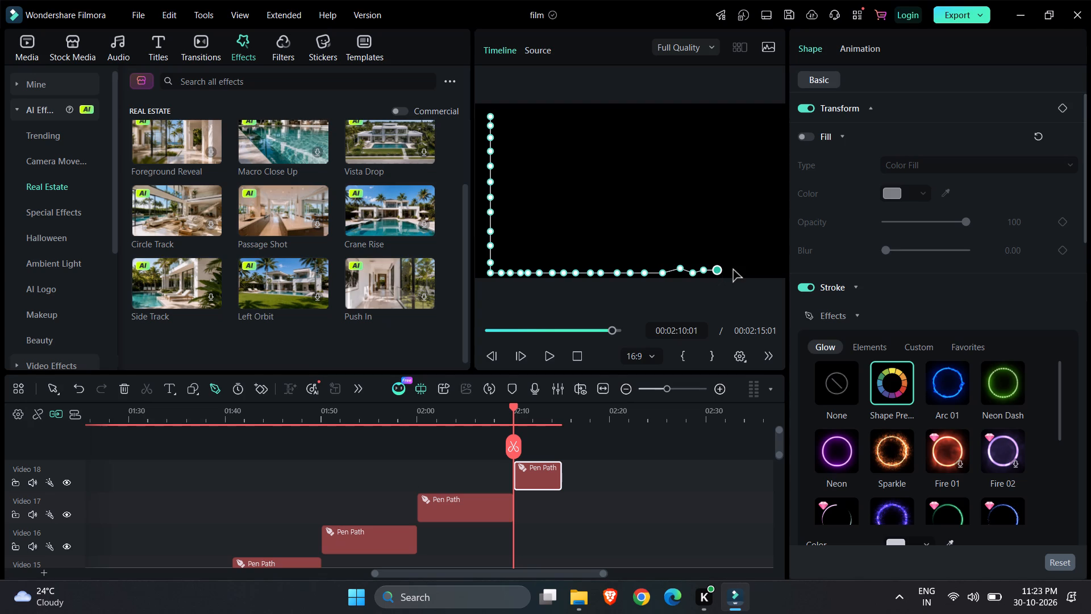
click(733, 270)
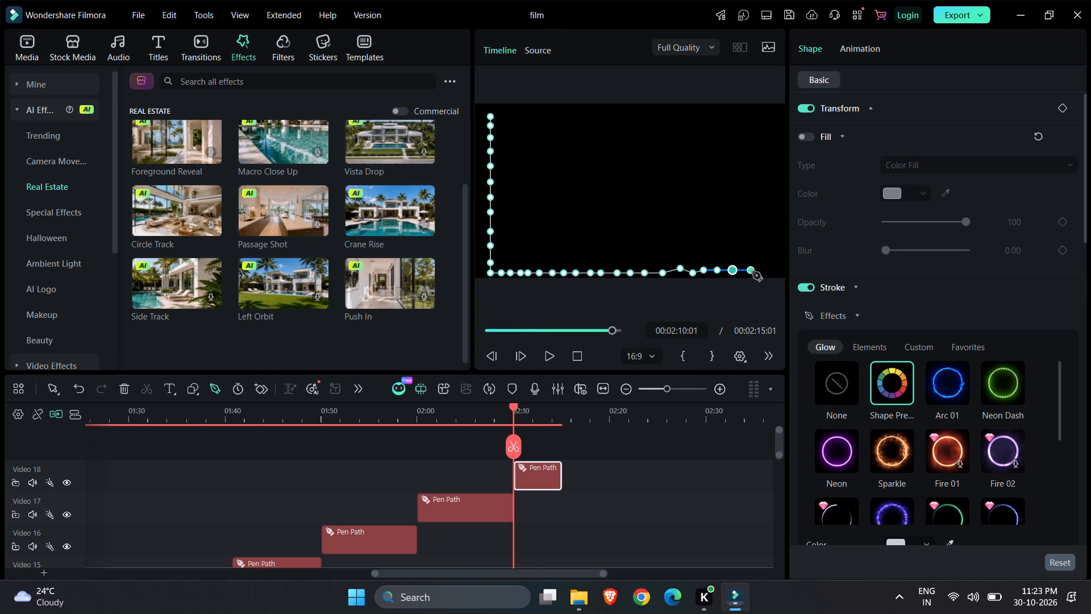
click(748, 272)
click(762, 272)
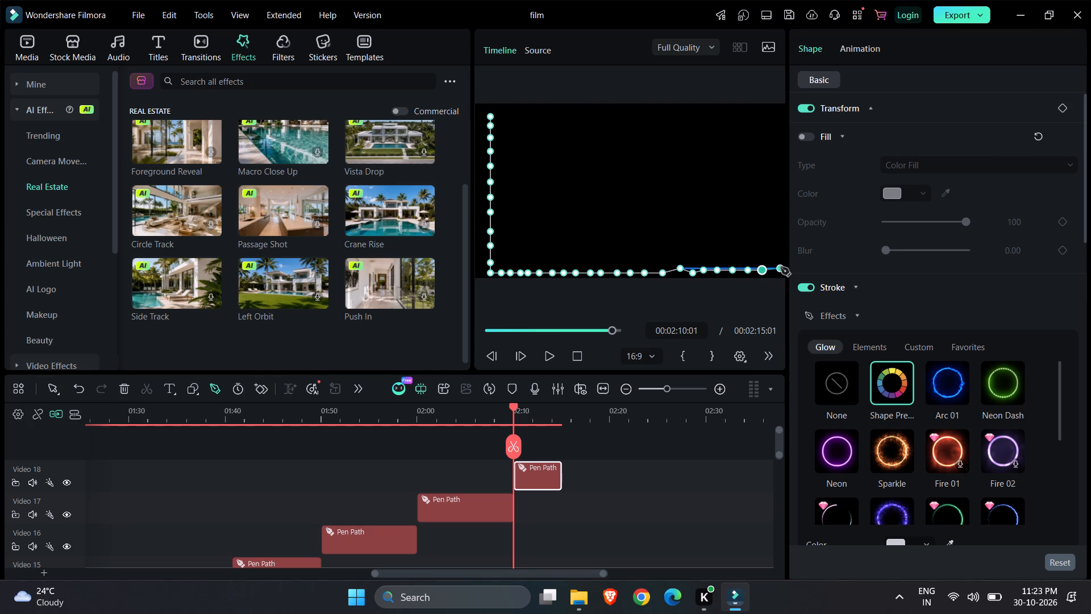
click(776, 268)
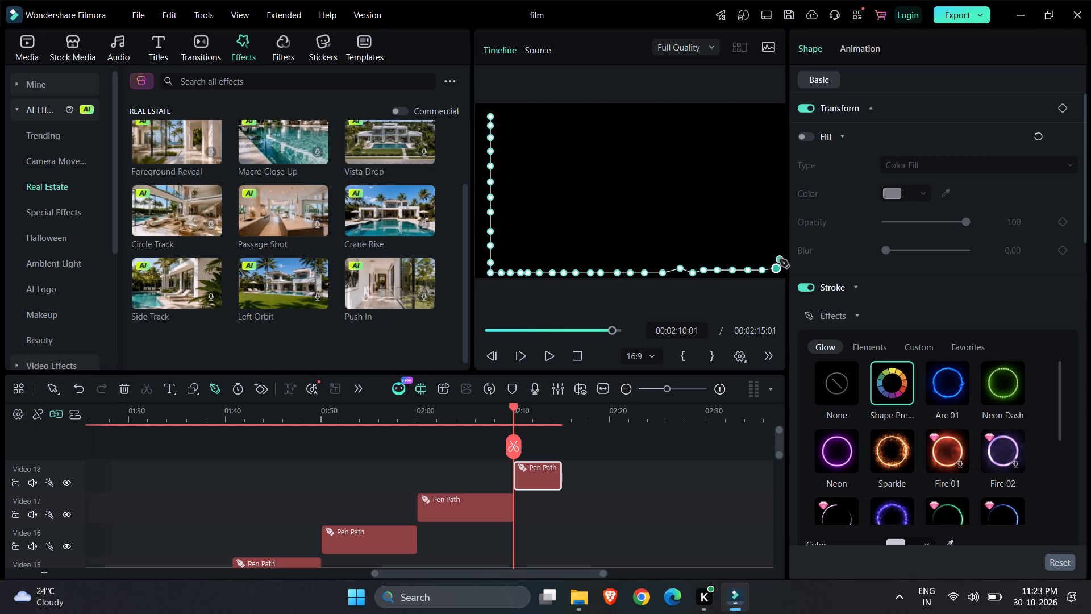
Run the pen path up the frame's right edge with closely spaced points to the upper-right corner.
click(775, 254)
click(775, 244)
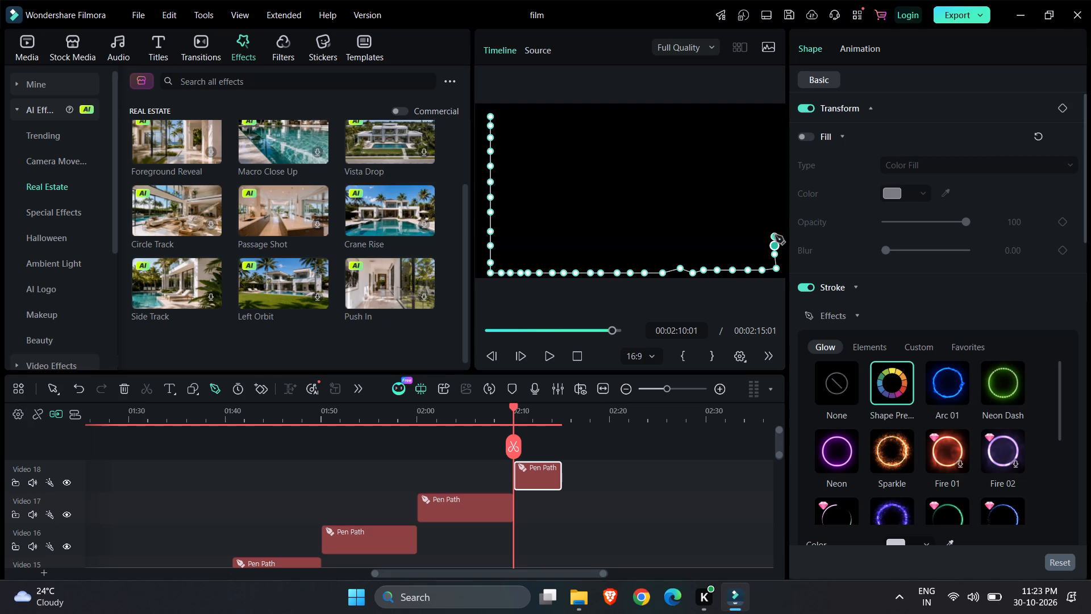
click(775, 235)
click(775, 216)
click(774, 195)
click(774, 185)
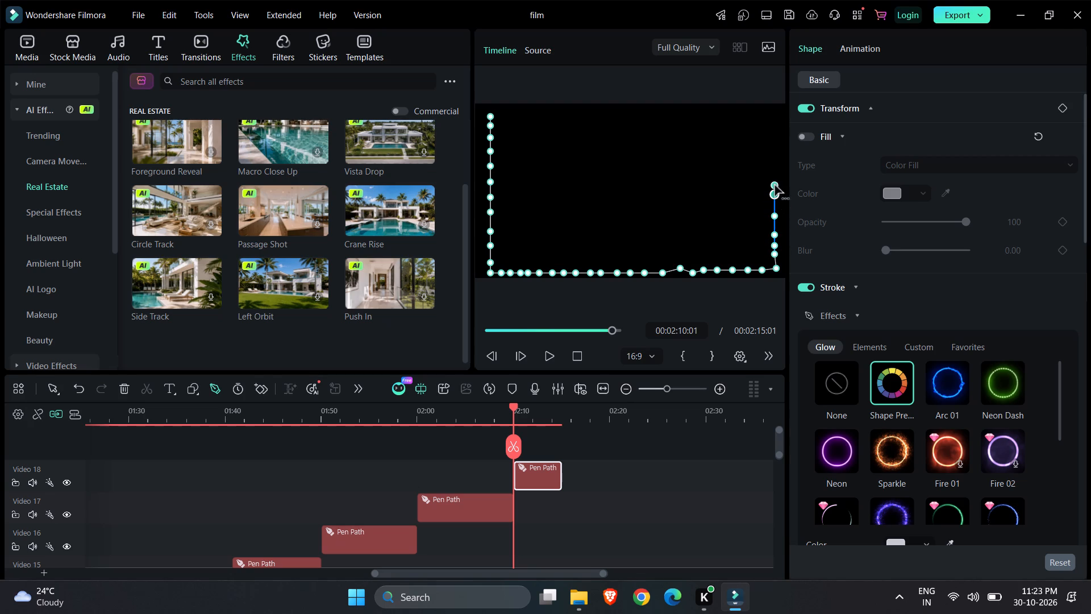
click(776, 173)
click(776, 157)
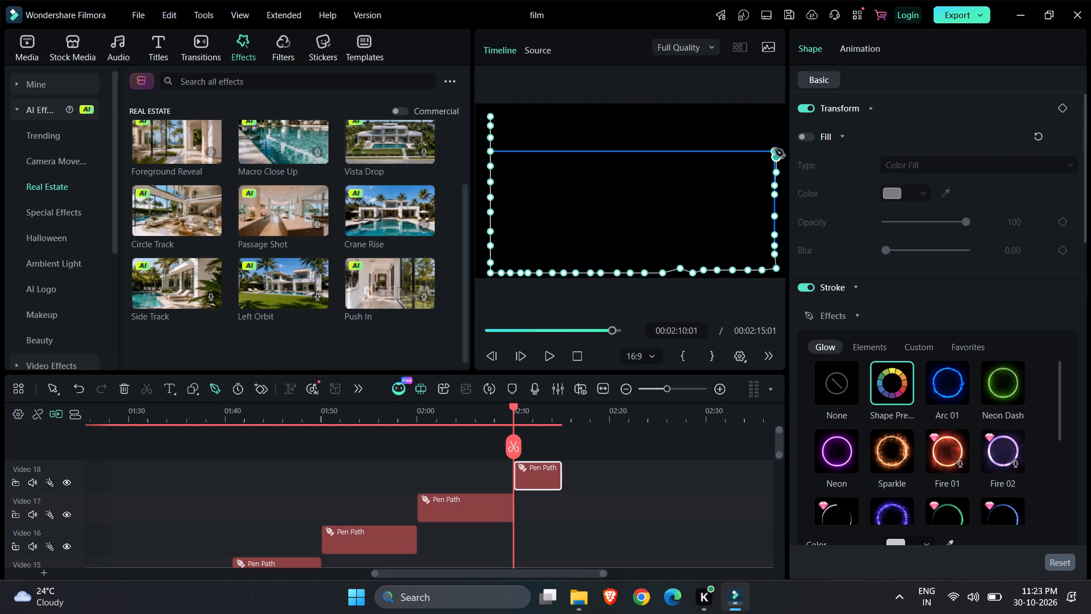
click(775, 144)
click(775, 134)
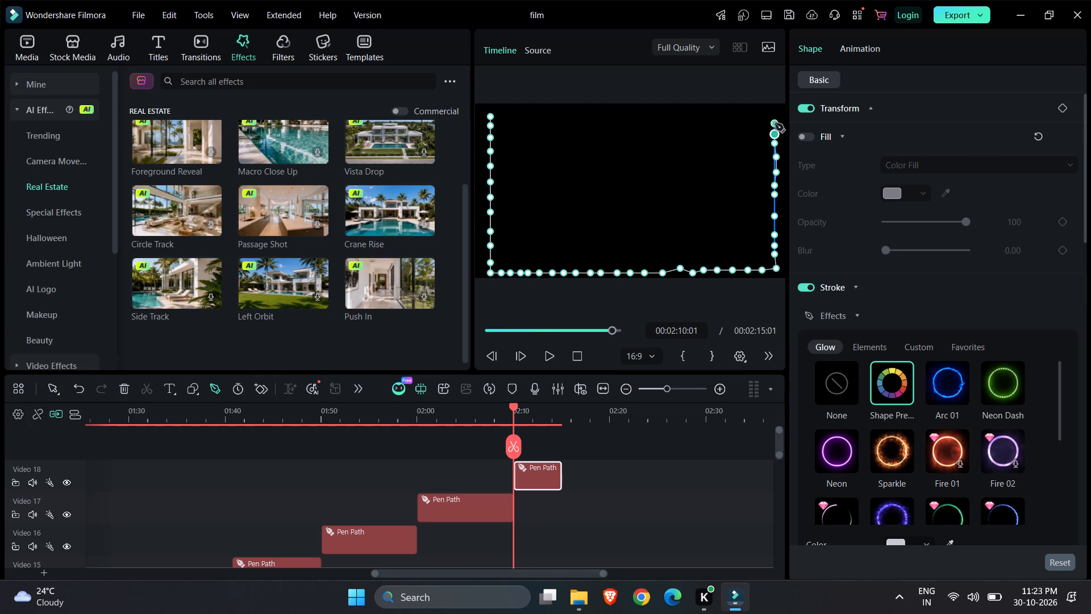
click(775, 123)
click(775, 114)
Continue the pen path from the upper-right corner leftward along the frame's top edge with closely spaced points.
click(756, 114)
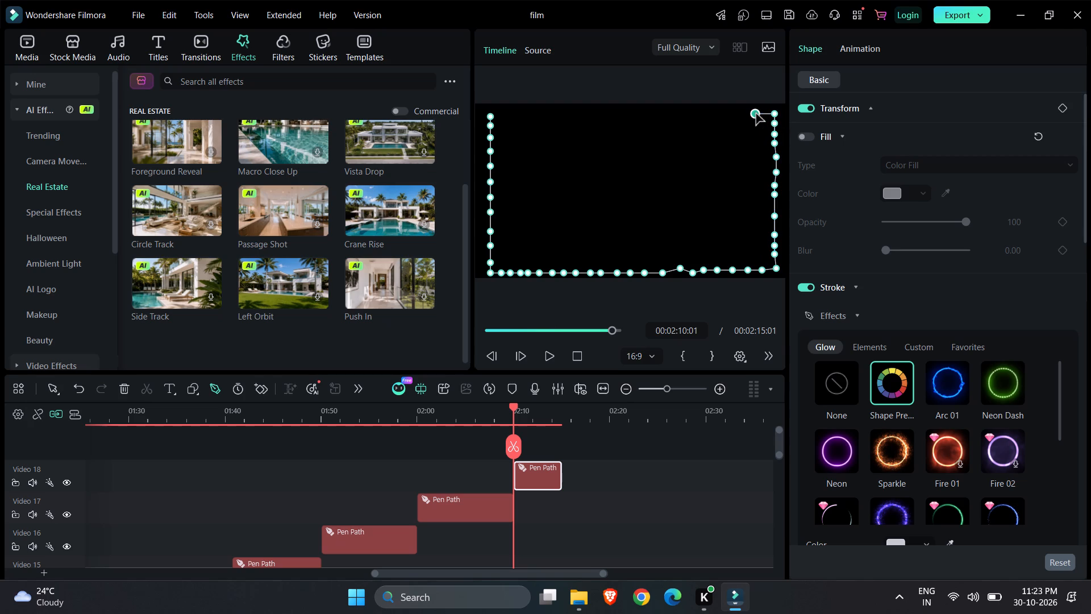
click(743, 115)
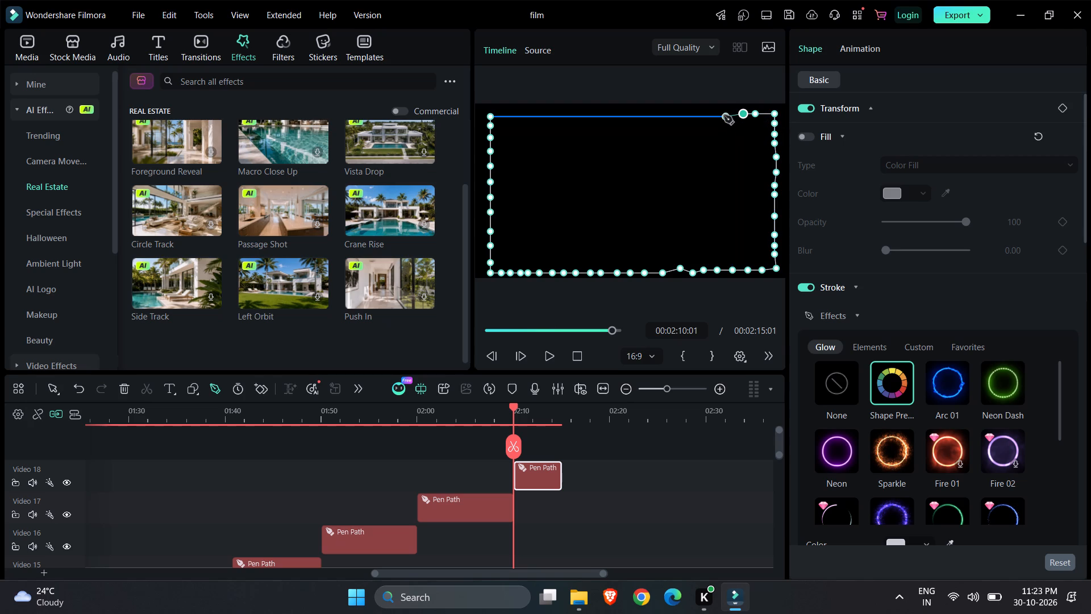
click(724, 115)
click(713, 115)
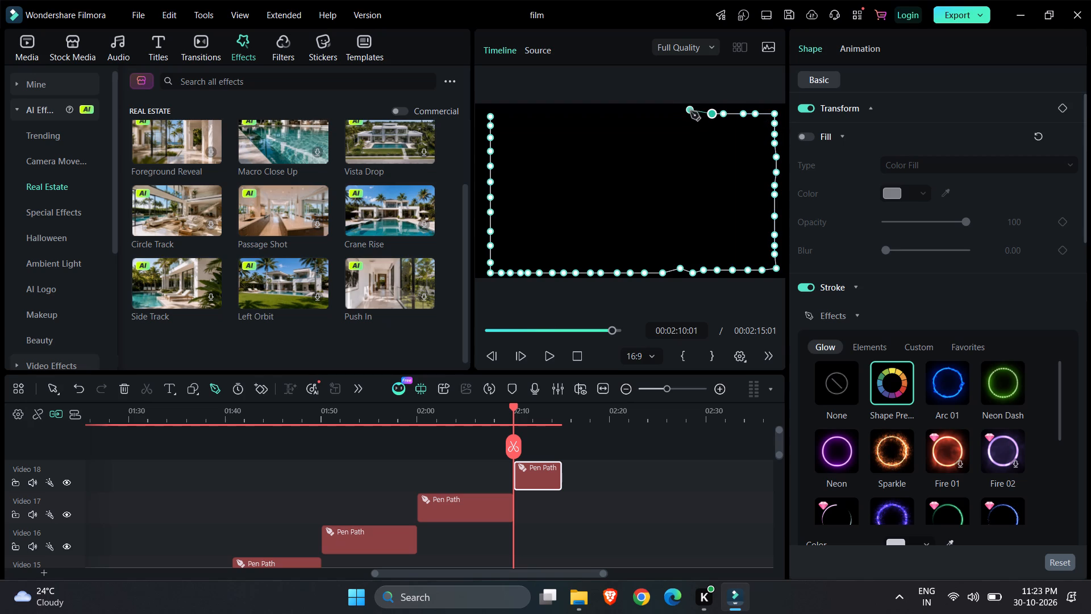
click(696, 111)
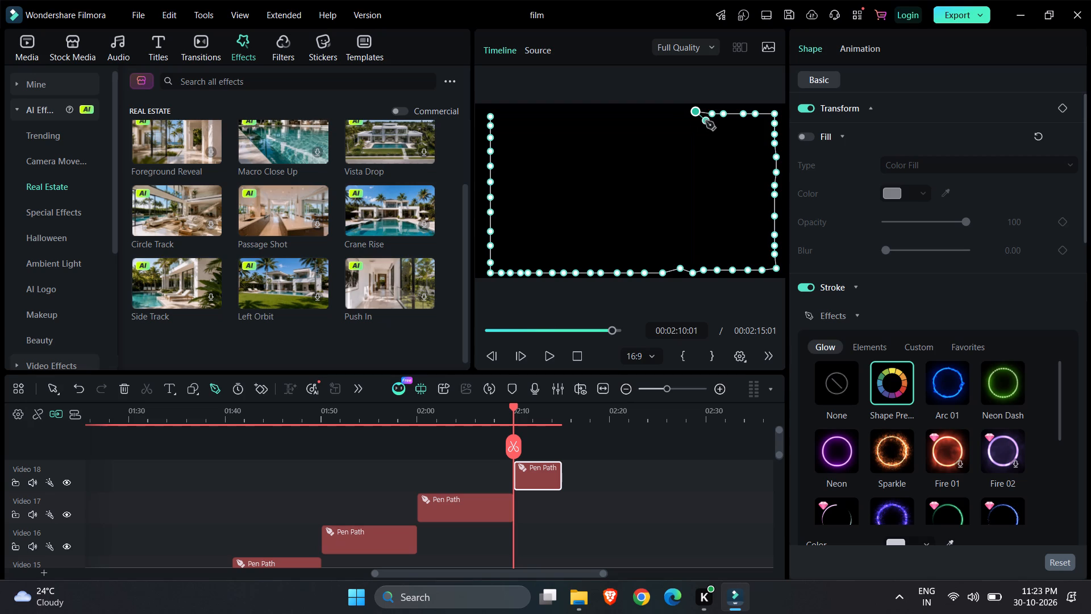
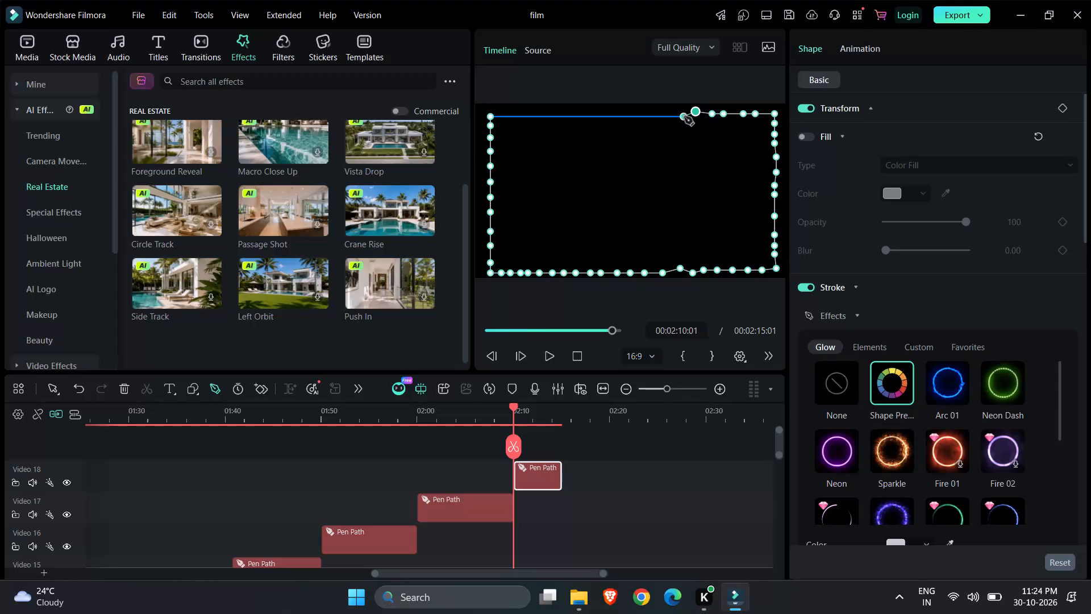
Continue the Video 18 pen path leftward along the frame's top edge with closely spaced points and close it at the upper-left corner.
click(684, 117)
click(669, 115)
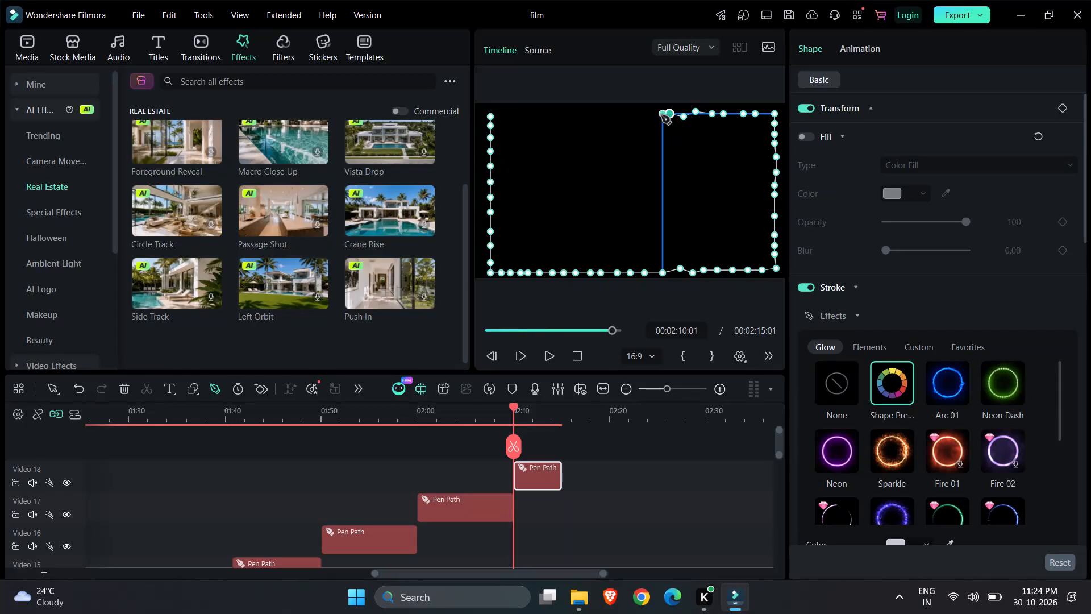
click(652, 115)
click(641, 115)
click(628, 115)
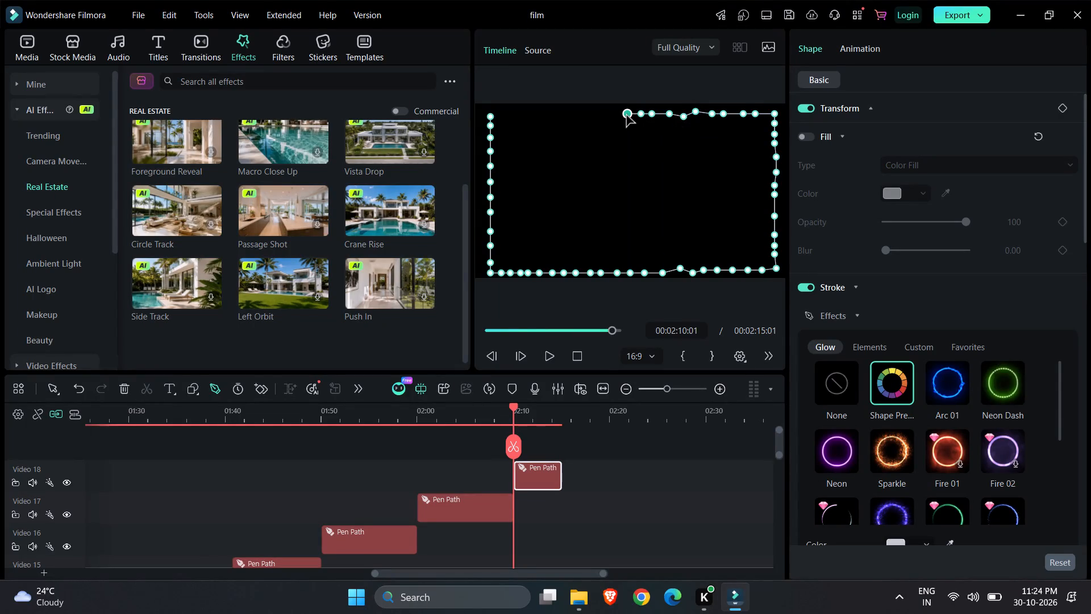
click(609, 115)
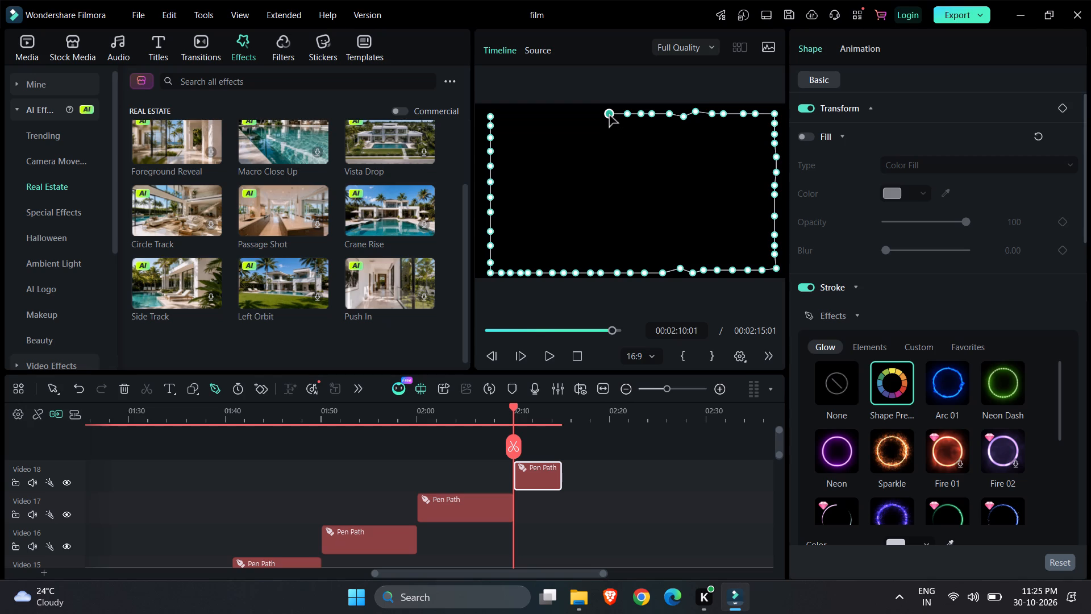
click(599, 115)
click(592, 115)
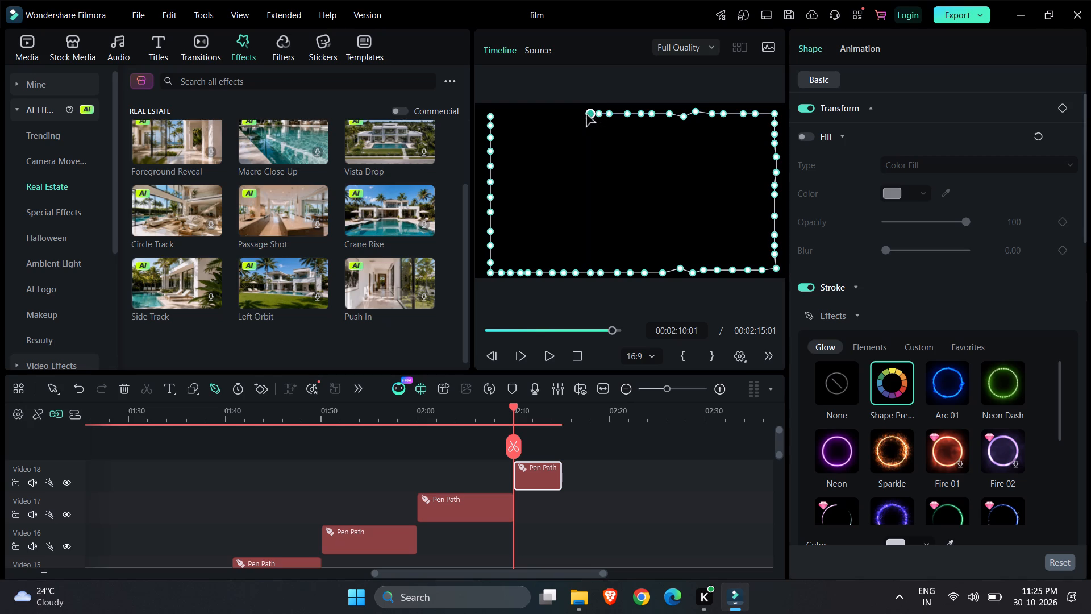
click(580, 112)
click(571, 112)
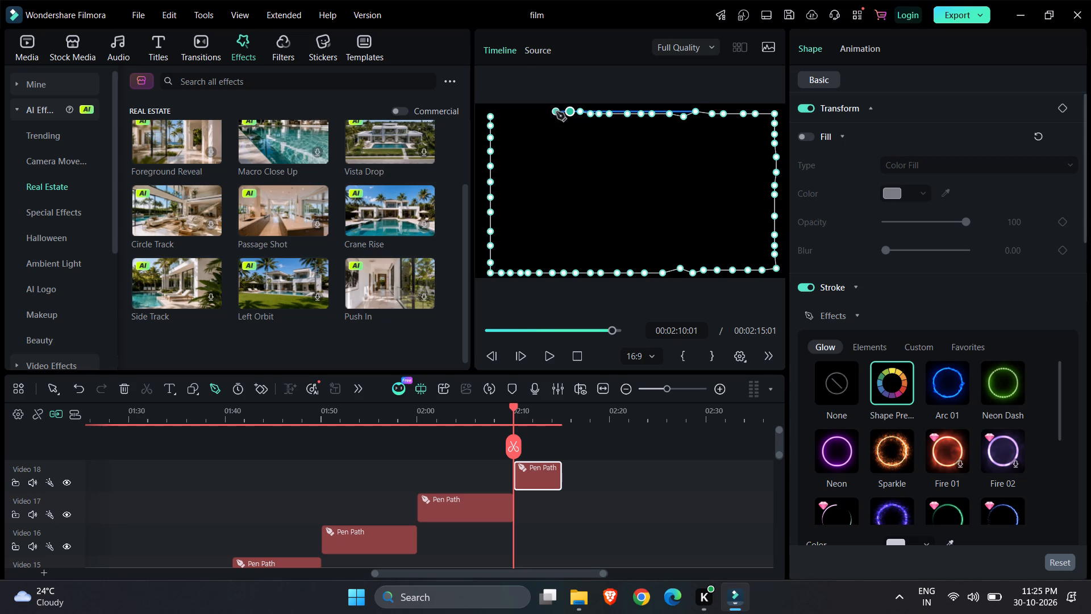
click(556, 112)
click(543, 112)
click(529, 112)
click(518, 107)
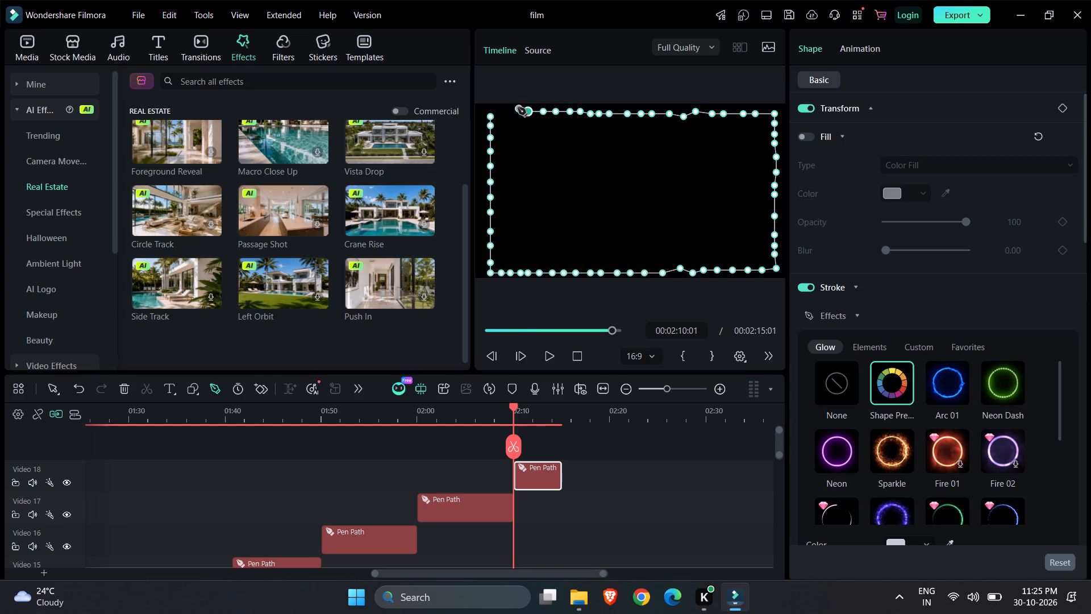
click(505, 111)
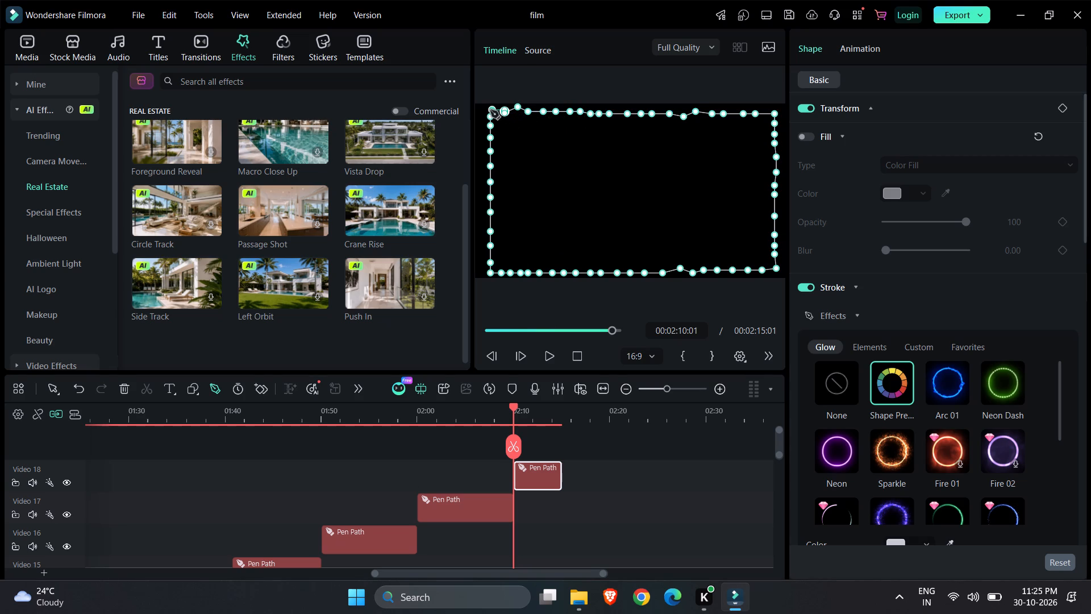
click(490, 110)
click(490, 119)
click(658, 458)
Apply the Neon Dash glow to the Video 18 path's stroke and shift the border slightly to the left.
click(626, 256)
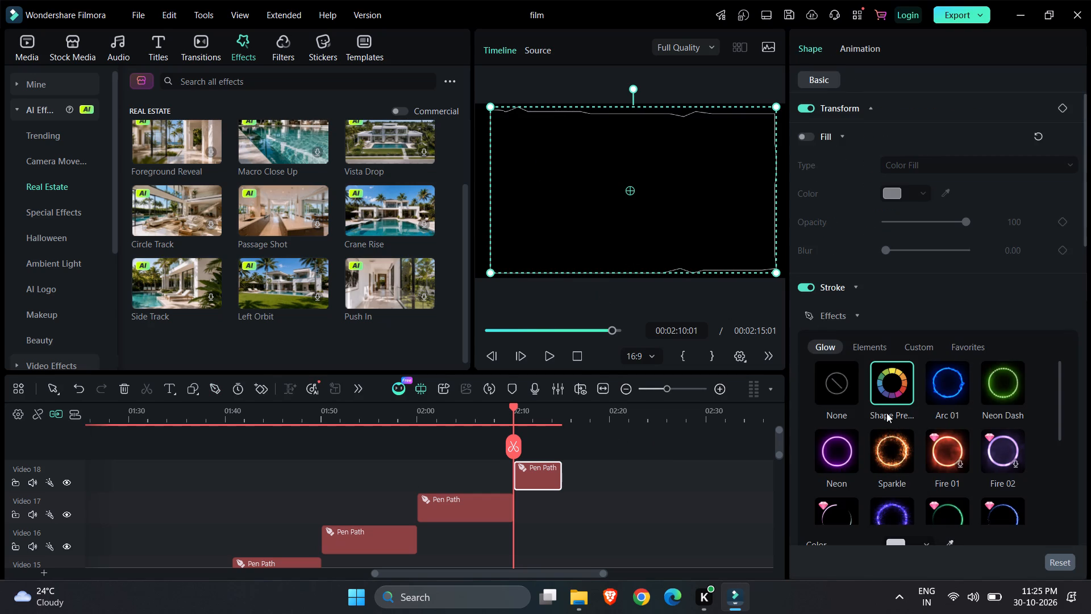
click(1000, 377)
click(711, 516)
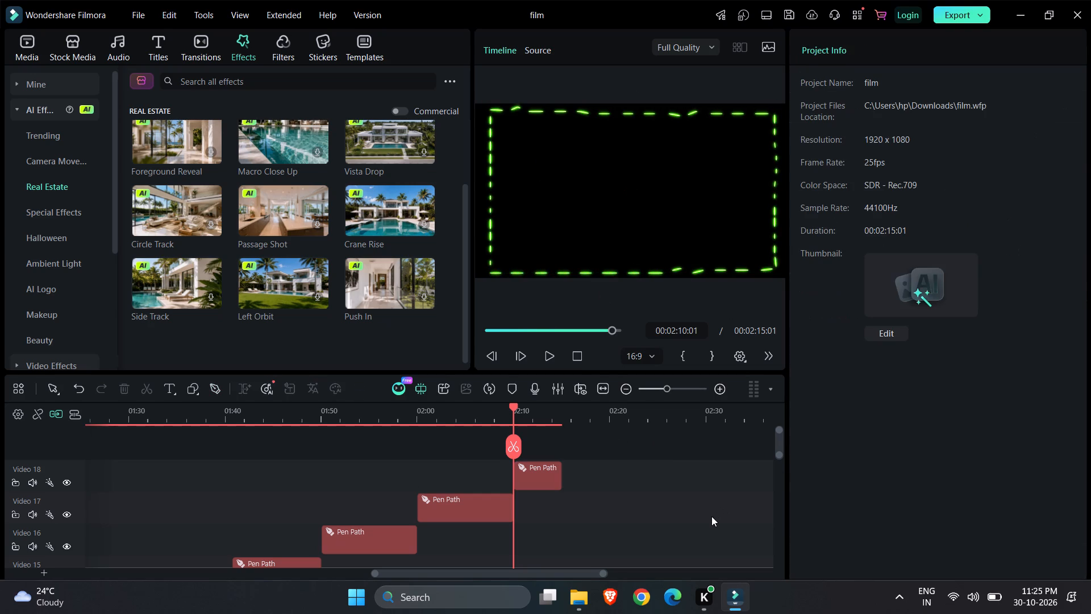
click(637, 224)
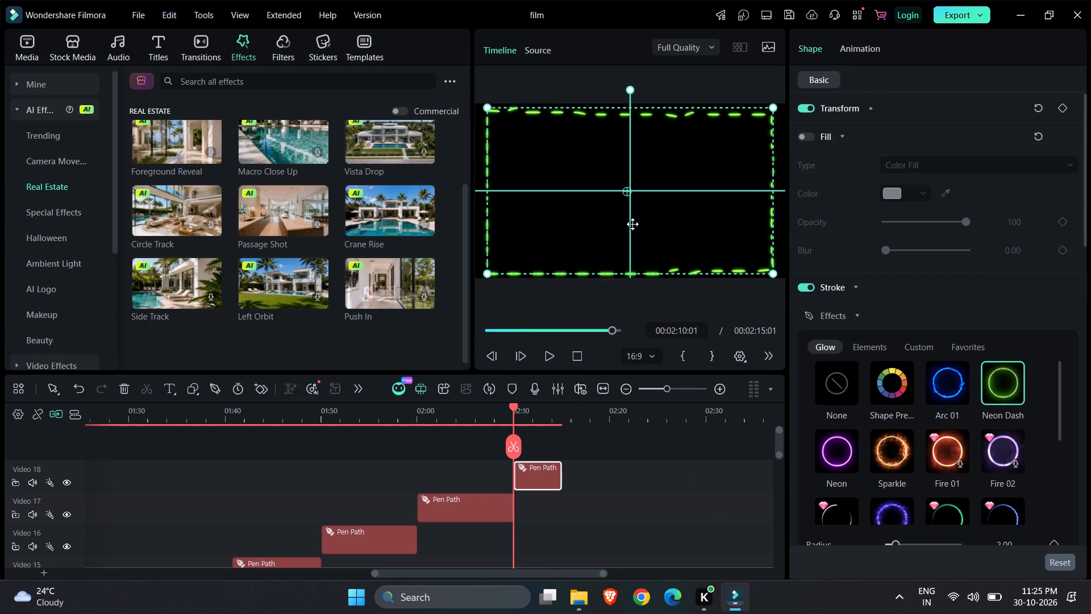
click(692, 481)
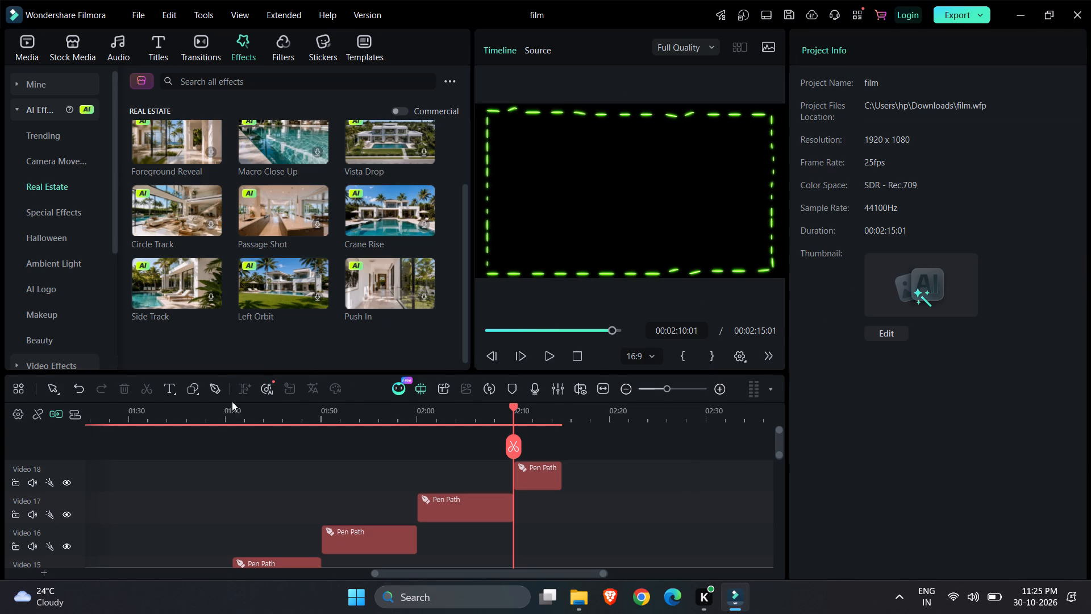
Start a new pen path at the frame's lower-left corner, zigzagging inward and back to the middle of the left edge.
click(219, 393)
click(497, 270)
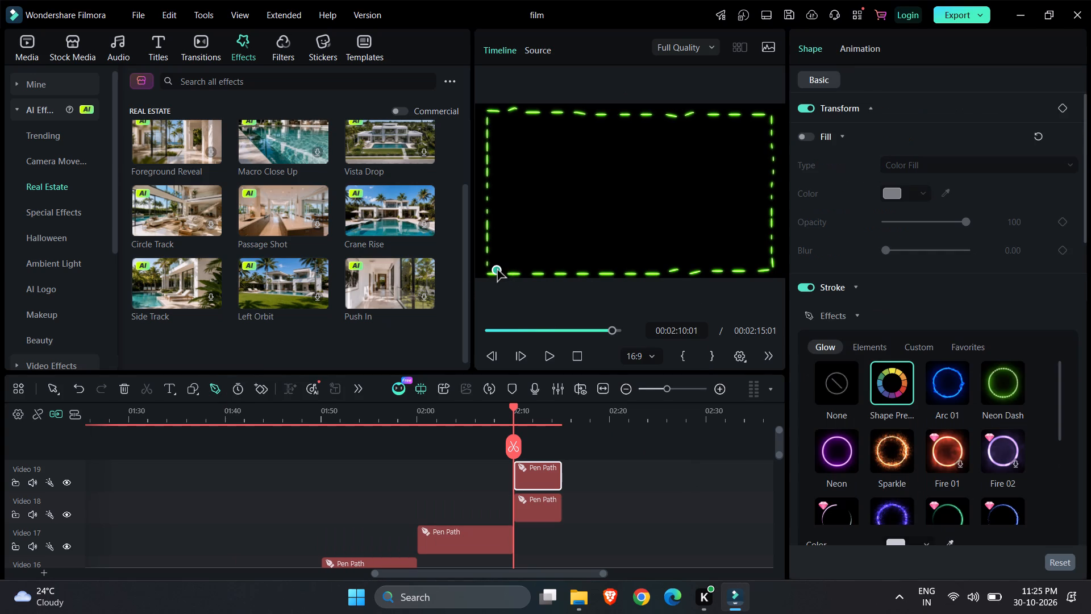
click(509, 256)
click(528, 248)
click(544, 242)
click(562, 234)
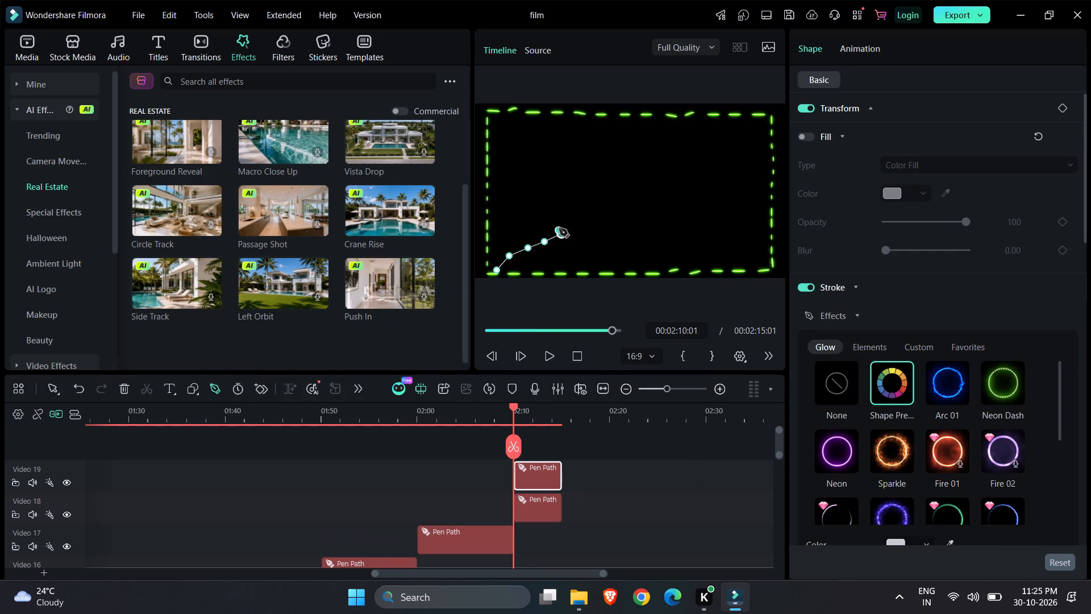
click(548, 224)
click(534, 214)
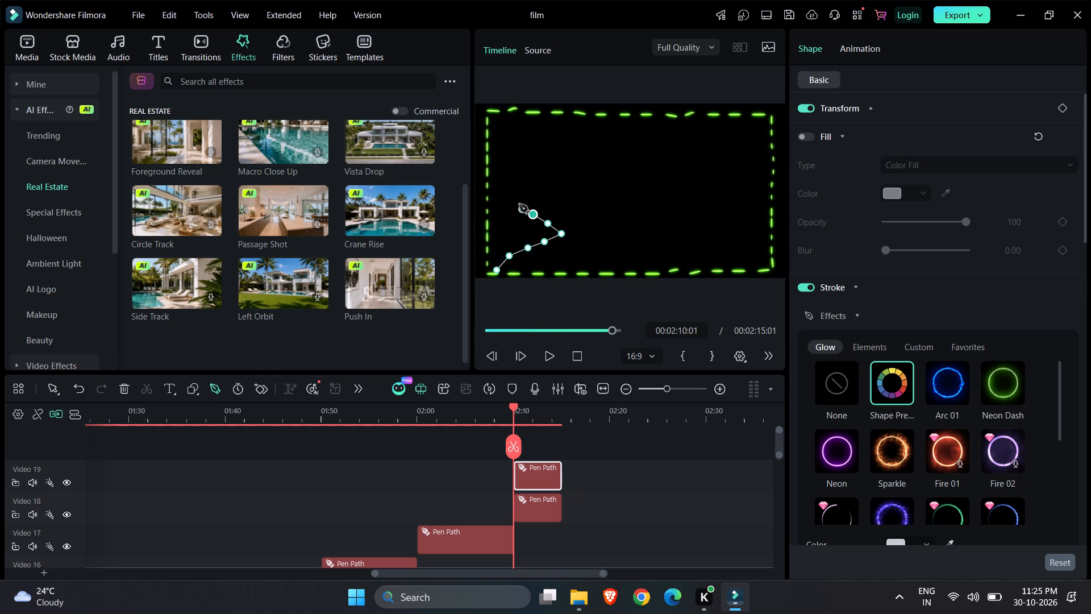
click(519, 205)
click(510, 198)
click(497, 195)
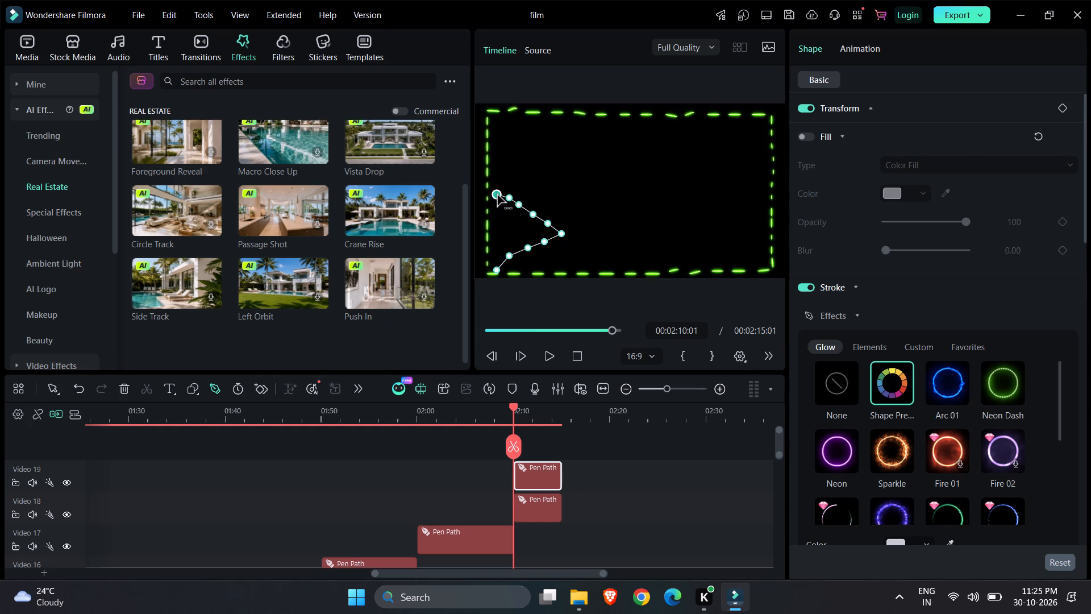
click(492, 193)
Run the Video 19 pen path diagonally from the left edge's middle up to a peak near the frame's top edge.
click(514, 179)
click(535, 167)
click(552, 155)
click(564, 146)
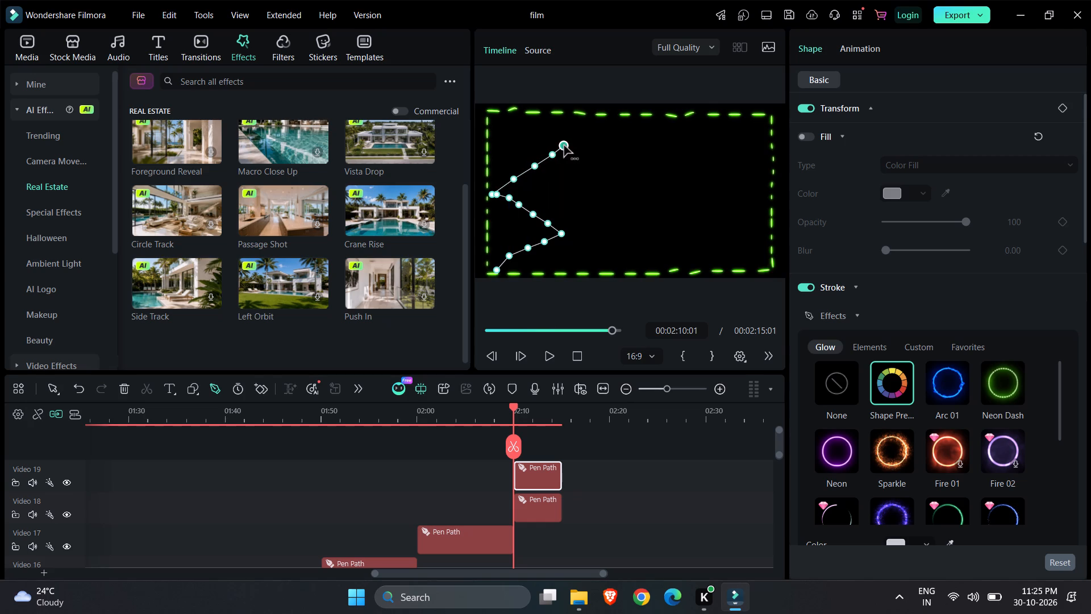
click(578, 136)
click(597, 122)
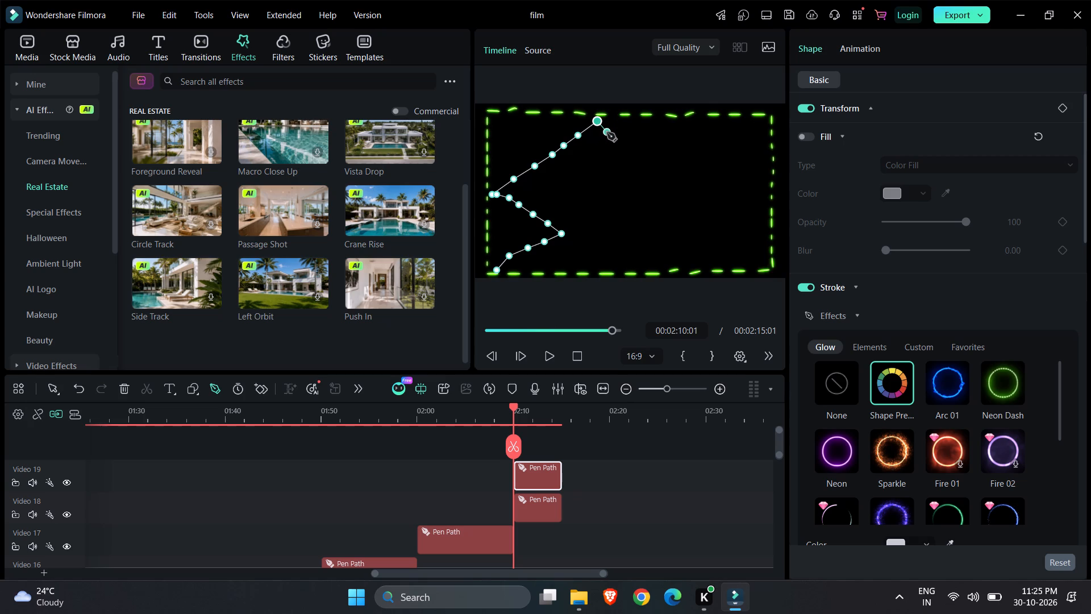
Dip the pen path into a valley in the upper middle and raise it to a second peak near the upper-right corner.
click(607, 132)
click(619, 150)
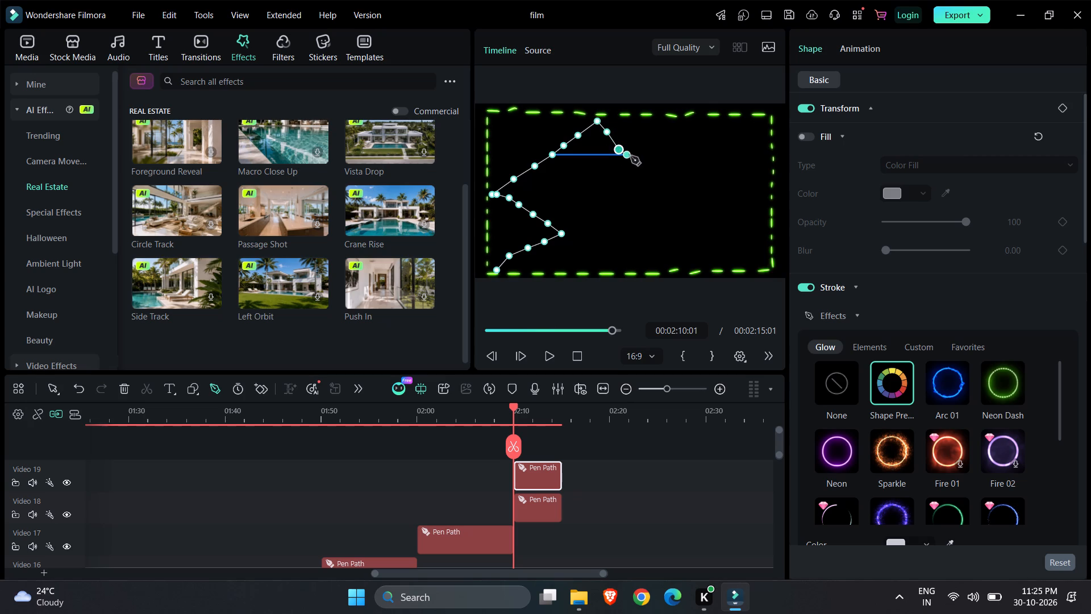
click(631, 156)
click(648, 166)
click(668, 155)
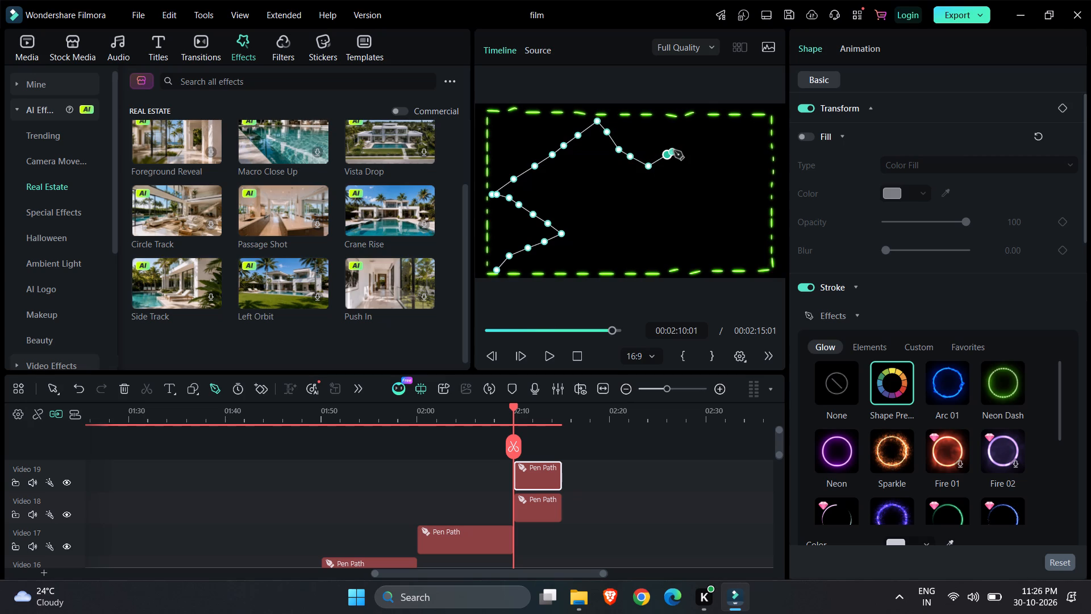
click(682, 142)
click(701, 131)
click(720, 117)
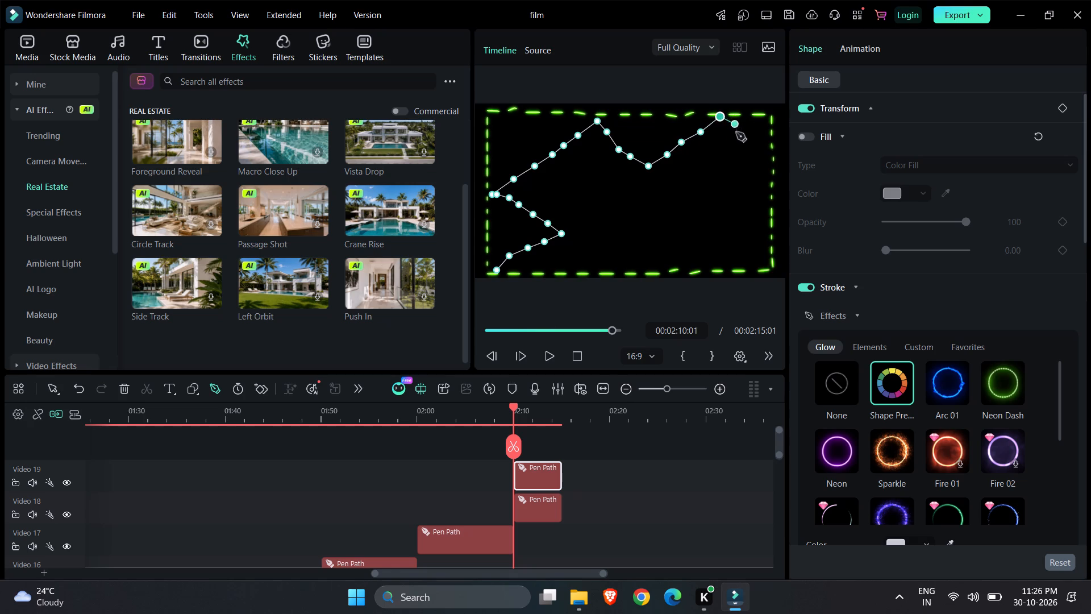
Take the pen path down to the middle of the frame's right edge, then diagonally back to the bottom edge.
click(727, 142)
click(744, 155)
click(759, 180)
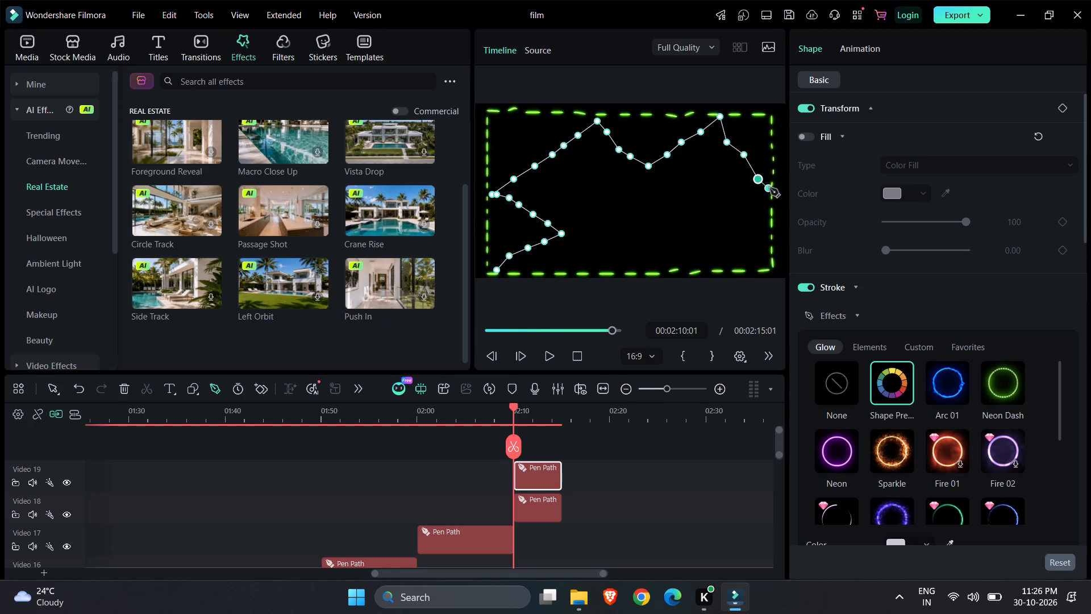
click(770, 188)
click(751, 208)
click(737, 222)
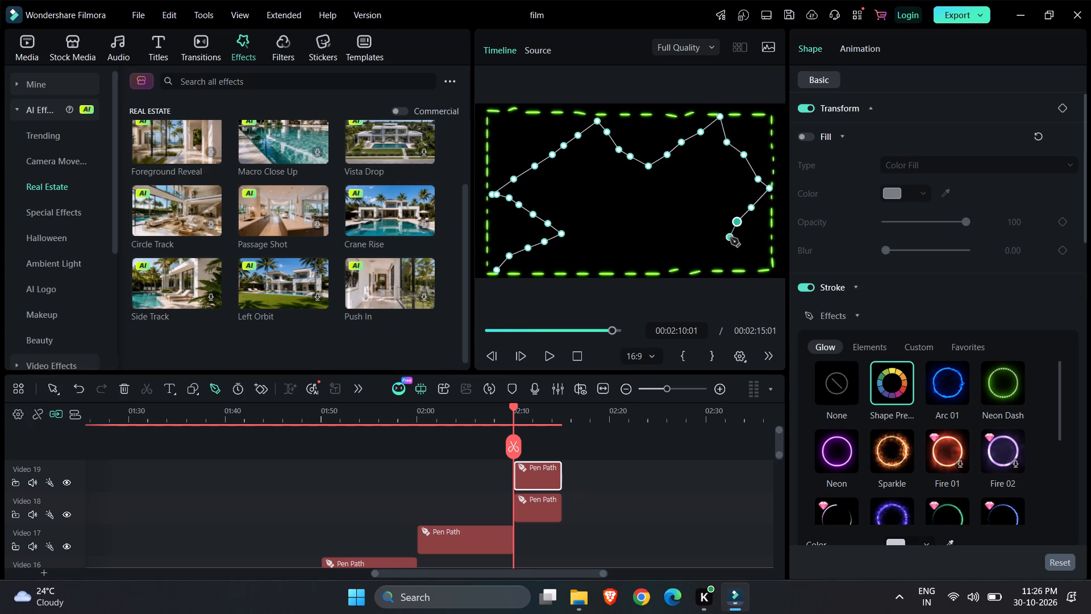
click(730, 241)
click(716, 260)
click(706, 276)
Arch the pen path up toward the frame's centre and back down to a low point near the middle of the bottom edge.
click(689, 246)
click(682, 230)
click(665, 216)
click(651, 219)
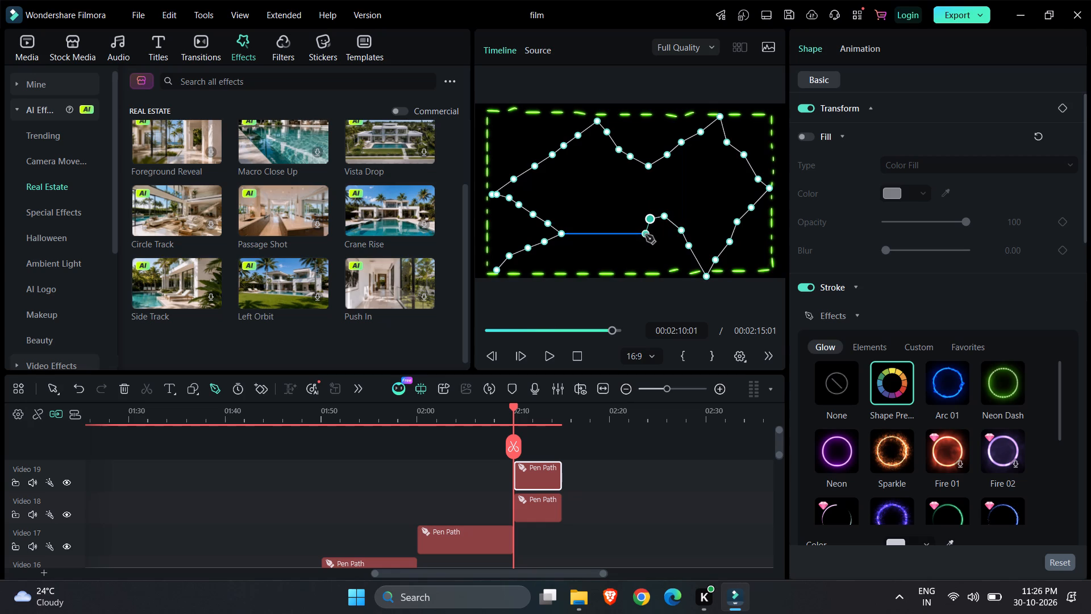
click(646, 235)
click(620, 252)
click(602, 267)
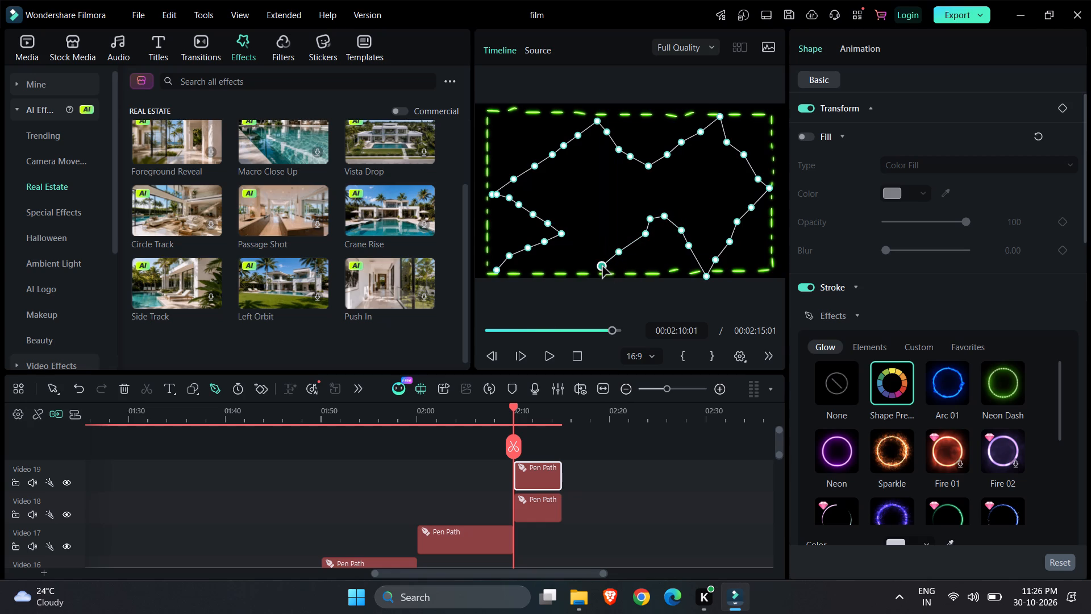
click(602, 267)
Bring the pen path up to the first zigzag's inner tip to join the outline, and finish the path.
click(588, 253)
click(578, 244)
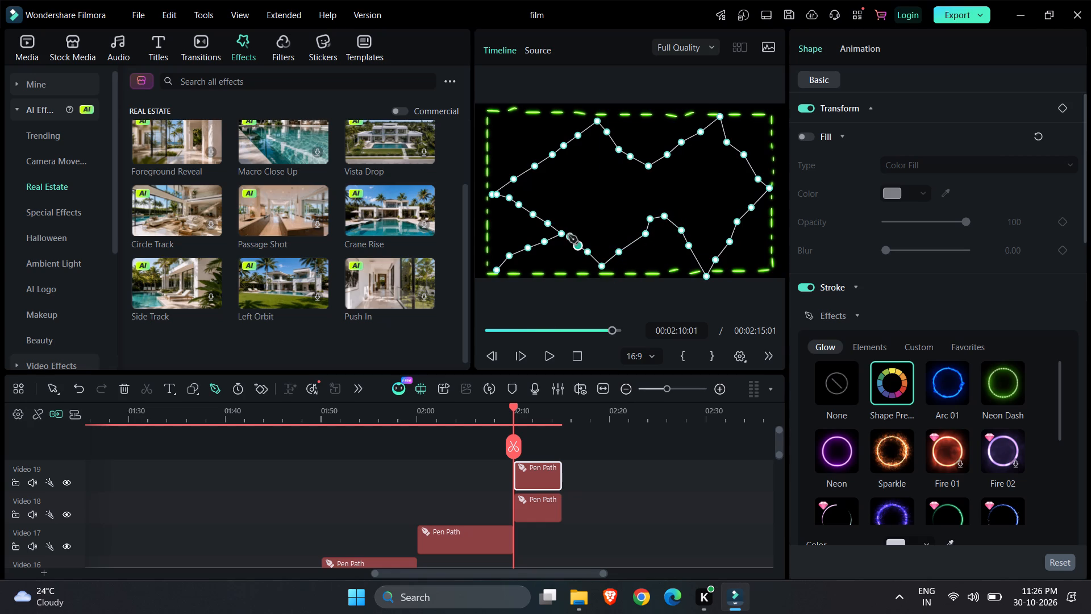
click(564, 235)
click(528, 249)
click(660, 465)
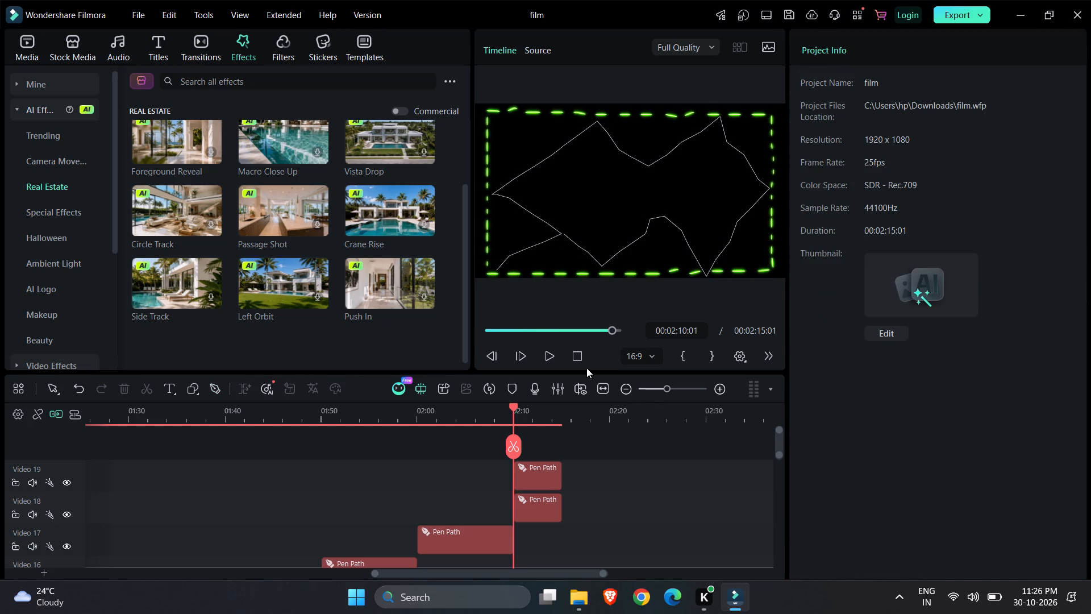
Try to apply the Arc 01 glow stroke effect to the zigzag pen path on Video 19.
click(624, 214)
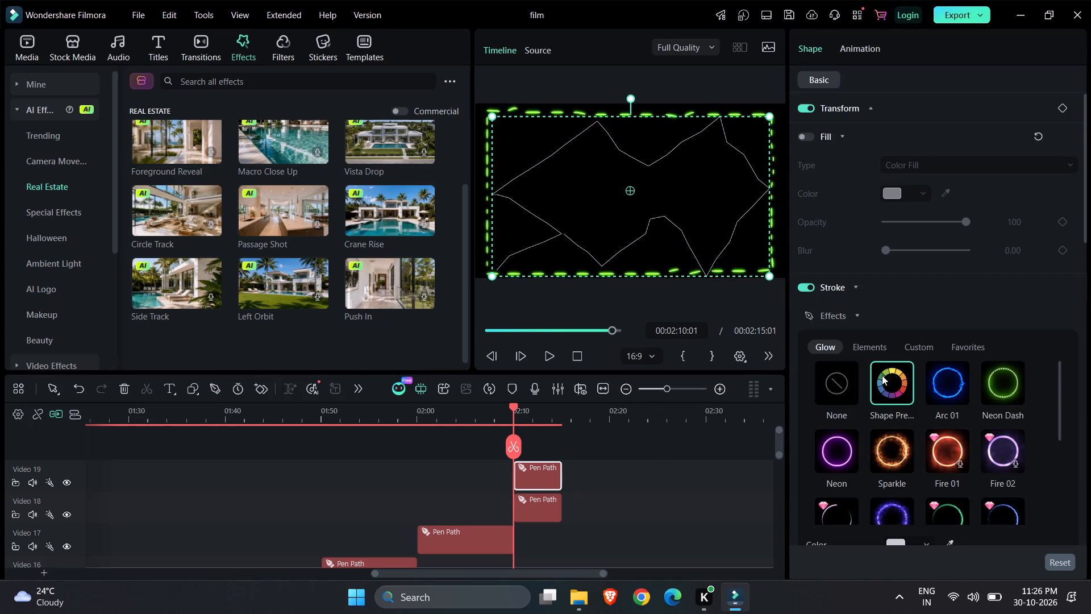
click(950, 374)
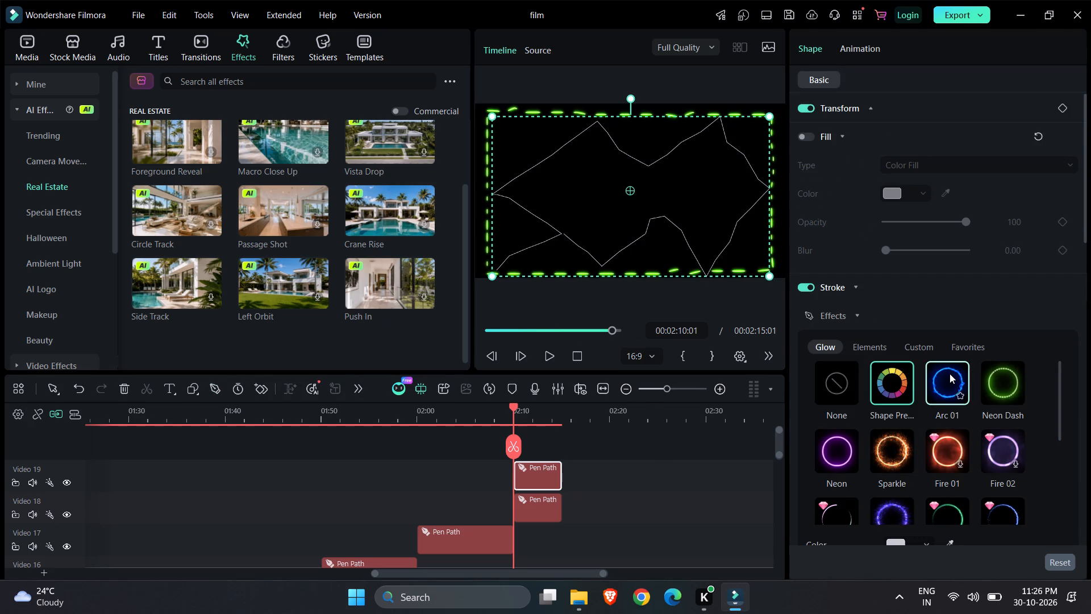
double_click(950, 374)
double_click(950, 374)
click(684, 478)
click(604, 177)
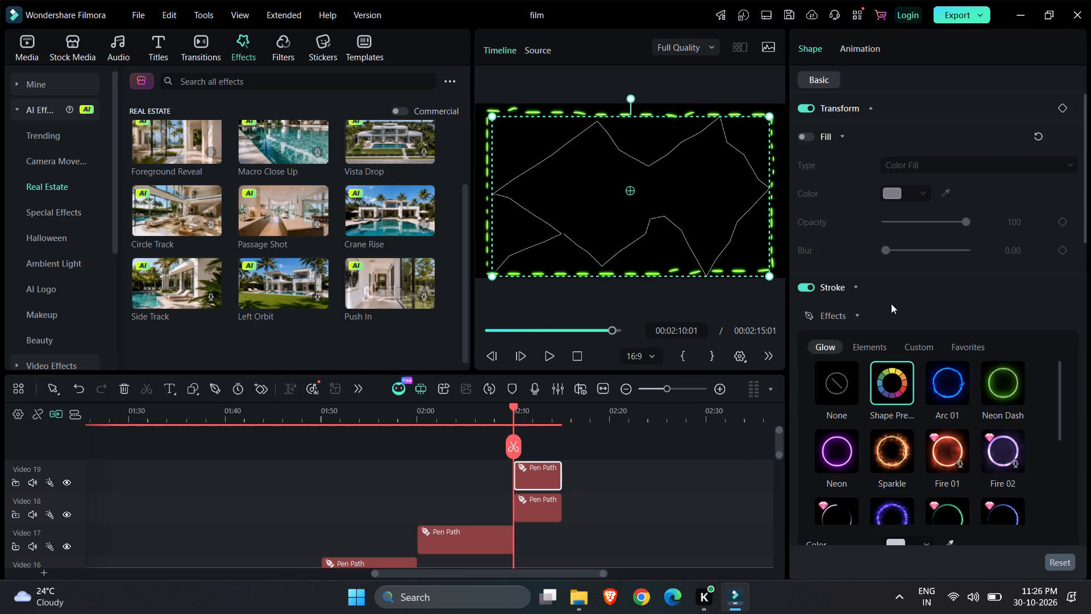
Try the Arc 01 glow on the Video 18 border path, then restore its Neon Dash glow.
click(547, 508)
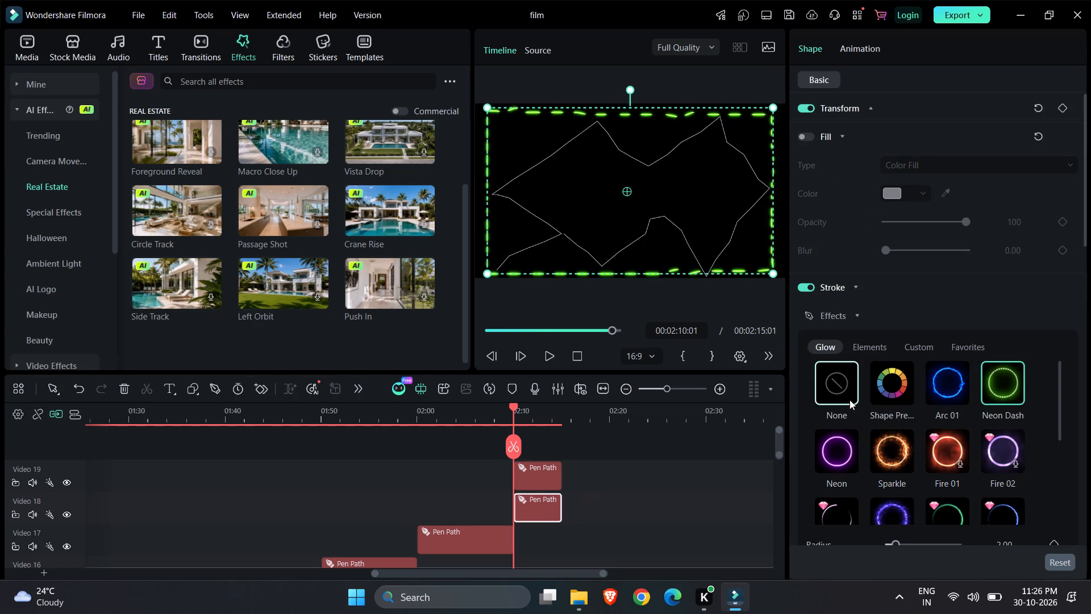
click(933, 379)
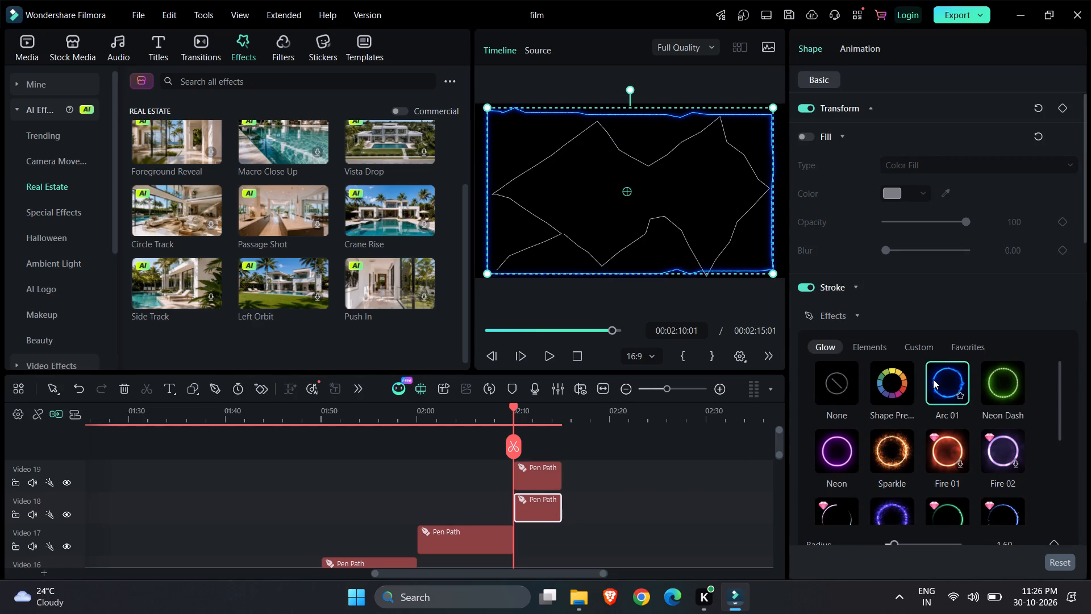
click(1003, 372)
Apply the Arc 01 glow stroke effect to the zigzag pen path on Video 19 and deselect the clip.
click(546, 474)
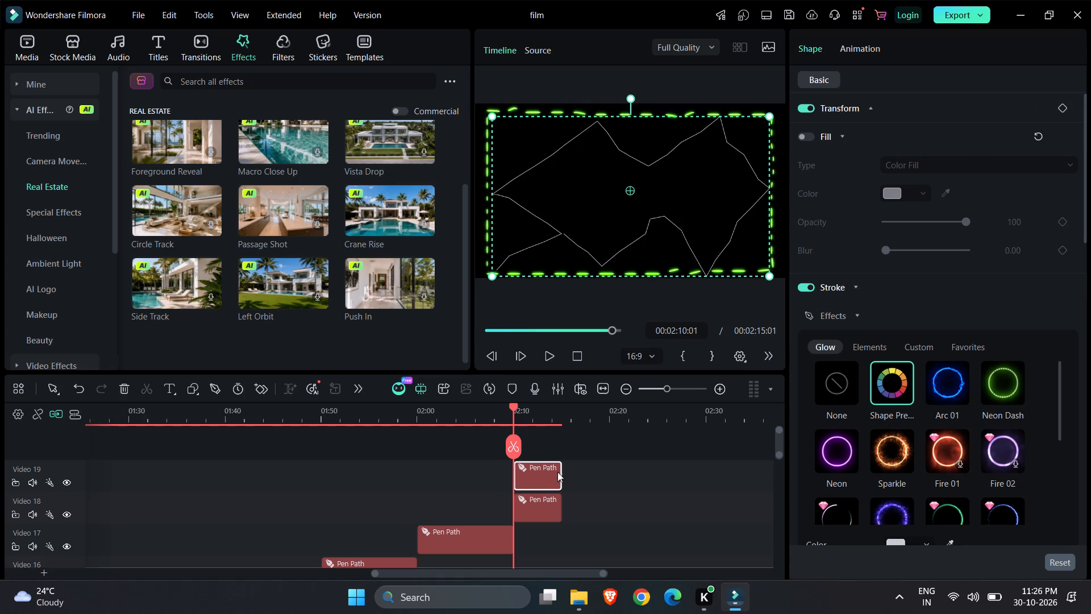
click(942, 377)
click(635, 508)
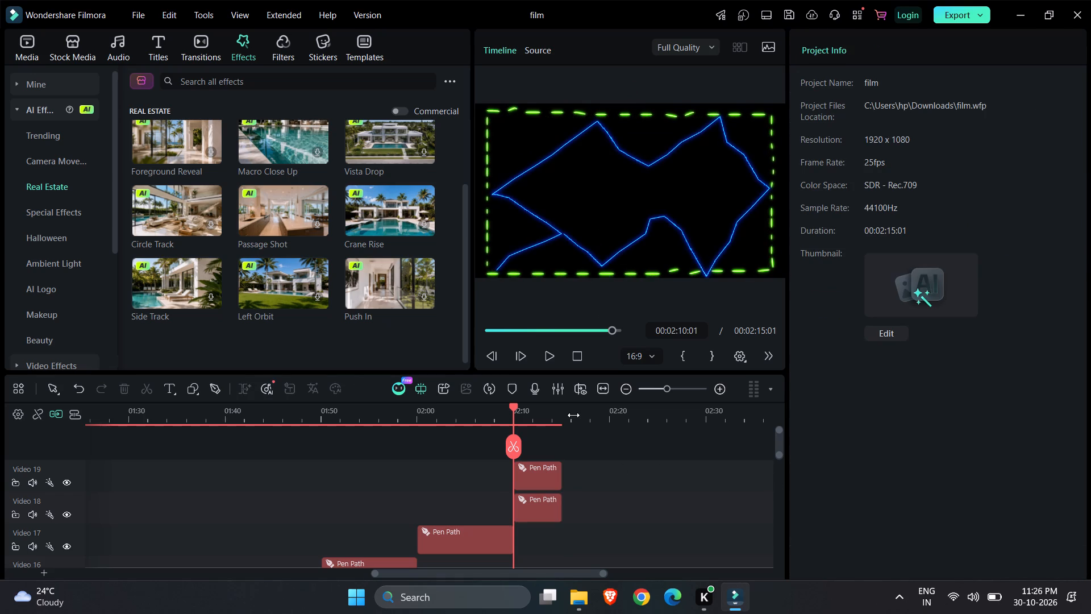
click(611, 448)
Browse the Camera Movement category of the AI effects to see which effects are offered.
scroll(116, 190, down, 3)
click(32, 141)
click(52, 159)
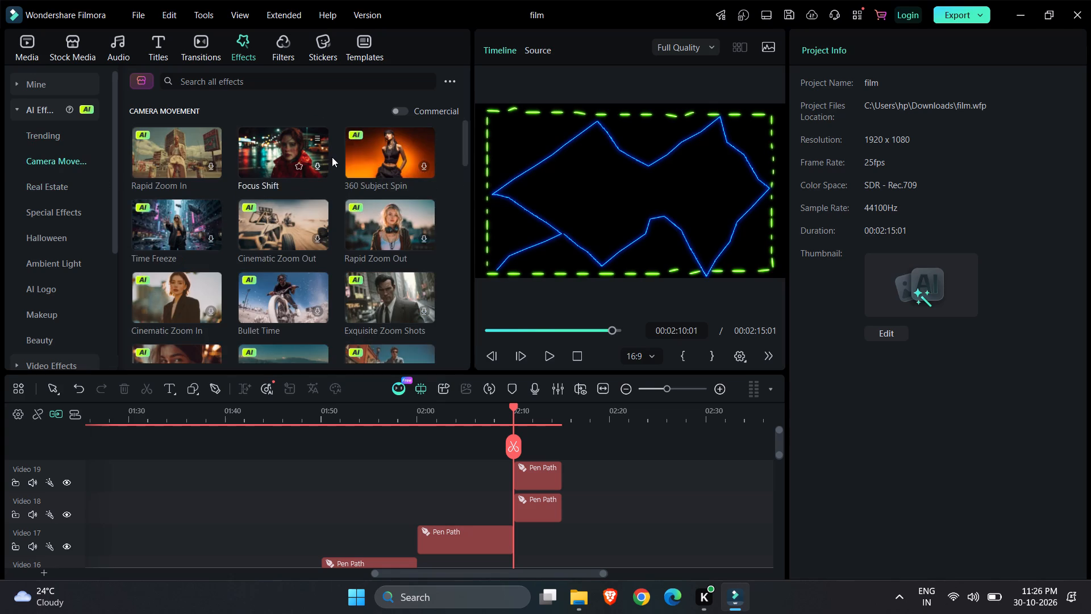
scroll(332, 157, down, 4)
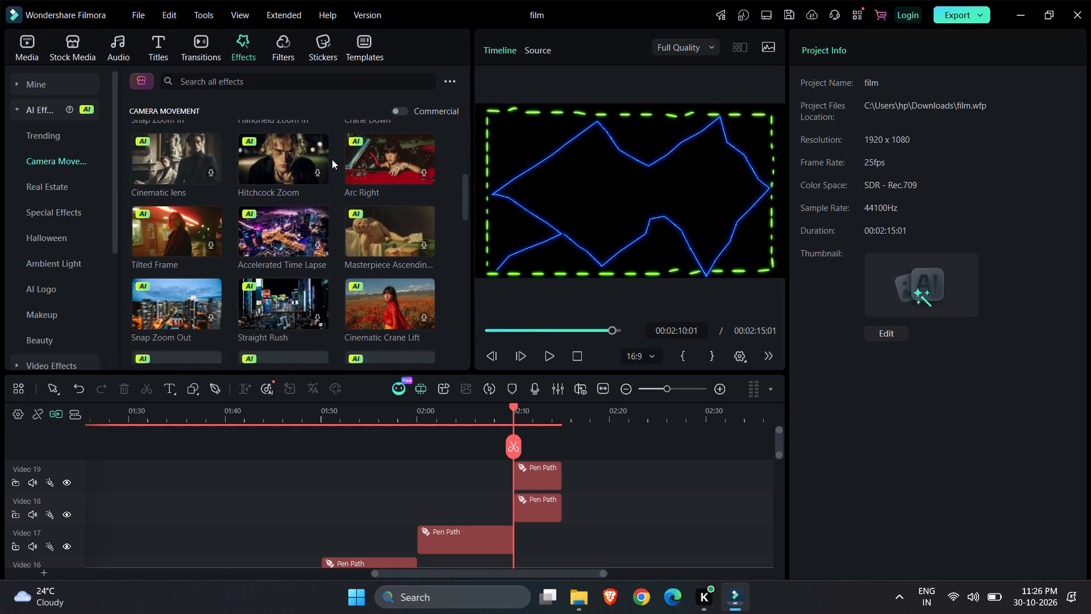
scroll(332, 159, down, 2)
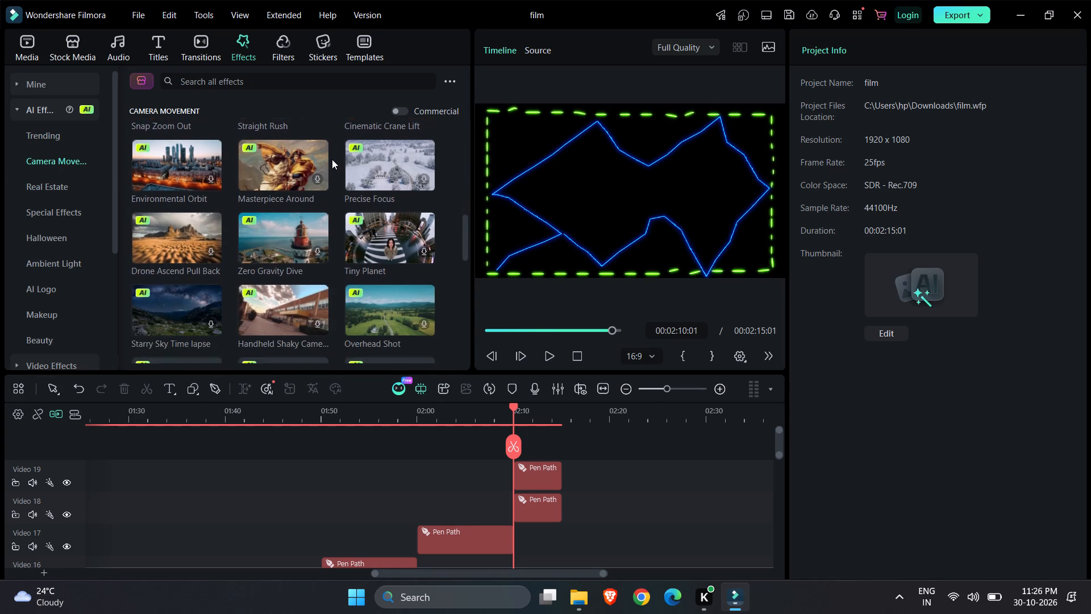
scroll(332, 159, down, 4)
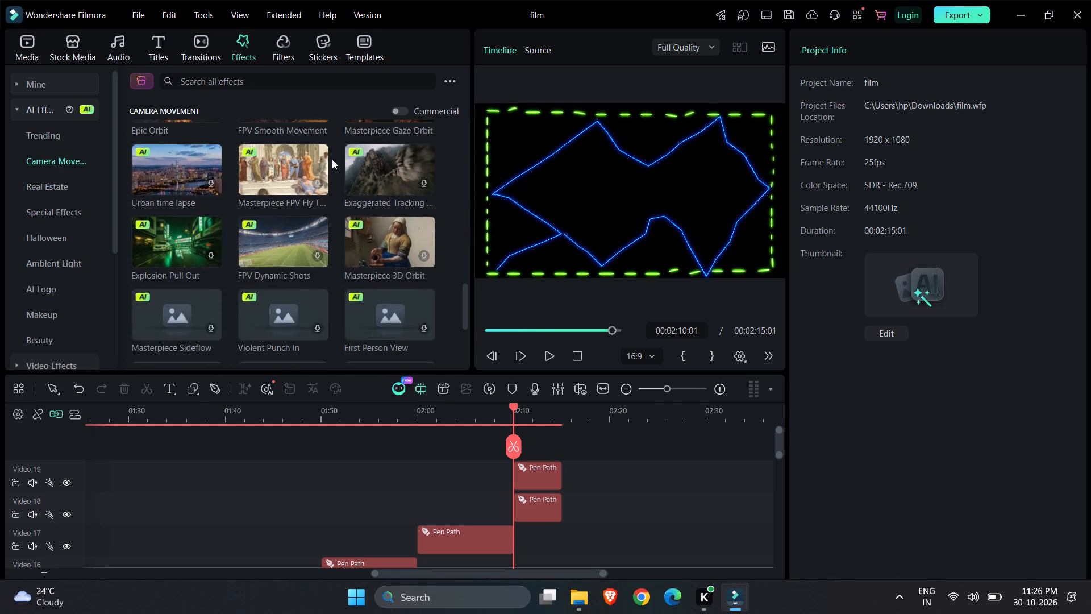
Move the playhead to the end of the Video 18 and Video 19 clips at 00:02:15:01.
drag(507, 442, 610, 454)
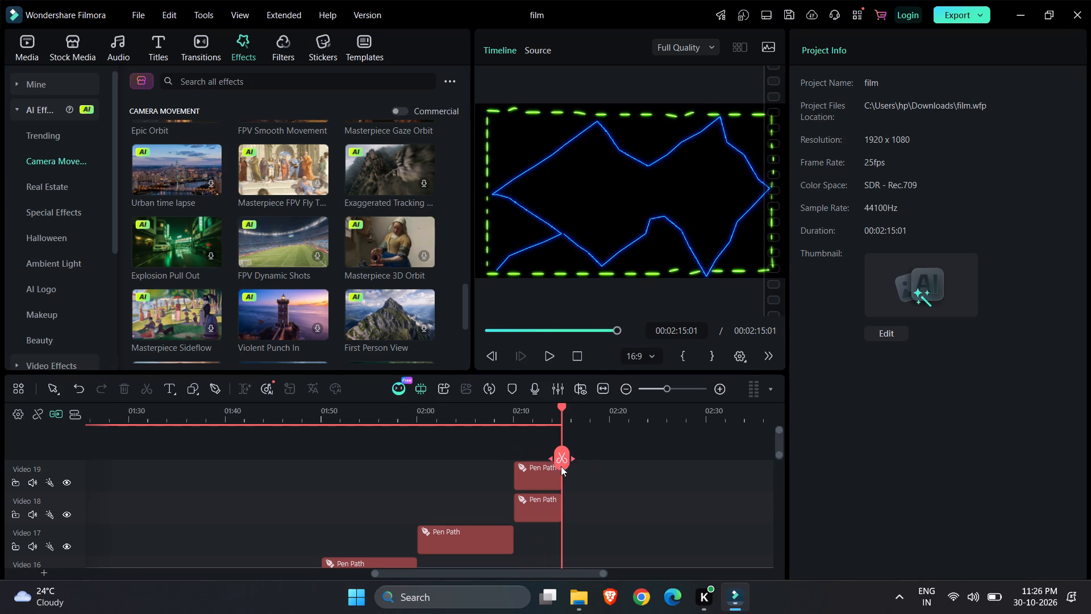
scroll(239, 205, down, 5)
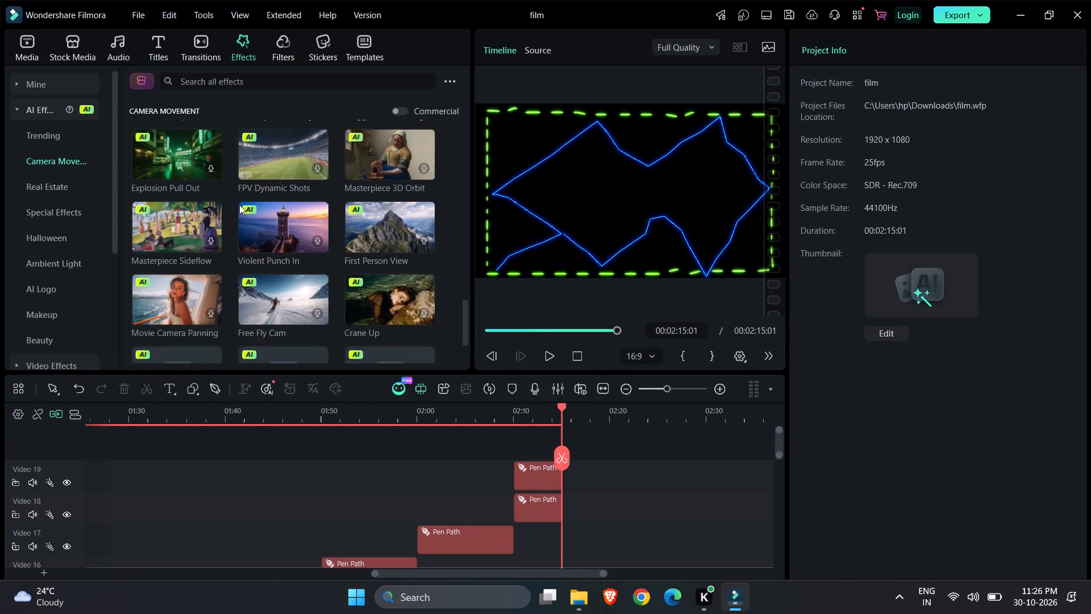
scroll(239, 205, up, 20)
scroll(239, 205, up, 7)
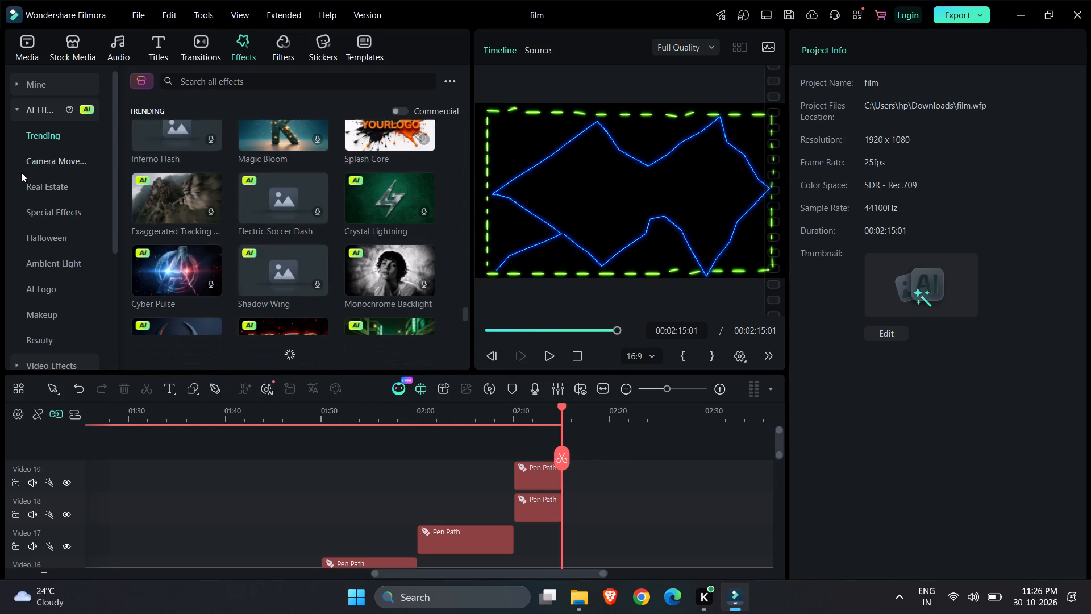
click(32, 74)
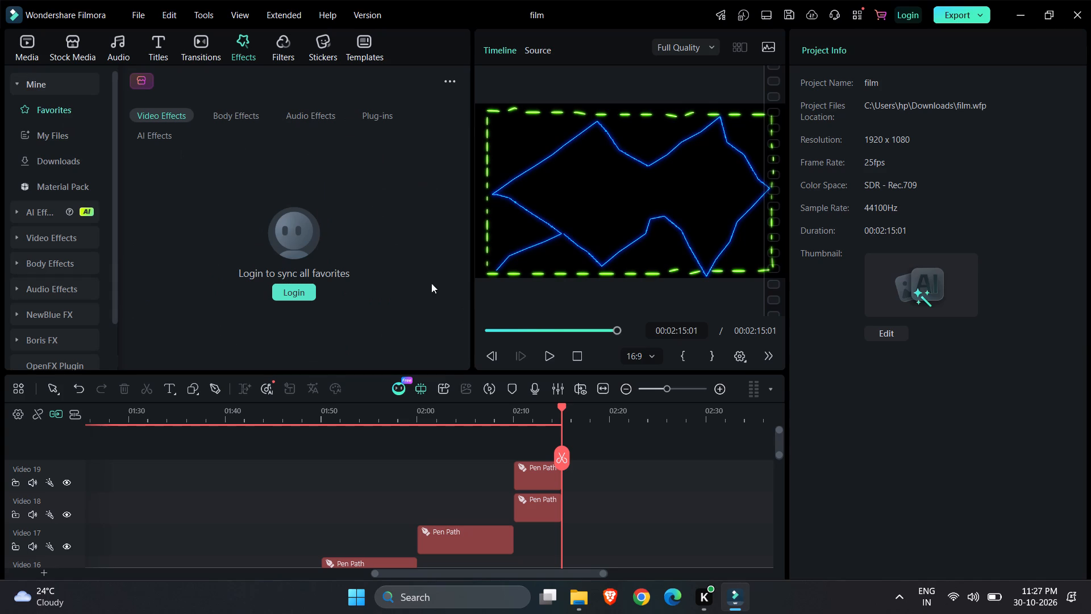
Start a new pen path near the frame's upper-left corner and run closely spaced points along the top edge to its middle.
click(219, 388)
click(492, 117)
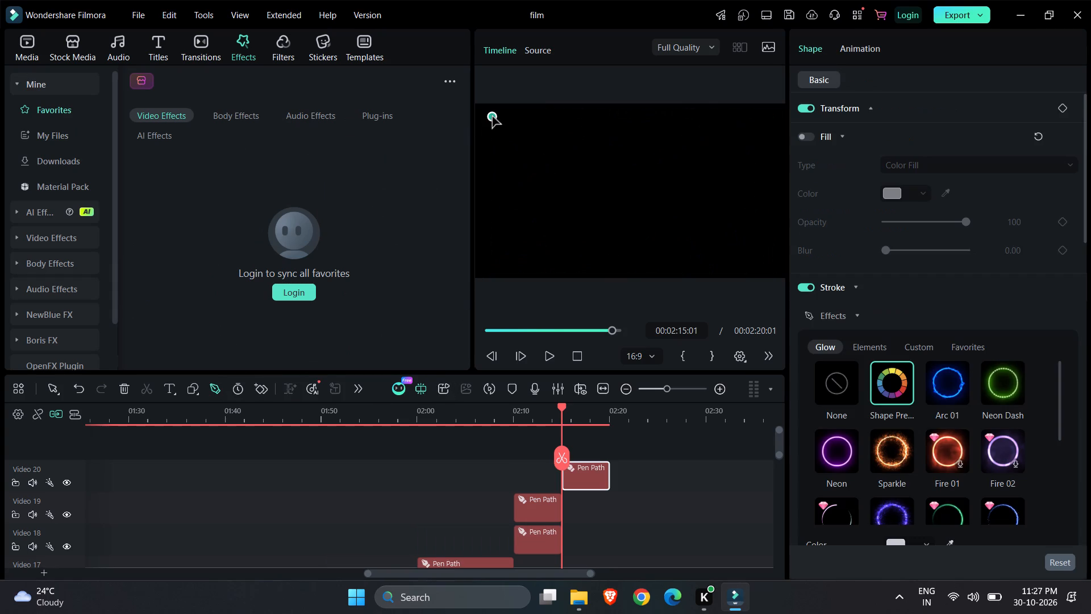
click(505, 115)
click(519, 117)
click(535, 115)
click(549, 115)
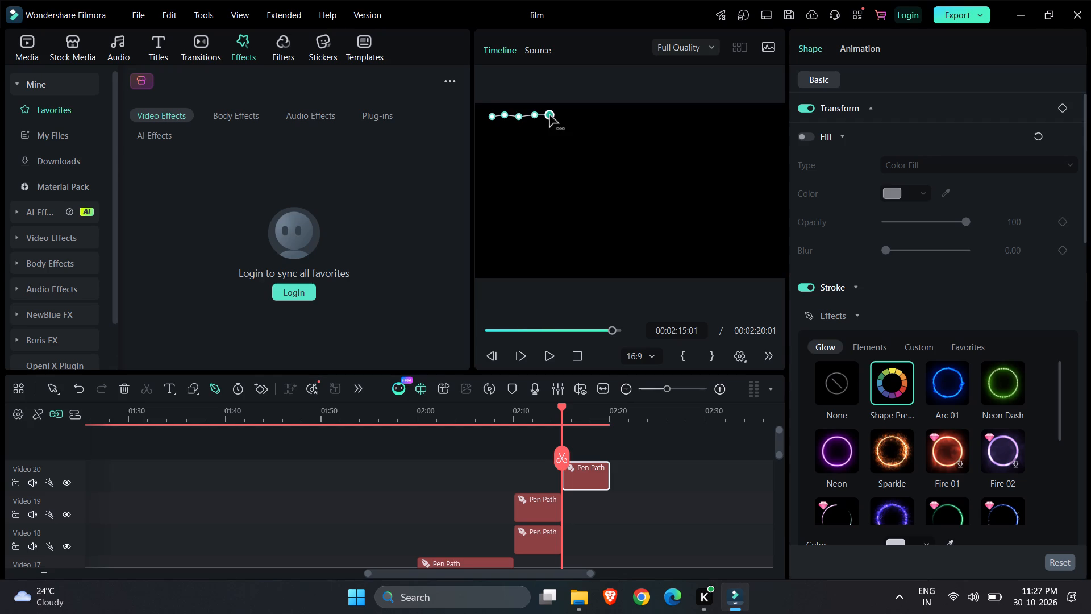
click(559, 115)
click(572, 115)
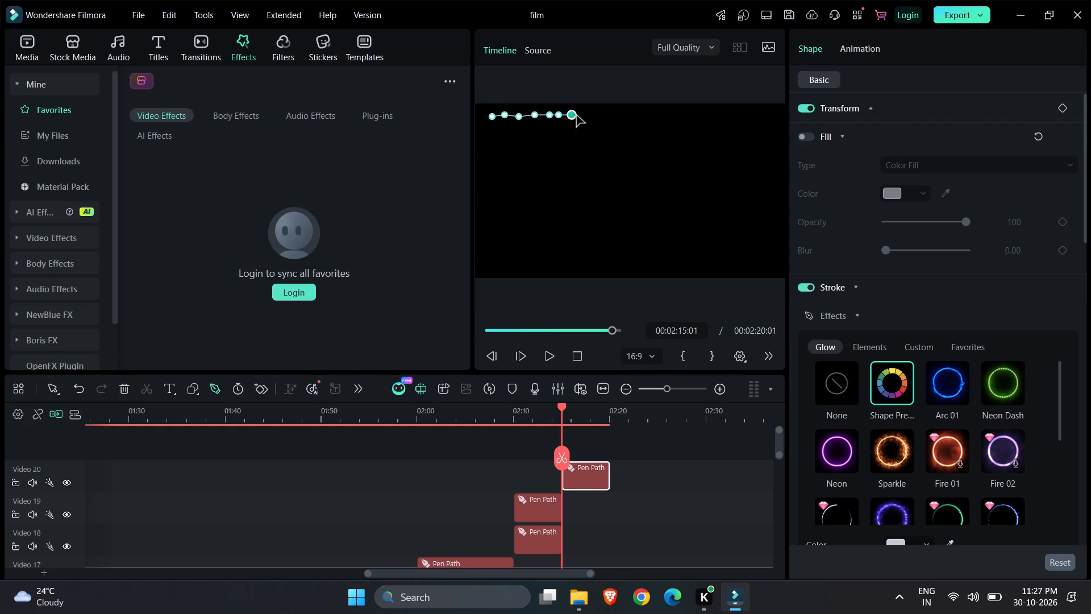
click(581, 115)
click(592, 115)
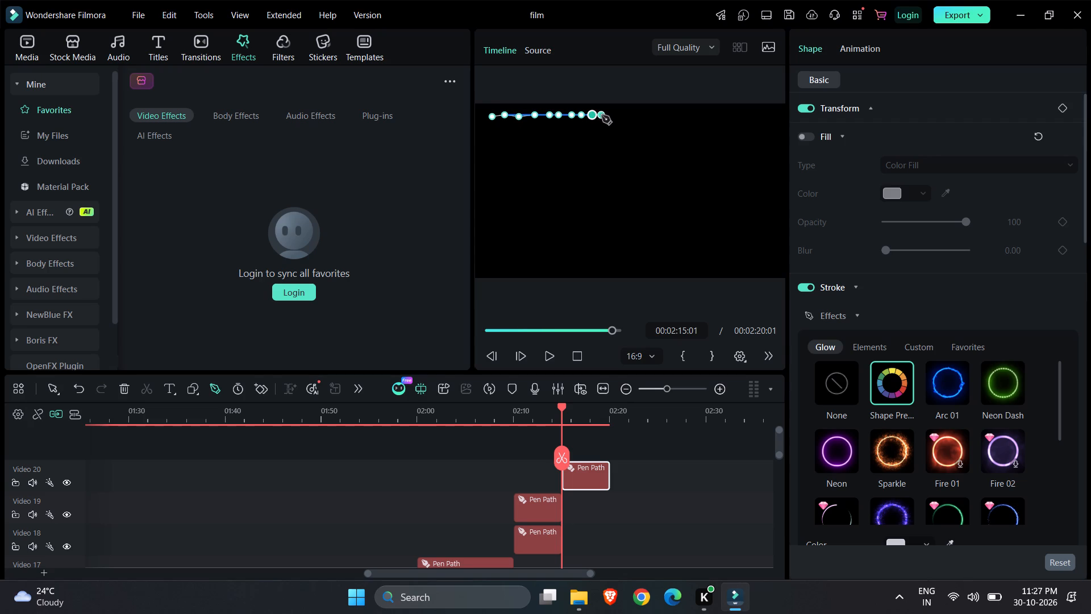
click(602, 115)
click(611, 115)
click(621, 115)
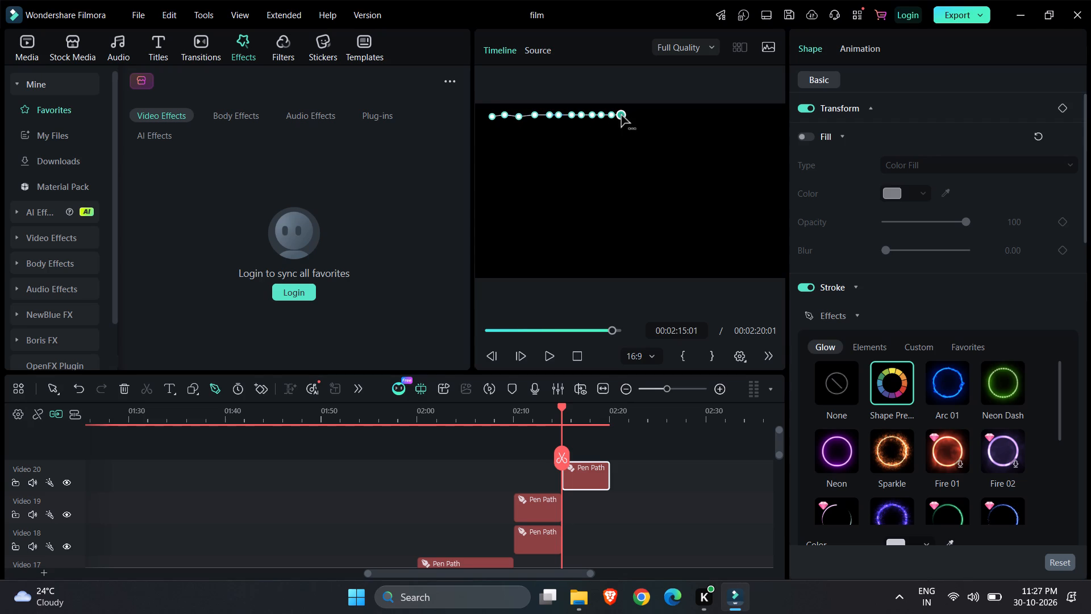
click(629, 115)
Continue the pen path with closely spaced points along the top edge to the frame's upper-right corner.
click(639, 115)
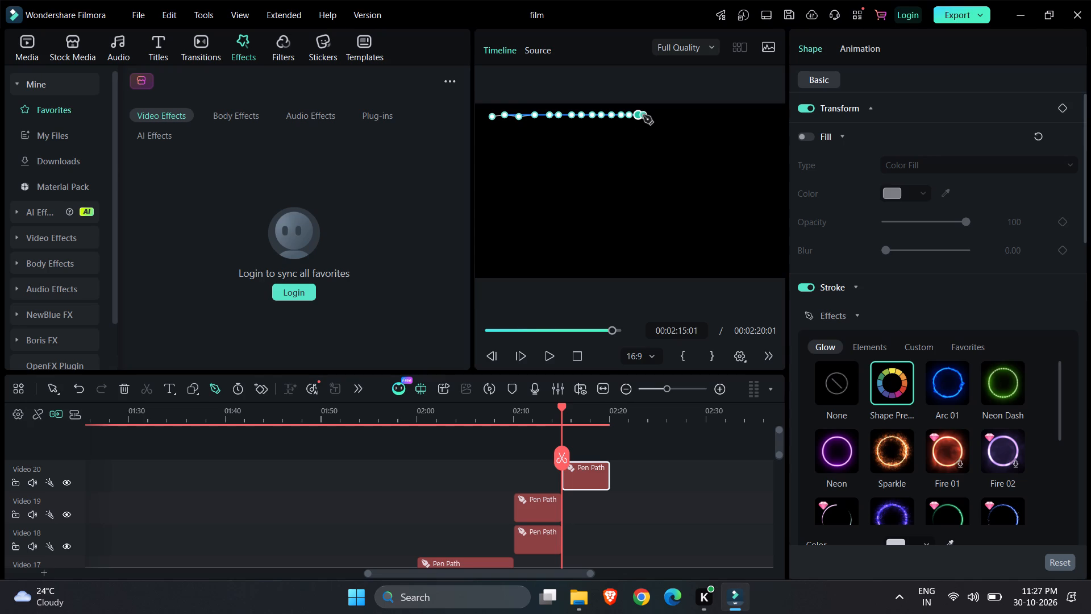
click(652, 115)
click(658, 117)
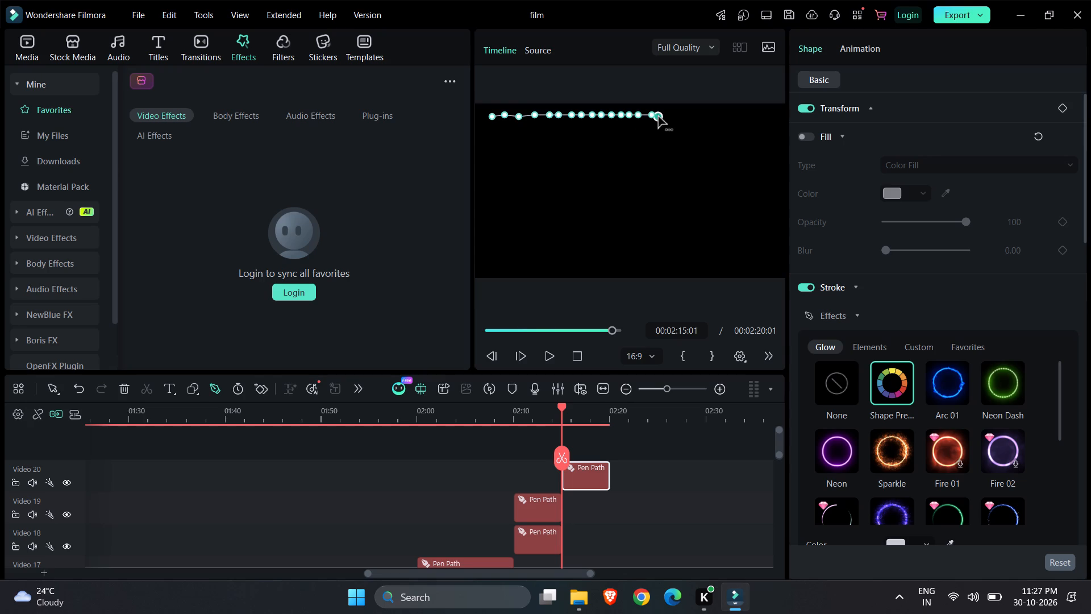
click(666, 117)
click(676, 117)
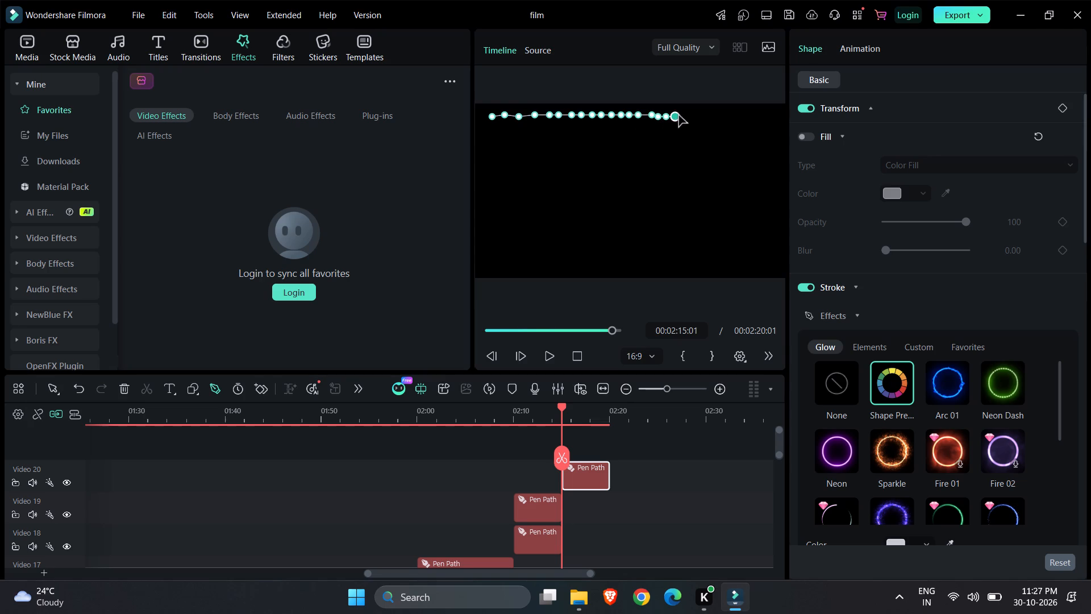
click(685, 115)
click(694, 115)
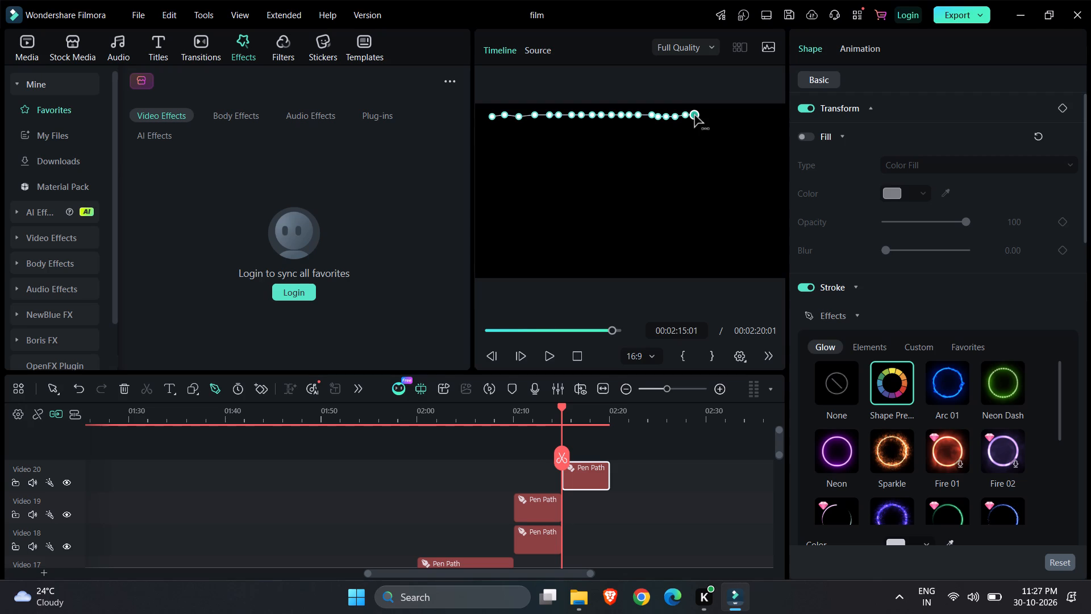
click(704, 115)
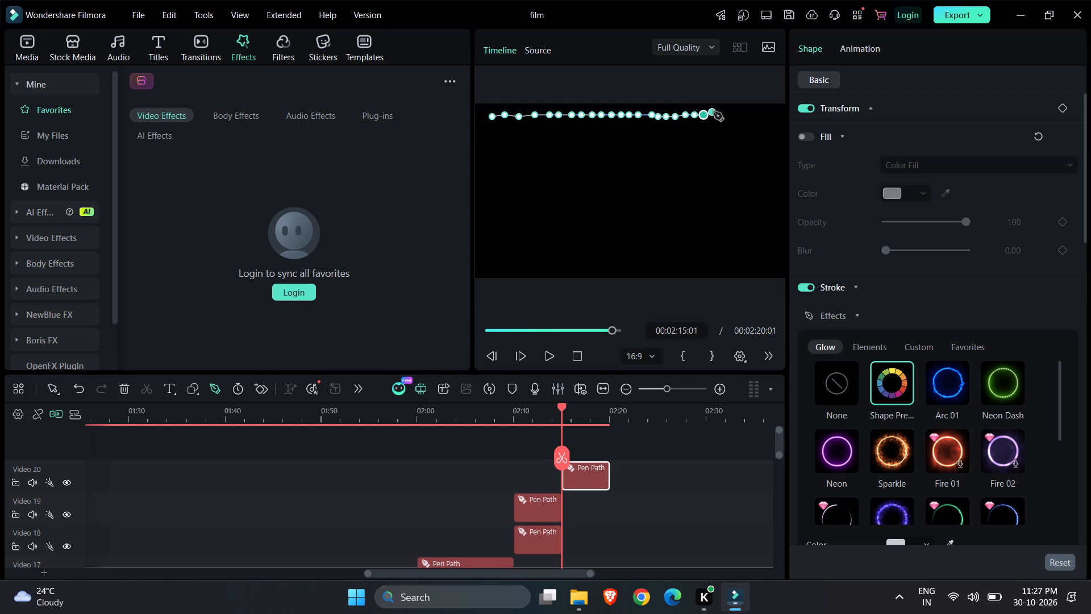
click(715, 112)
click(725, 112)
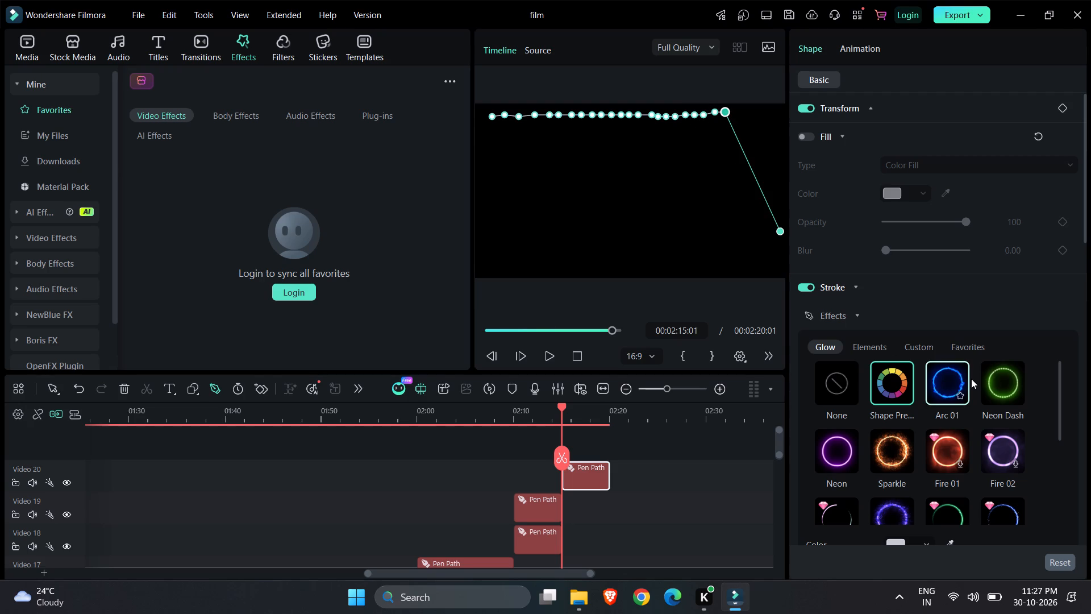
click(951, 380)
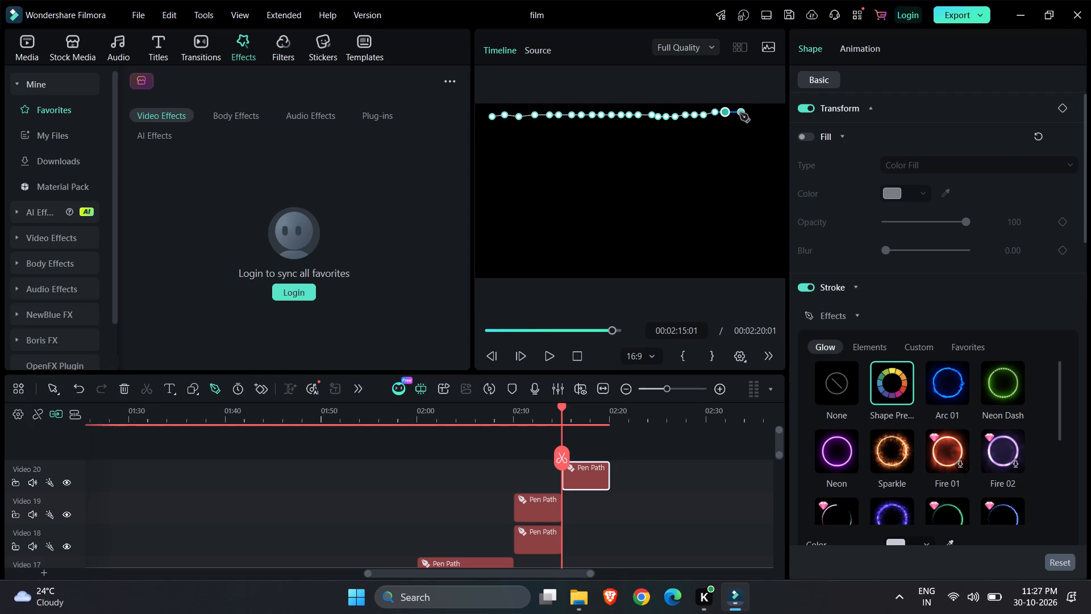
click(737, 113)
click(752, 118)
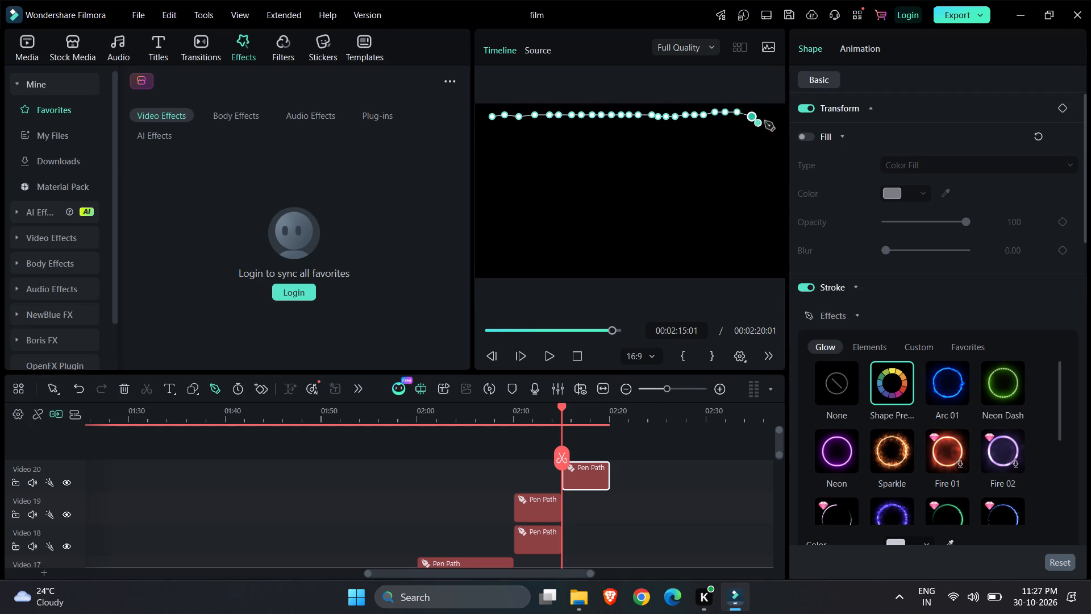
click(767, 118)
Apply the Arc 01 glow stroke effect to the new pen path on Video 20.
click(947, 371)
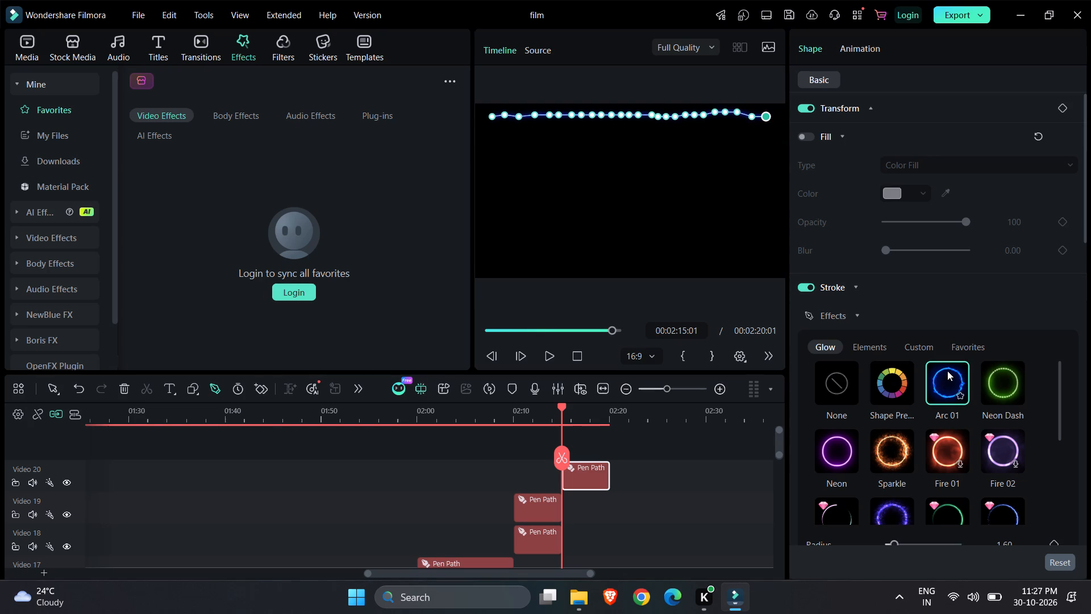
Continue the Video 20 pen path with closely spaced points down the frame's right edge to its lower-right corner.
click(767, 130)
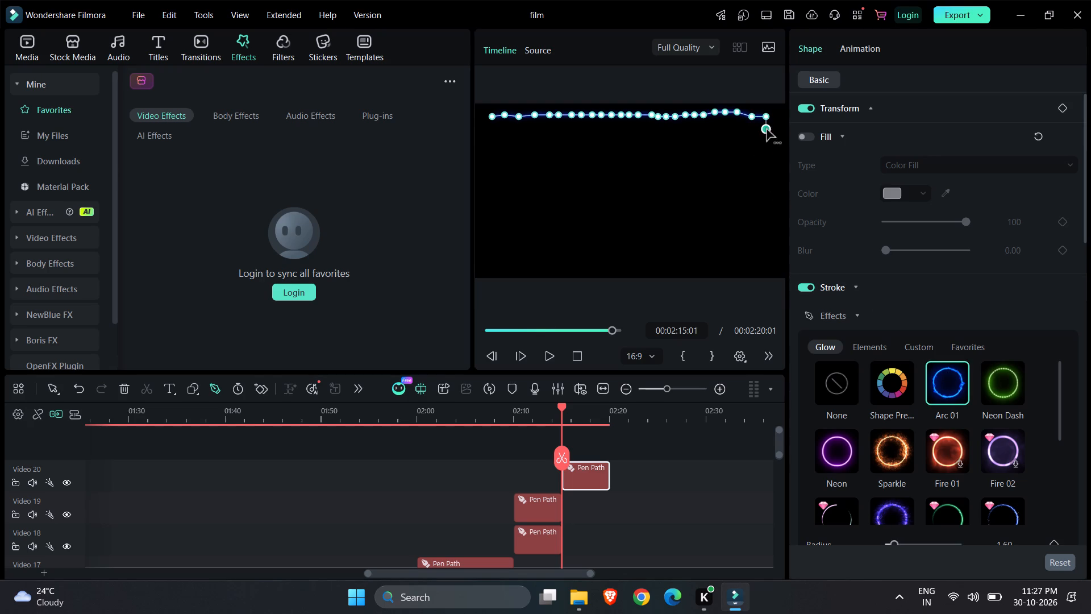
click(770, 143)
click(767, 155)
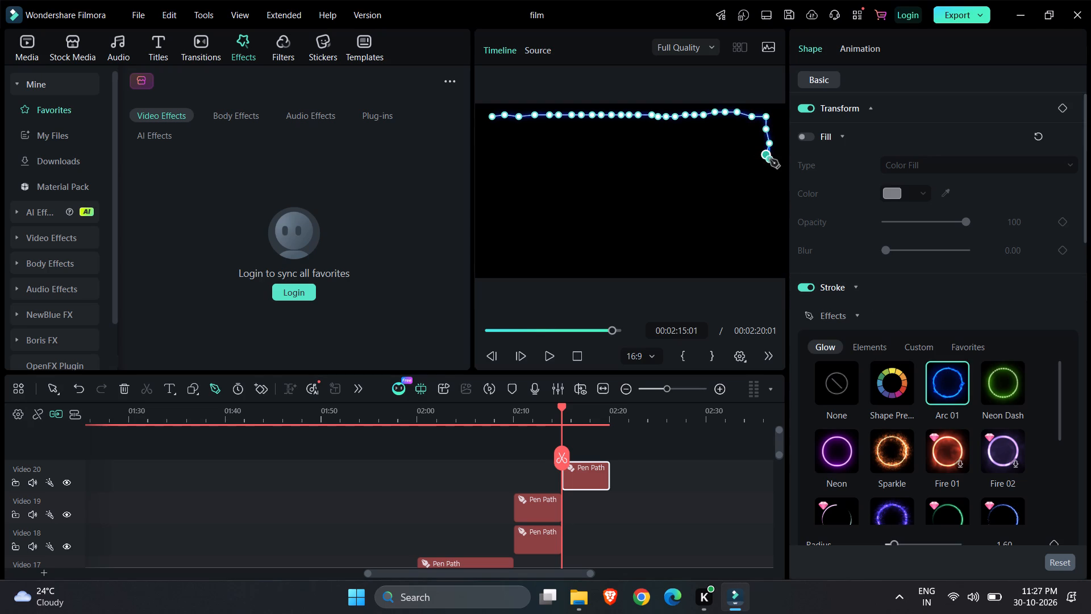
click(767, 168)
click(765, 177)
click(767, 192)
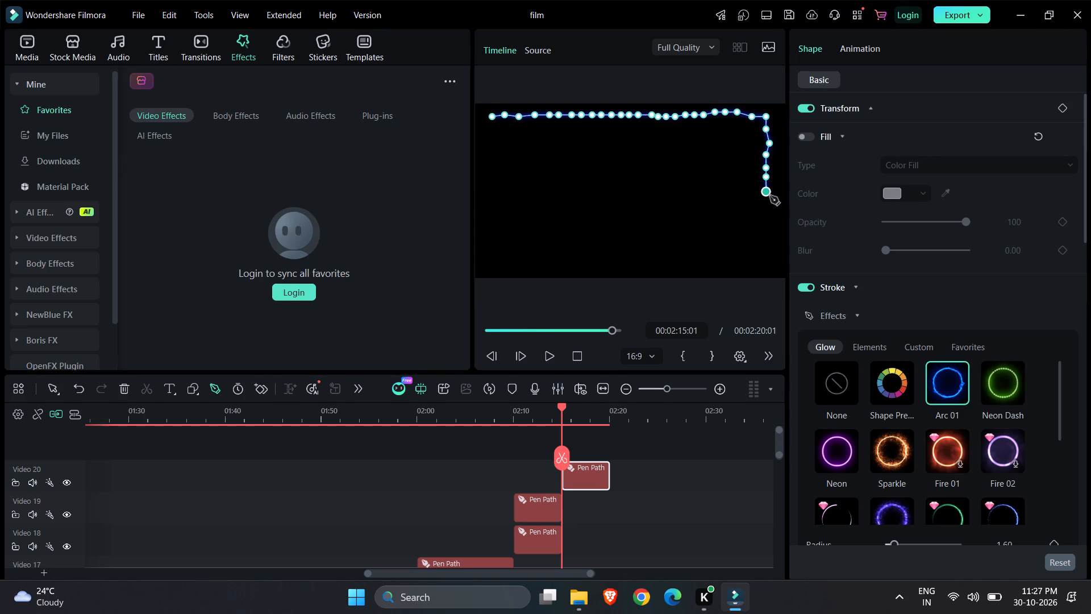
click(770, 206)
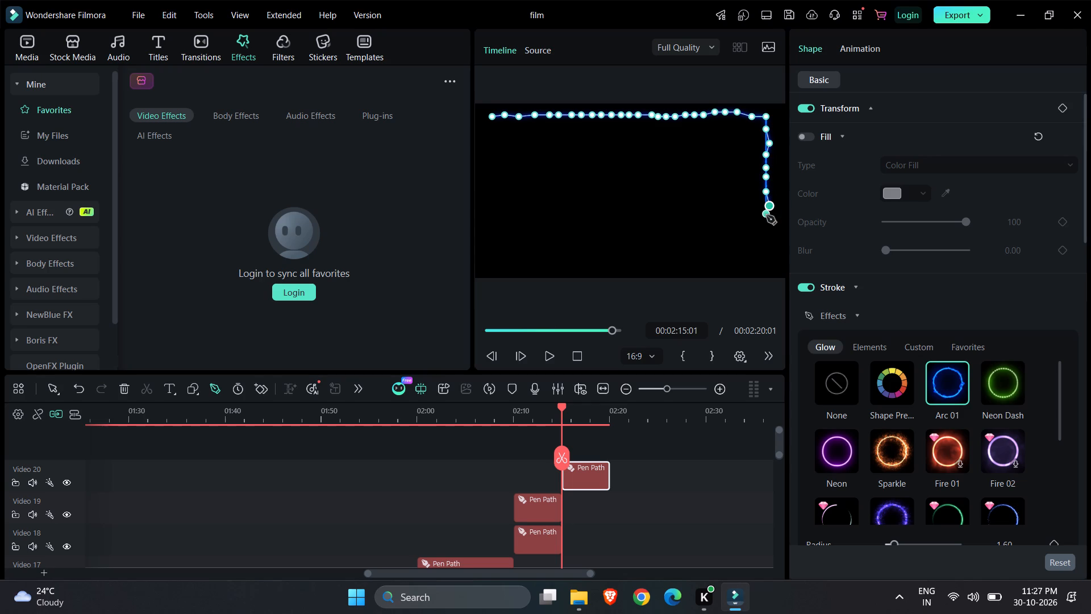
click(767, 215)
click(770, 230)
click(774, 241)
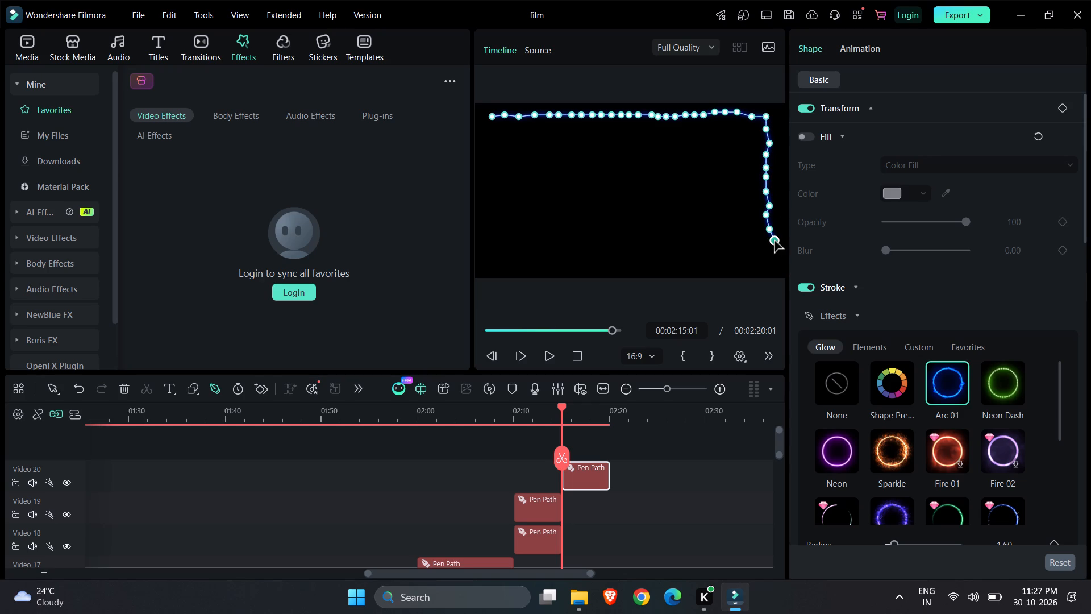
click(772, 249)
click(771, 263)
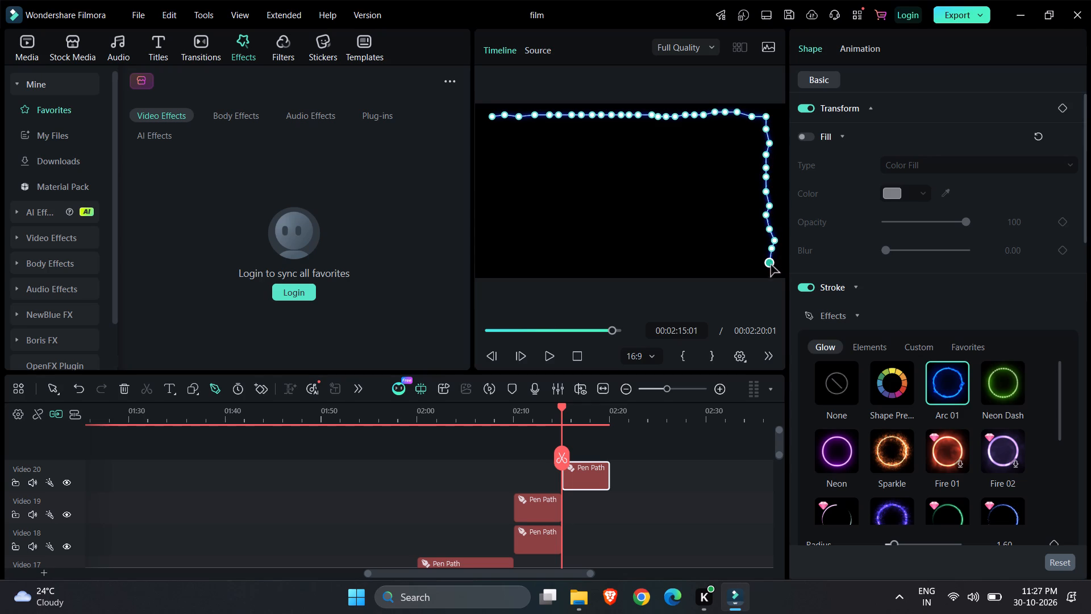
click(771, 270)
Continue the pen path with closely spaced points along the frame's bottom edge from the lower-right corner to its middle.
click(760, 270)
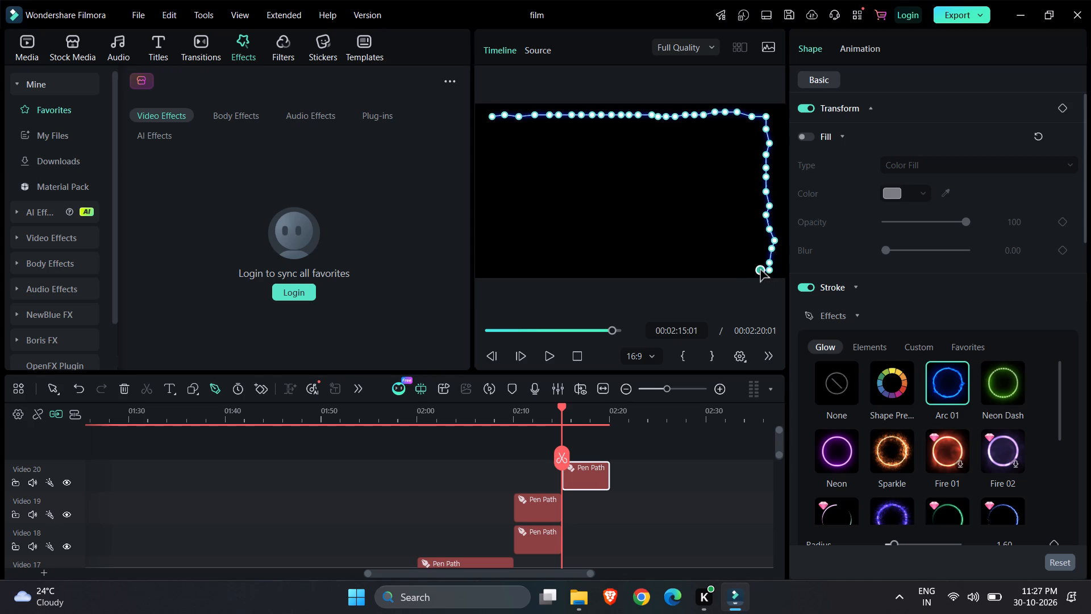
click(751, 270)
click(742, 270)
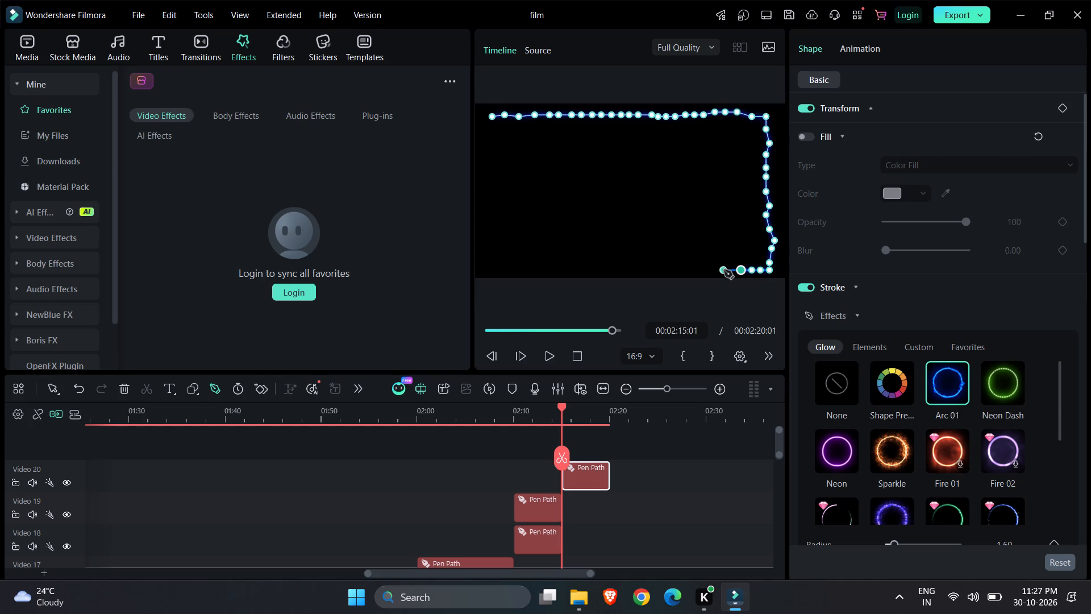
click(728, 270)
click(718, 270)
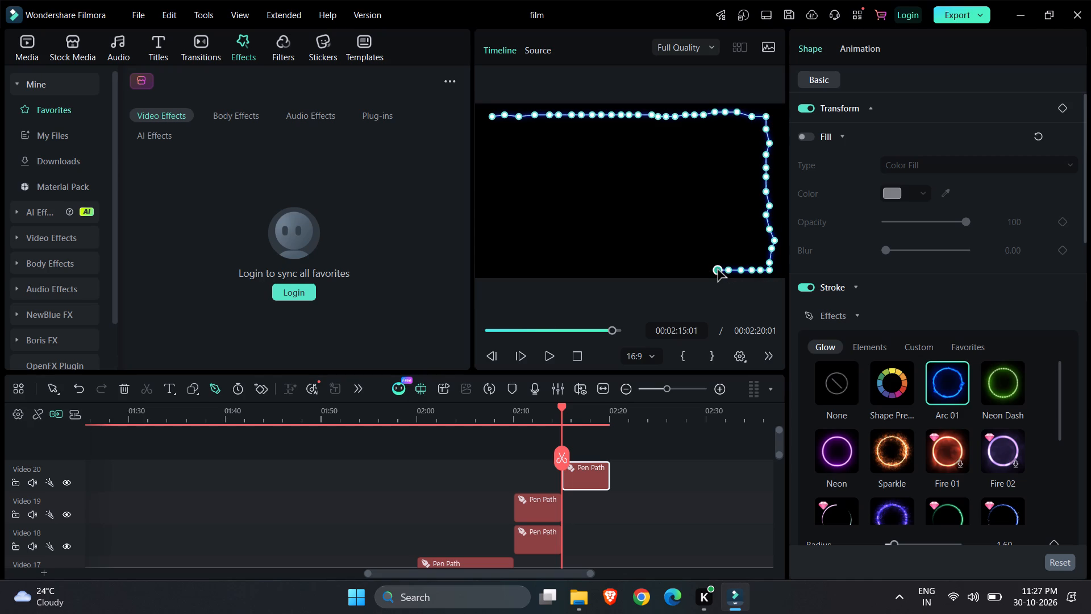
click(705, 270)
click(690, 270)
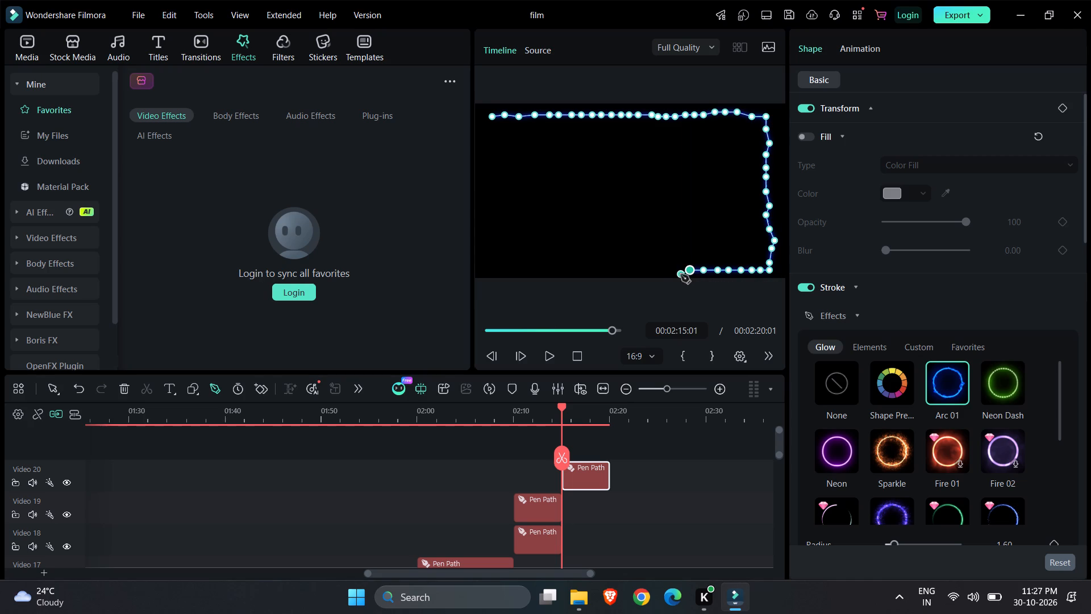
click(674, 270)
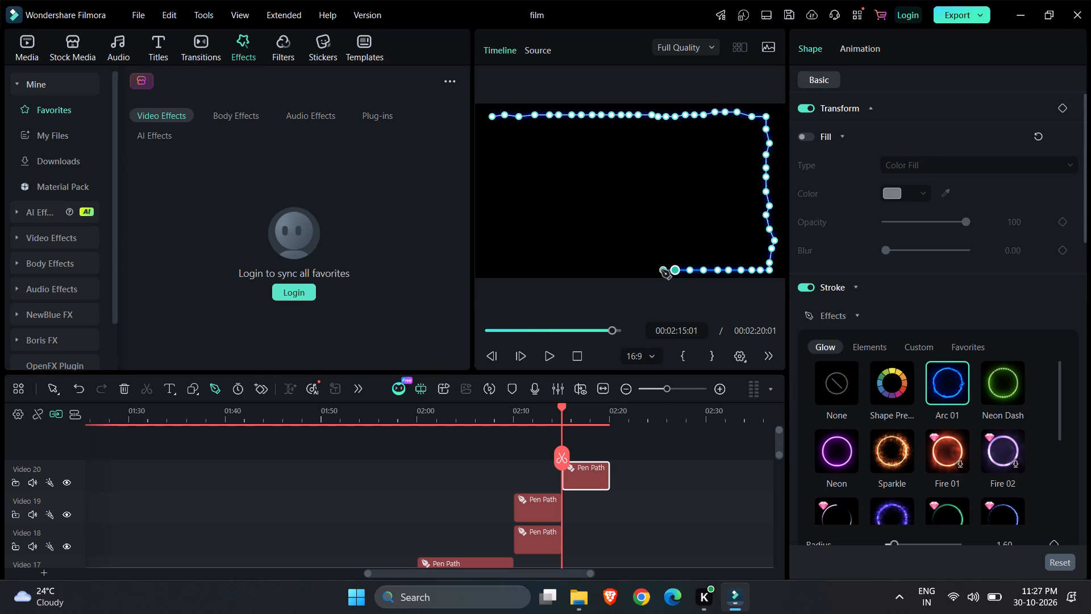
click(661, 270)
click(647, 269)
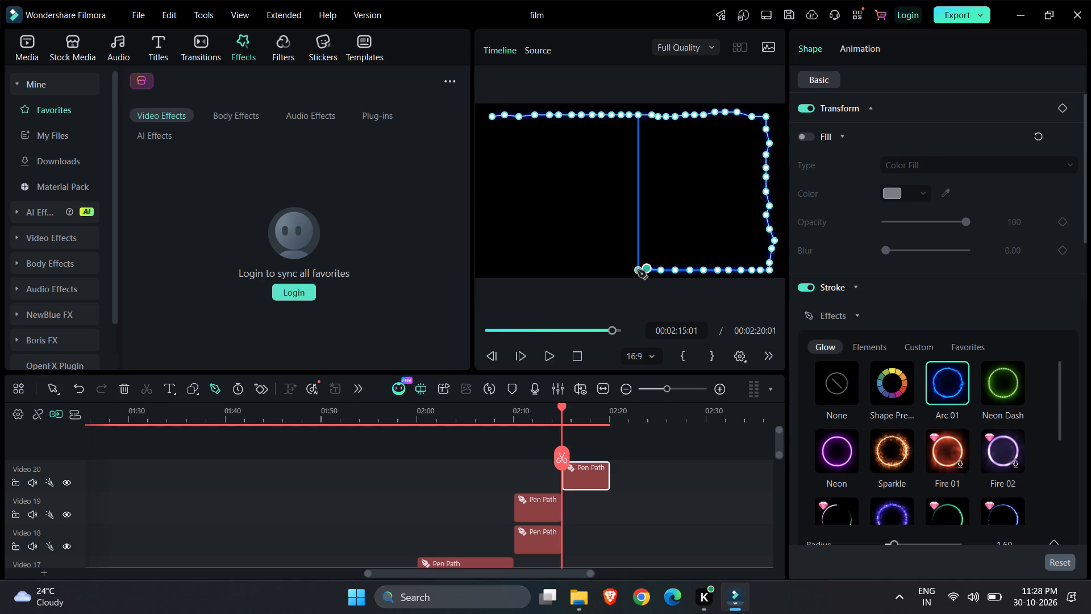
click(633, 270)
Continue the pen path with closely spaced points along the bottom edge to the frame's lower-left corner.
click(623, 269)
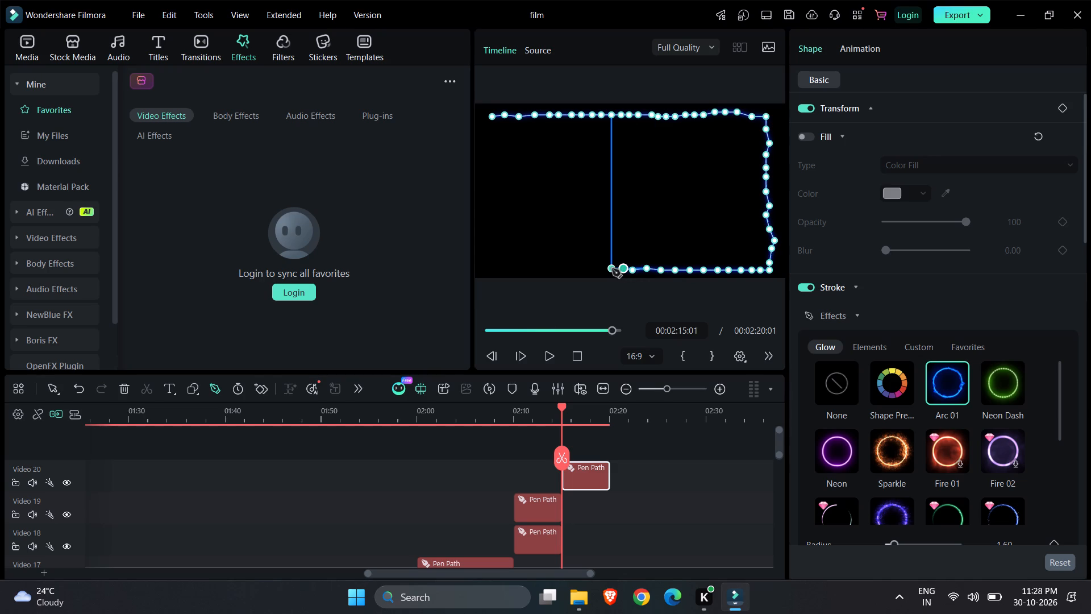
click(612, 269)
click(602, 269)
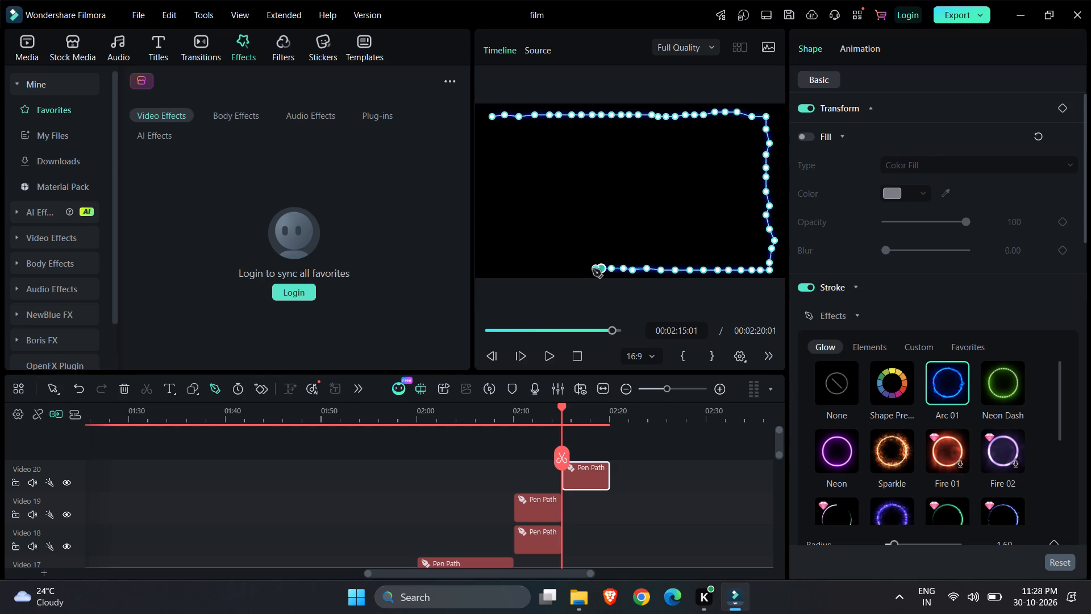
click(593, 269)
click(578, 270)
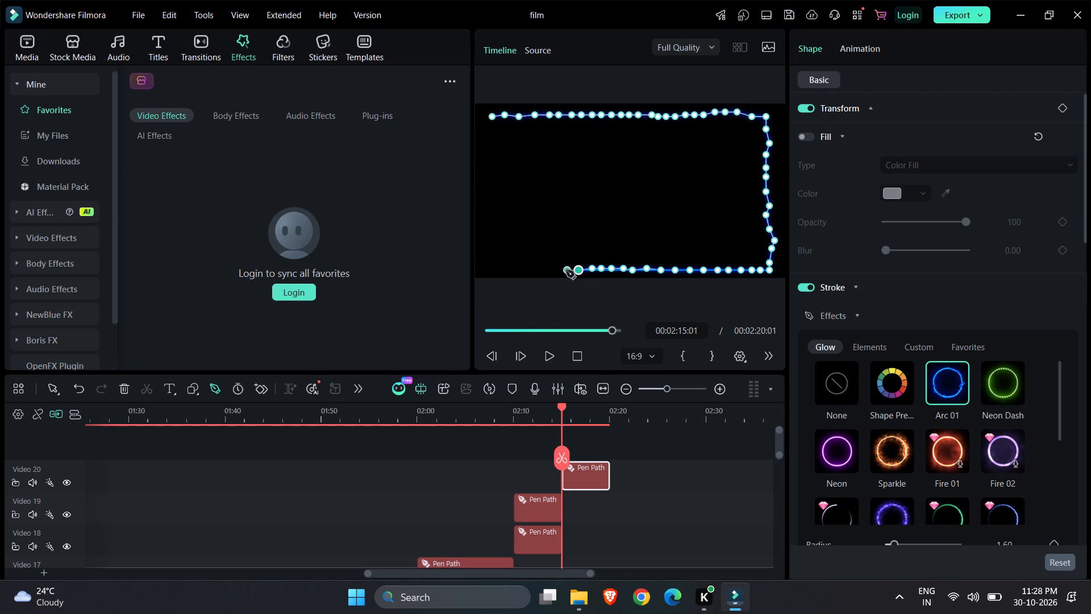
click(566, 270)
click(555, 270)
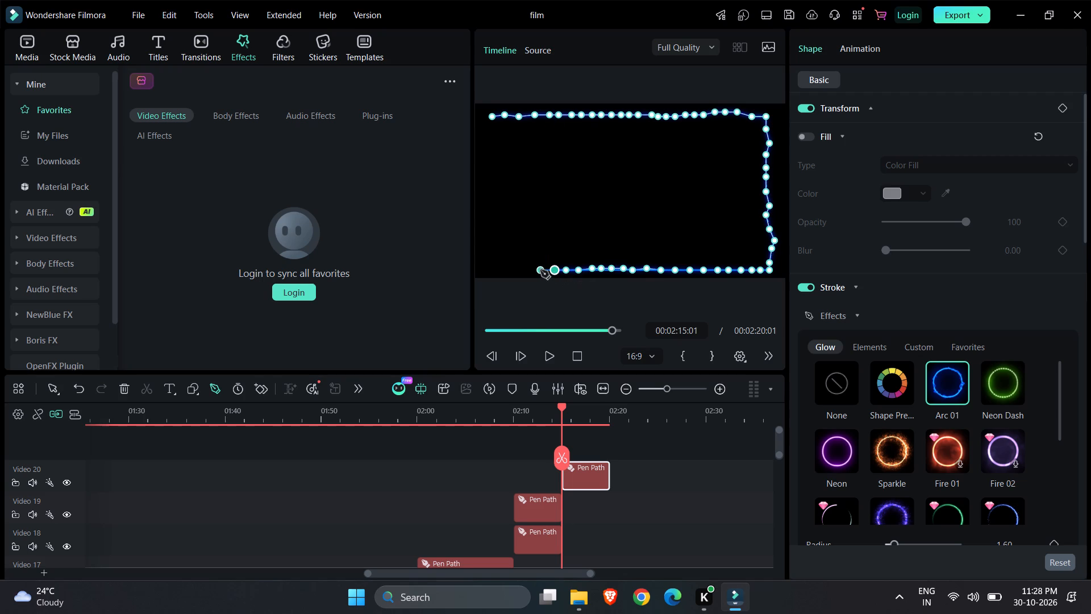
click(540, 270)
click(527, 269)
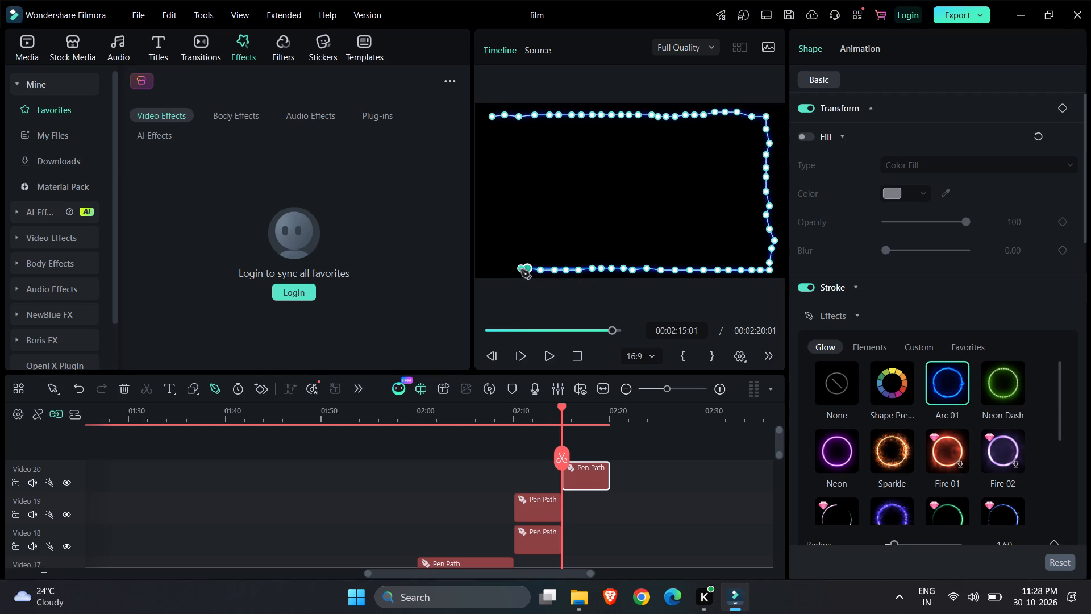
click(518, 270)
click(508, 270)
click(498, 270)
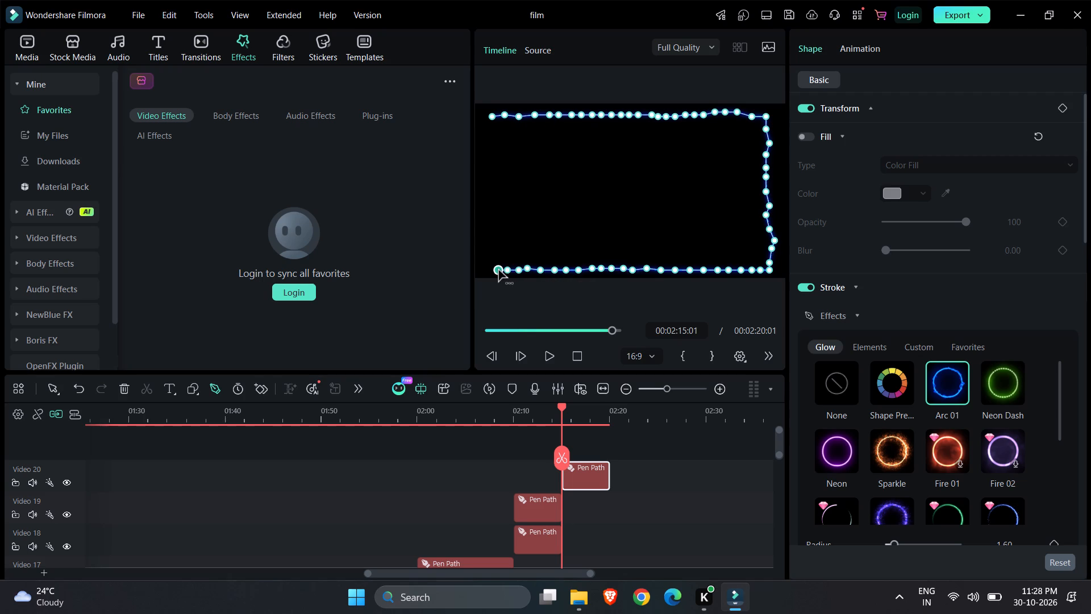
click(492, 270)
click(488, 273)
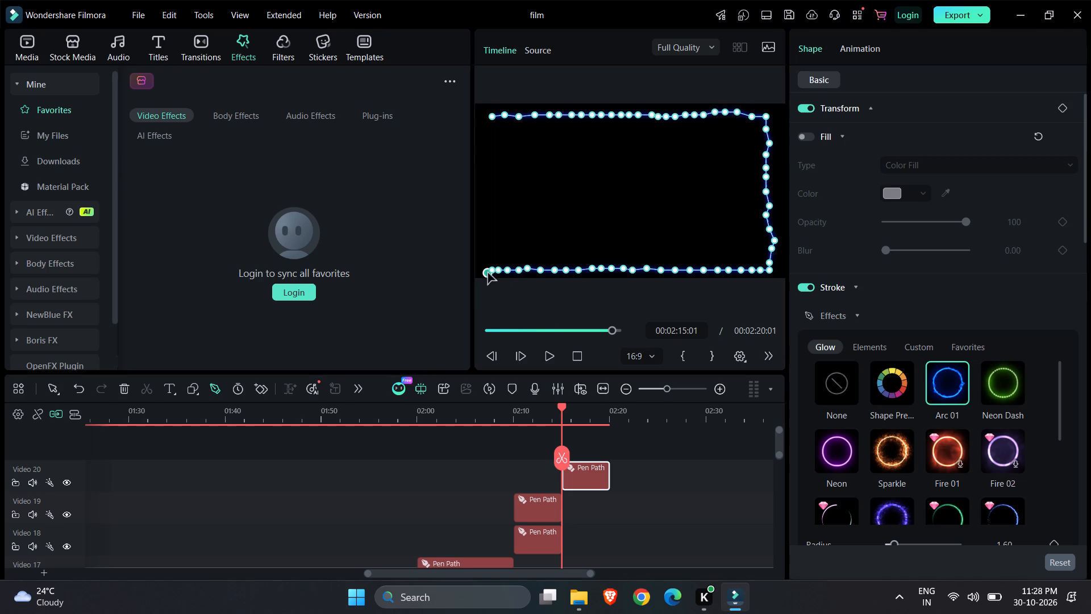
Continue the pen path with closely spaced points up the frame's left edge to the upper-left corner.
click(489, 261)
click(489, 250)
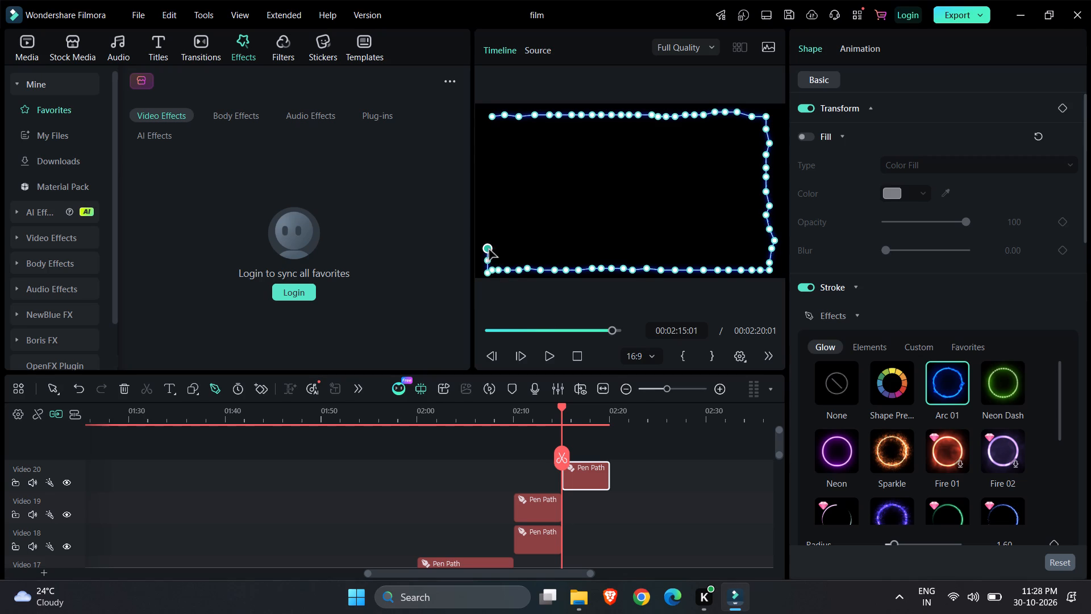
click(489, 237)
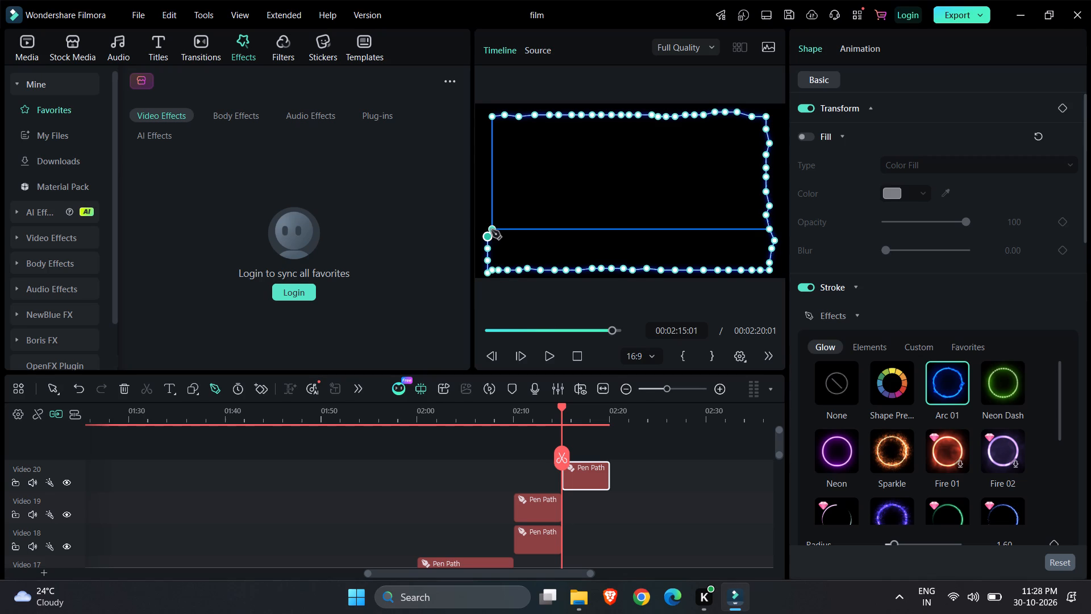
click(492, 221)
click(492, 206)
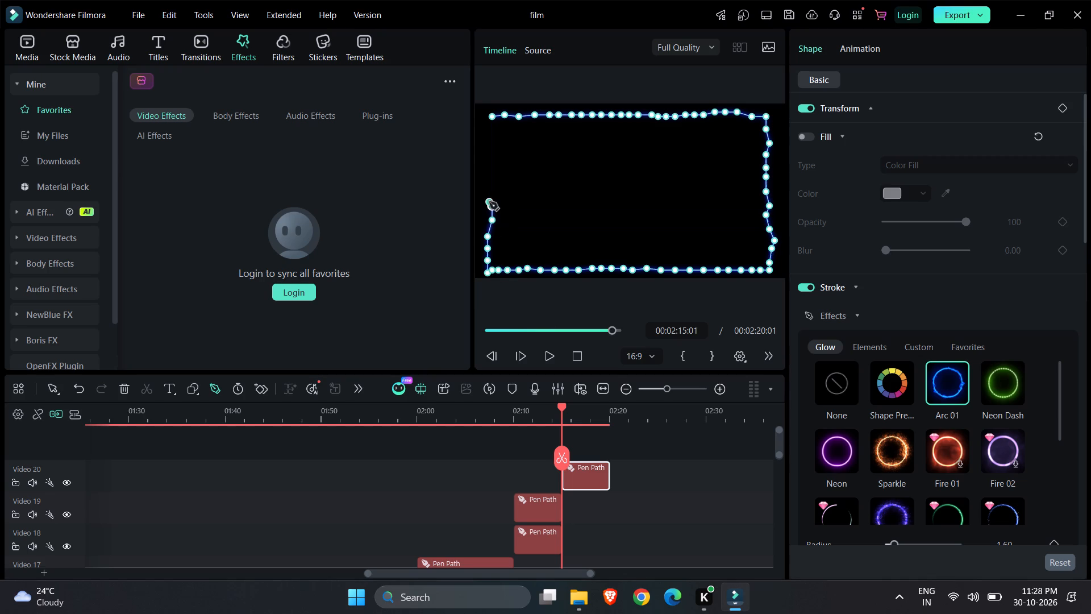
click(489, 193)
click(489, 179)
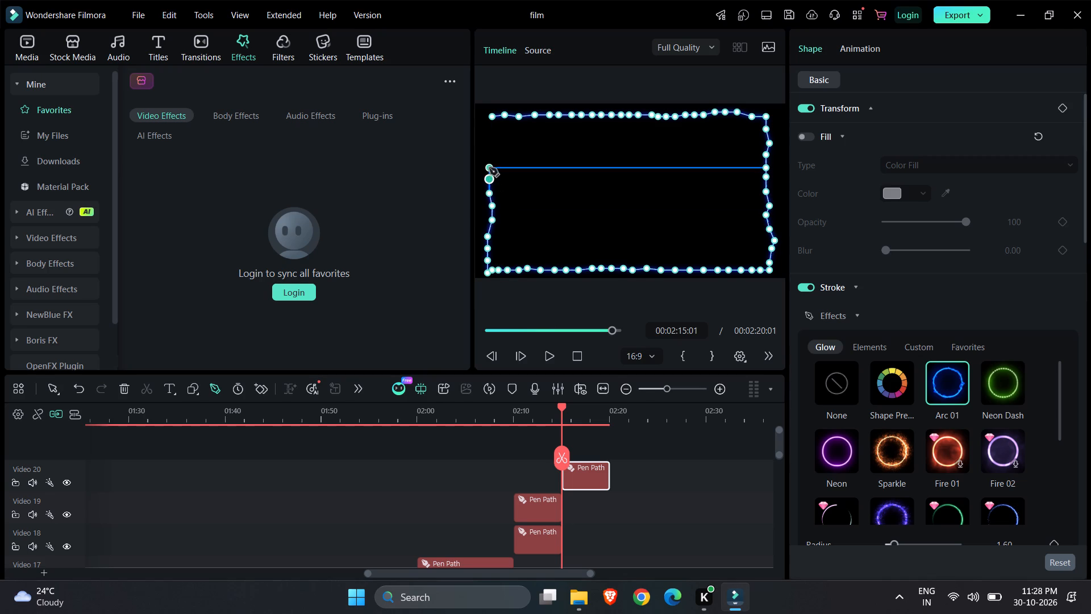
click(489, 168)
click(488, 149)
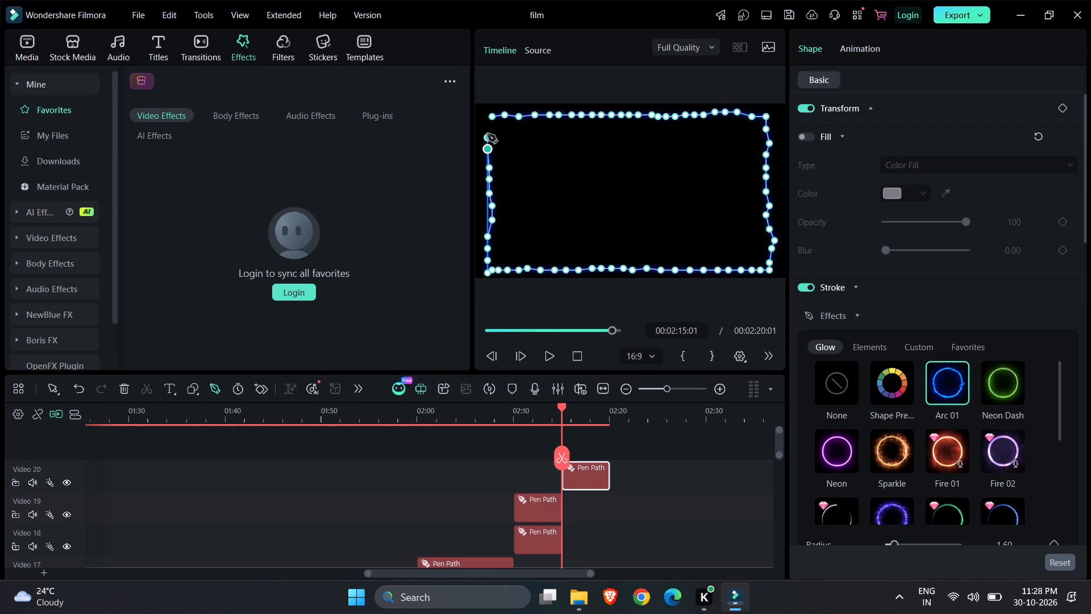
click(488, 134)
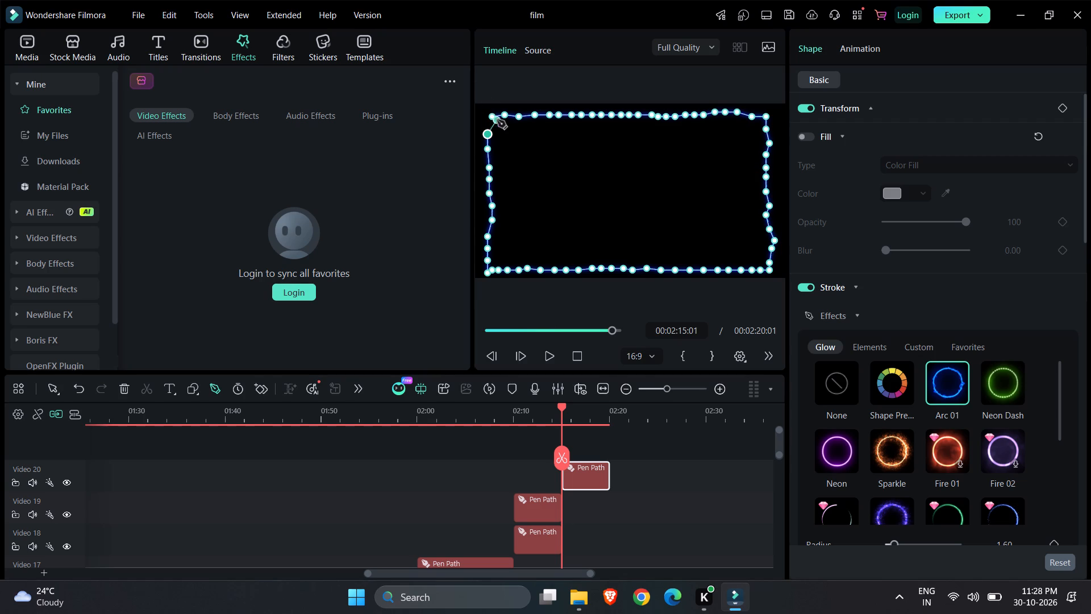
click(484, 117)
Lead the pen path inward from the upper-left corner and run a second row of points just below the top edge to its middle.
click(498, 126)
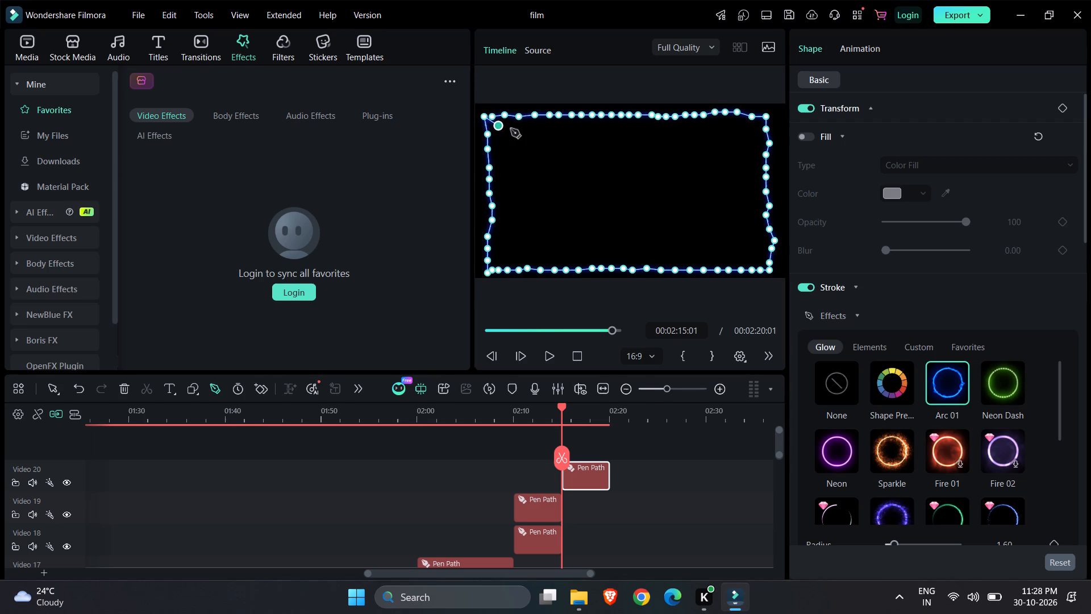
click(511, 129)
click(520, 134)
click(532, 134)
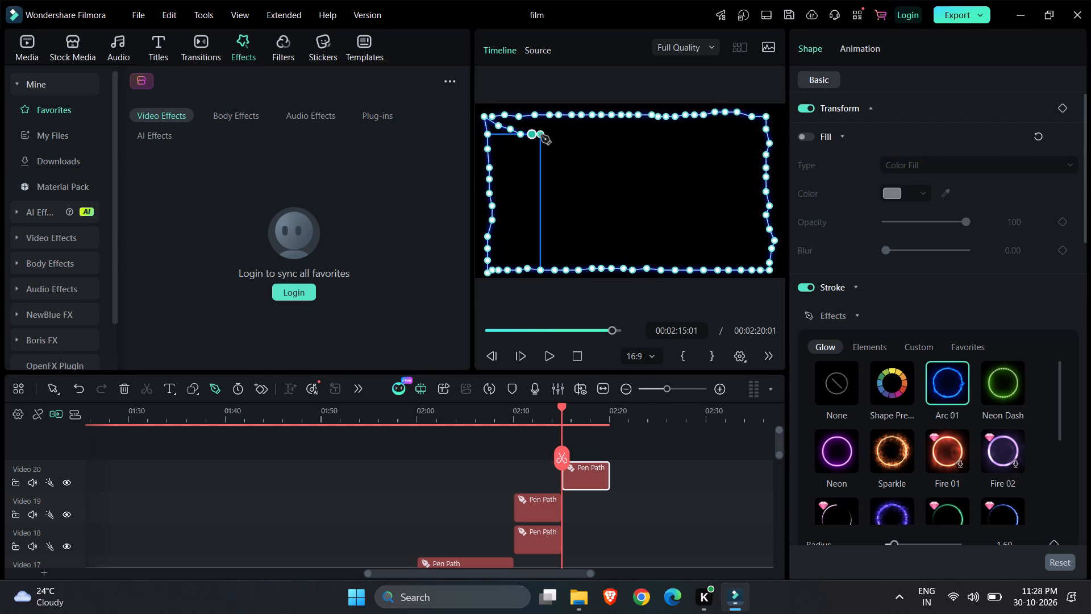
click(544, 134)
click(559, 134)
click(575, 134)
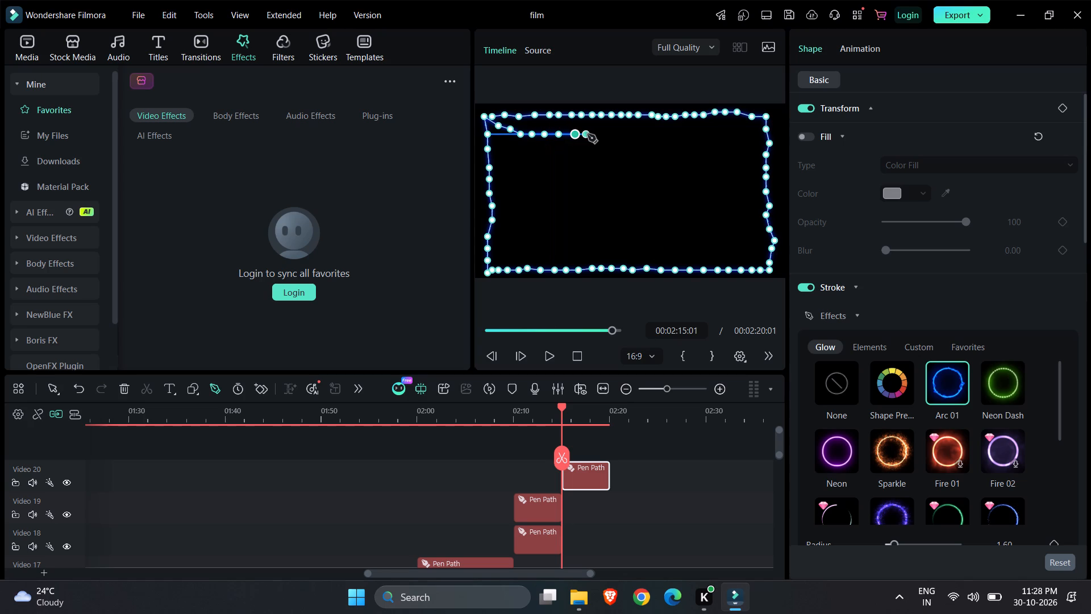
click(588, 134)
click(602, 134)
click(618, 135)
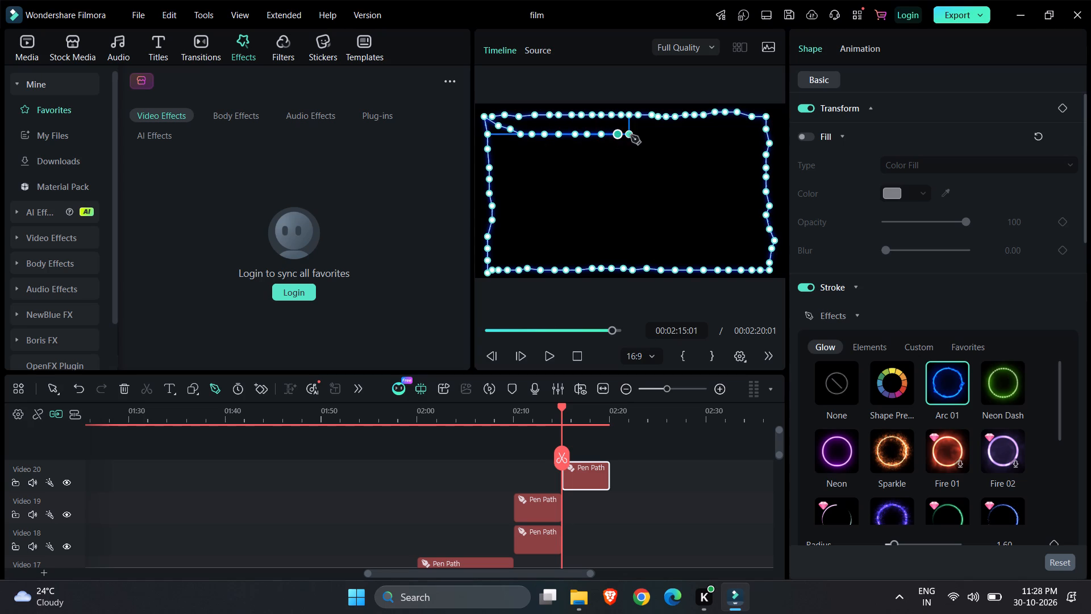
click(631, 135)
Continue the inner row of path points toward the frame's right edge, angling up at the end to meet the top edge.
click(645, 135)
click(666, 135)
click(684, 134)
click(693, 134)
click(709, 134)
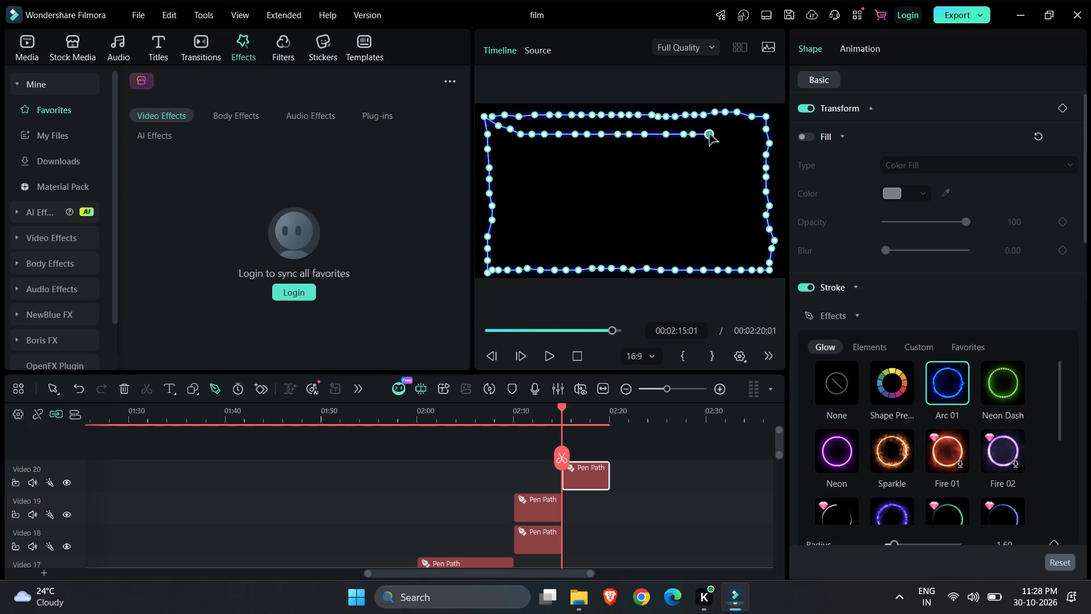
click(722, 134)
click(731, 130)
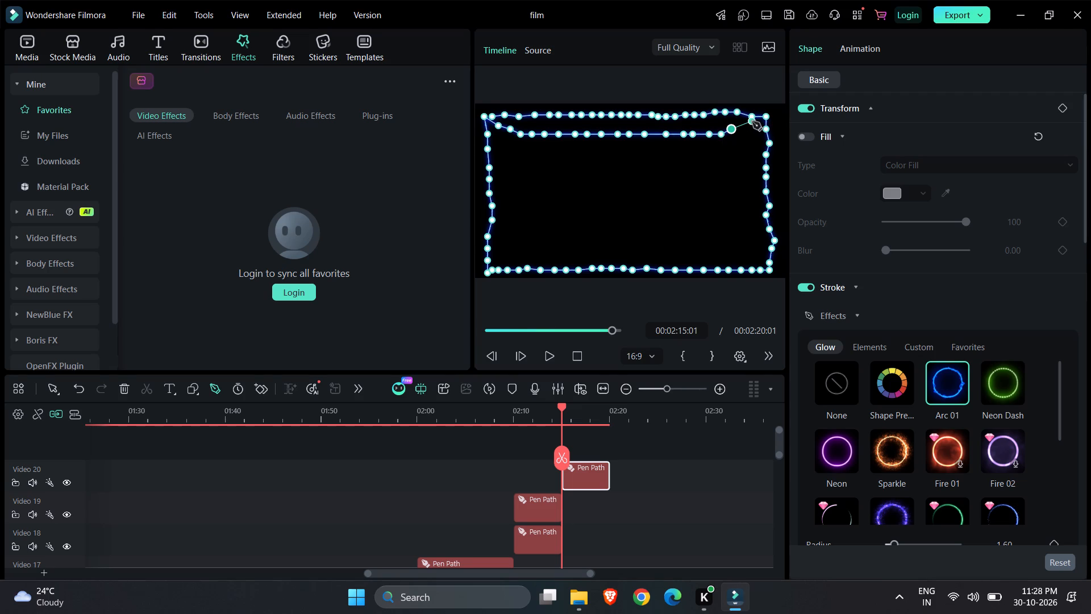
click(752, 115)
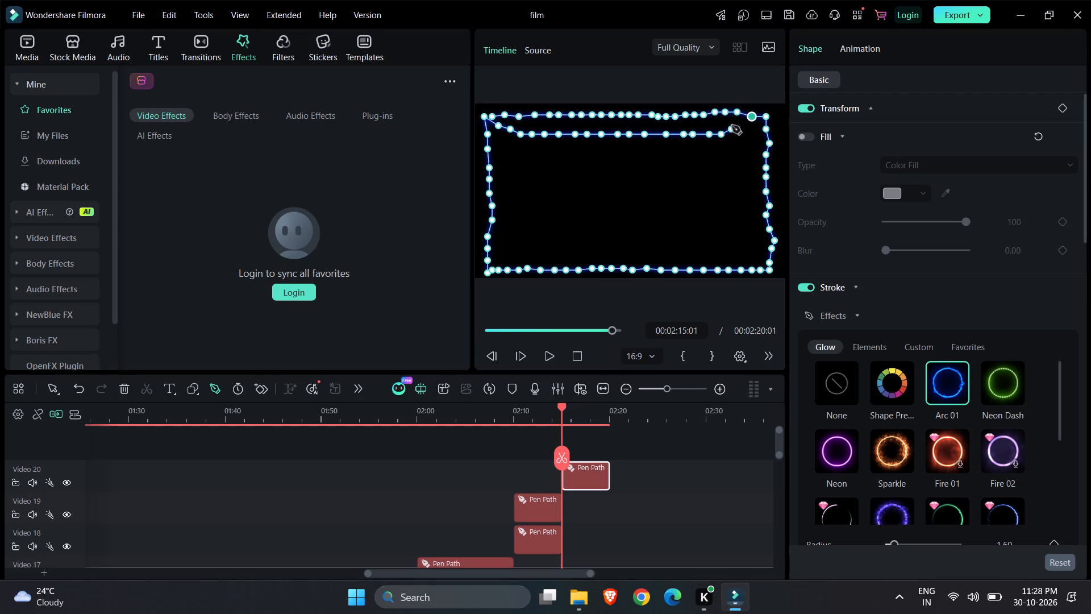
click(737, 135)
Extend the inner row to the top edge, angle it down to the frame's right edge, and finish the path.
click(730, 130)
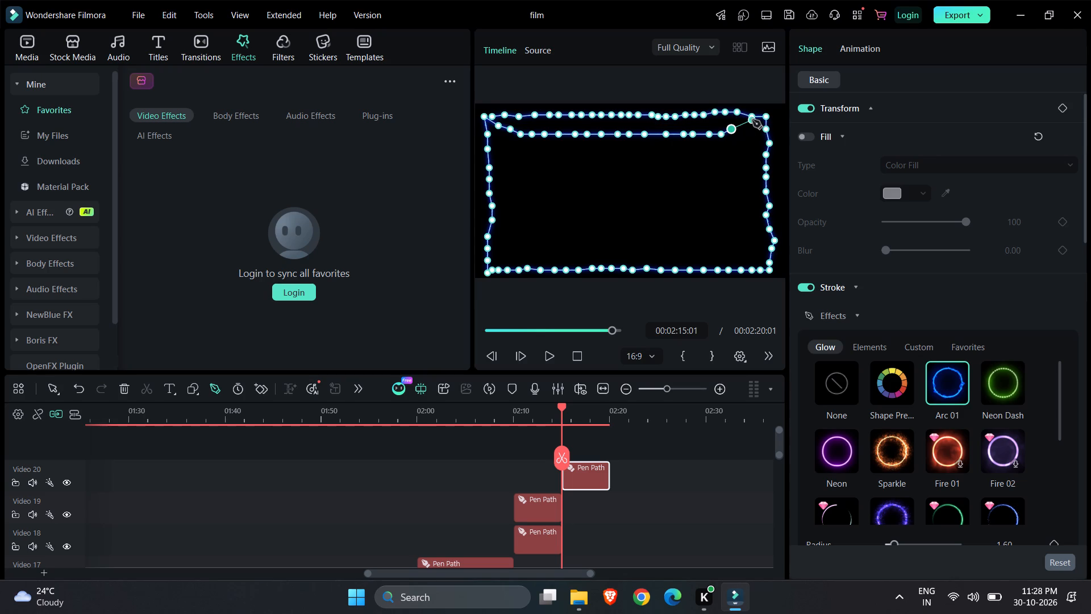
click(748, 118)
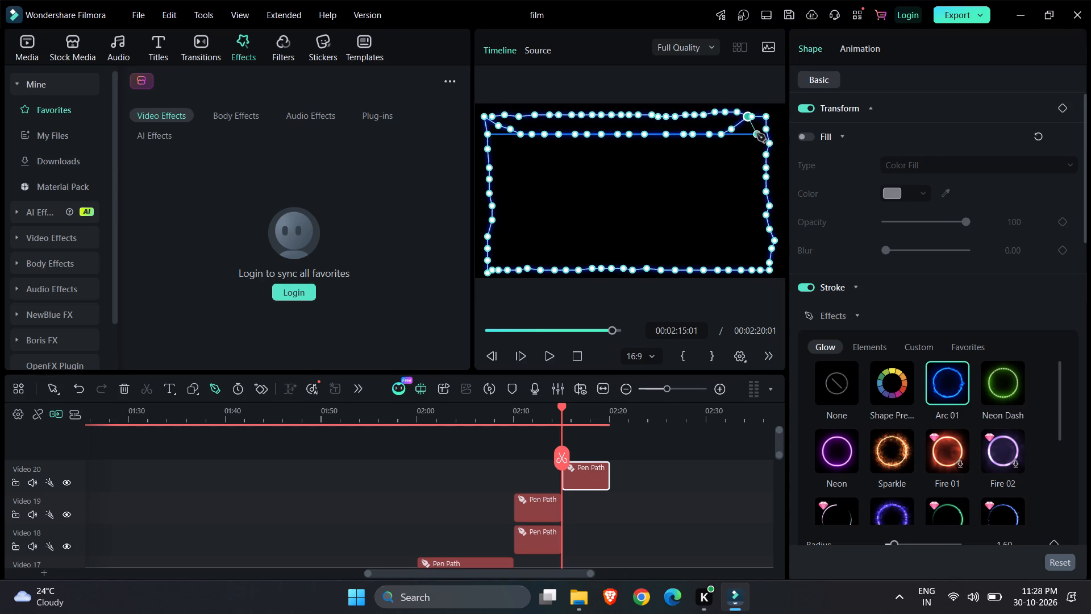
click(762, 134)
click(768, 137)
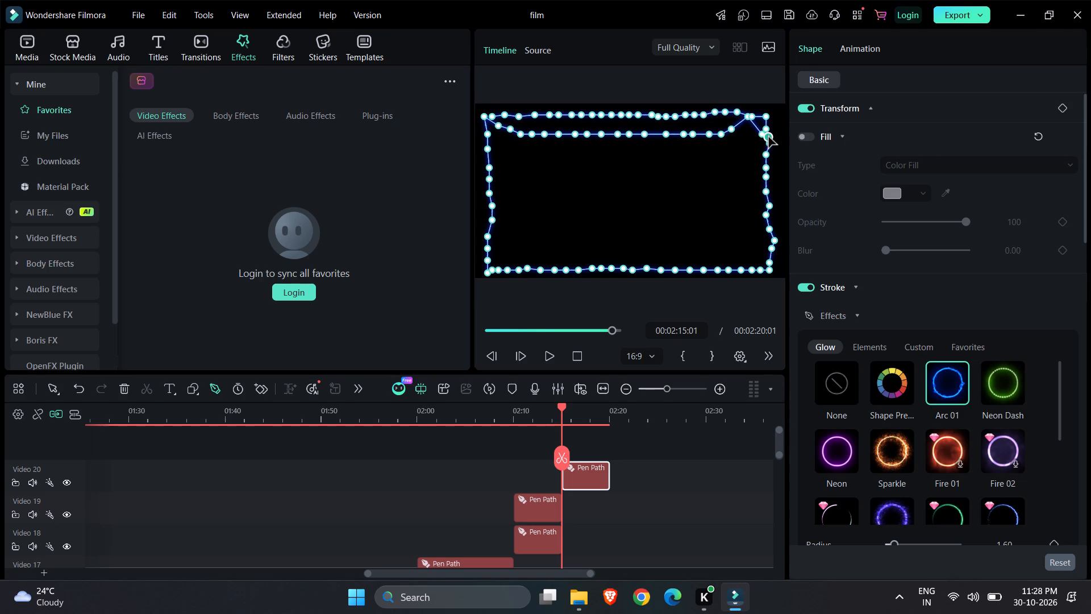
click(636, 493)
click(593, 206)
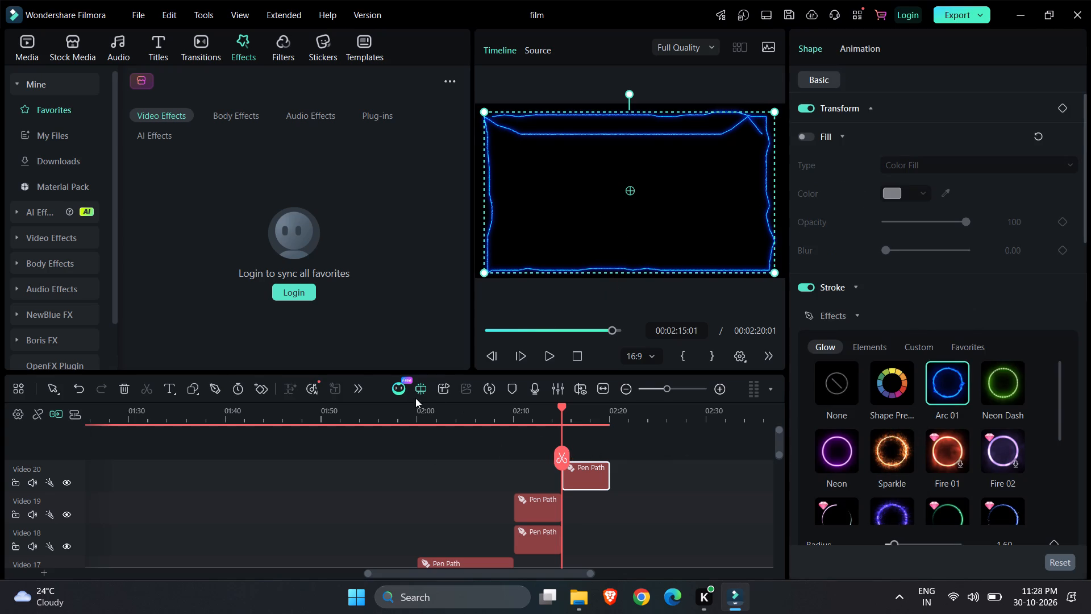
Start a new pen path just inside the frame's lower-left corner and give its stroke the Sparkle glow.
click(217, 389)
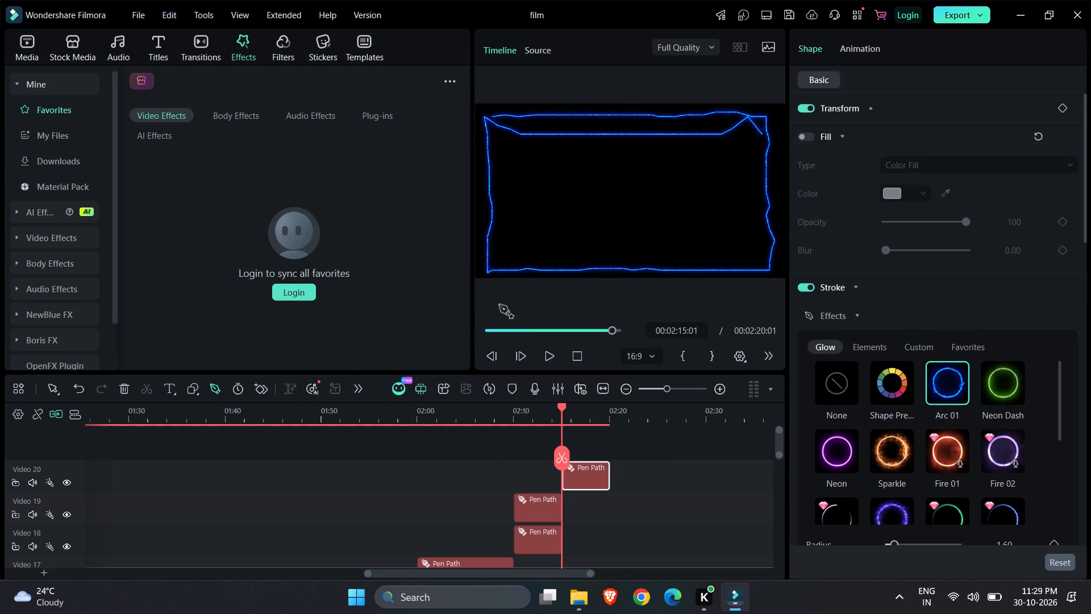
double_click(893, 441)
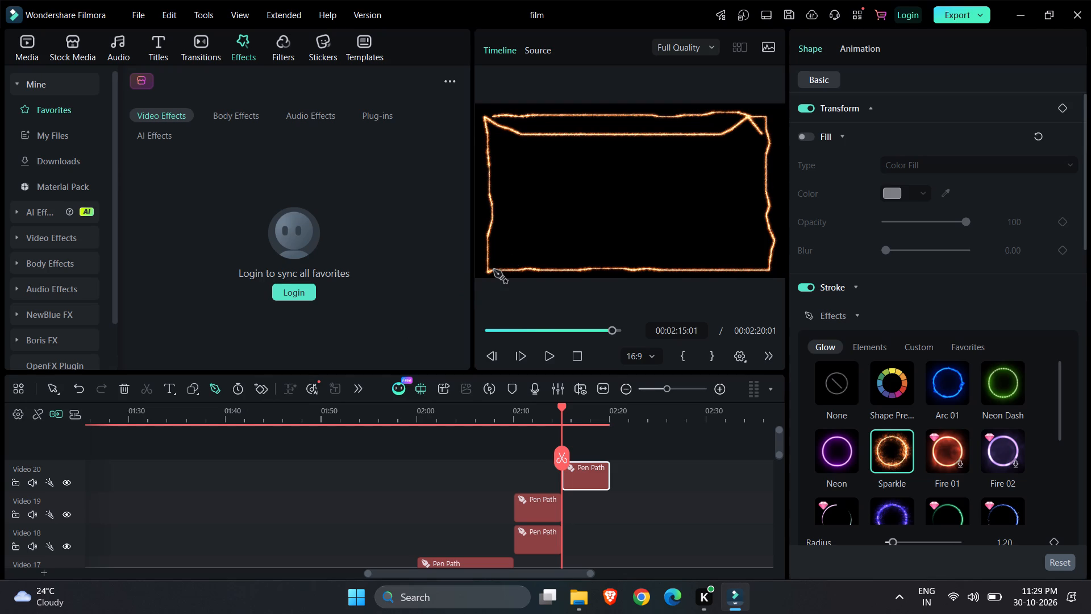
click(947, 387)
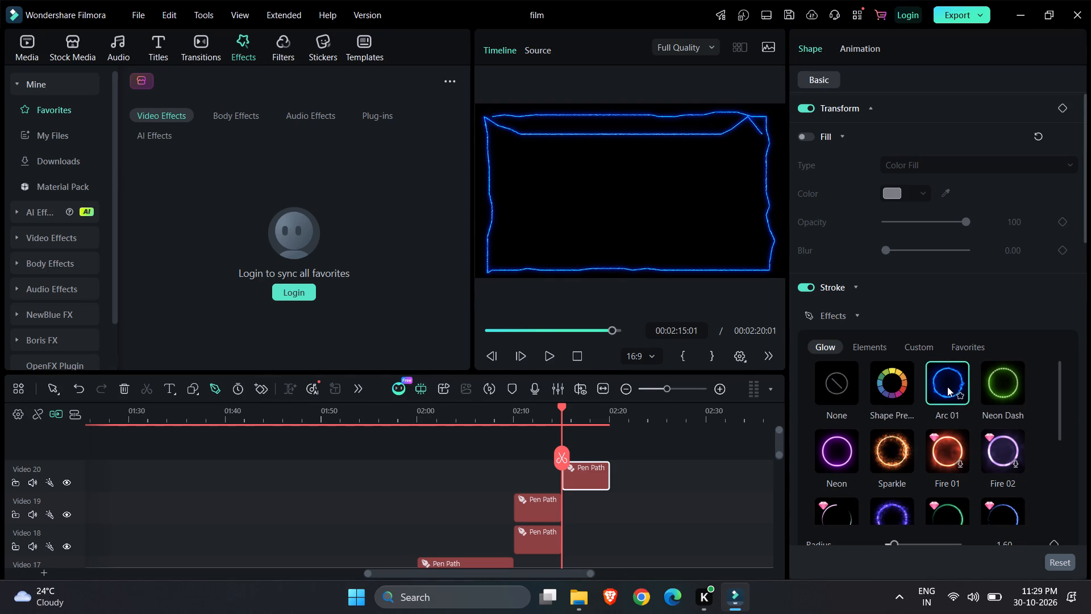
click(495, 265)
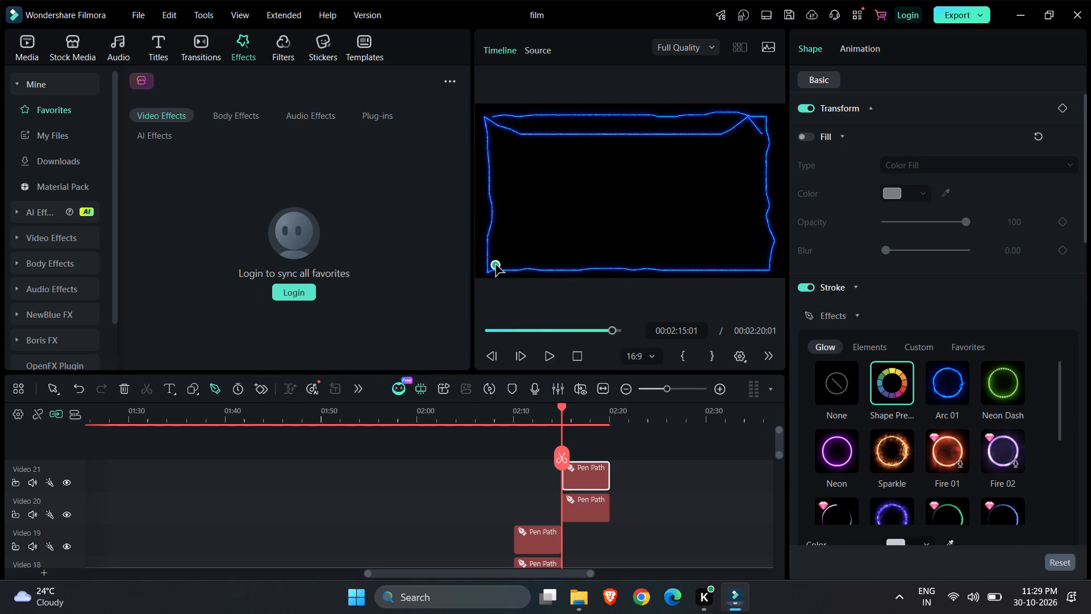
click(883, 443)
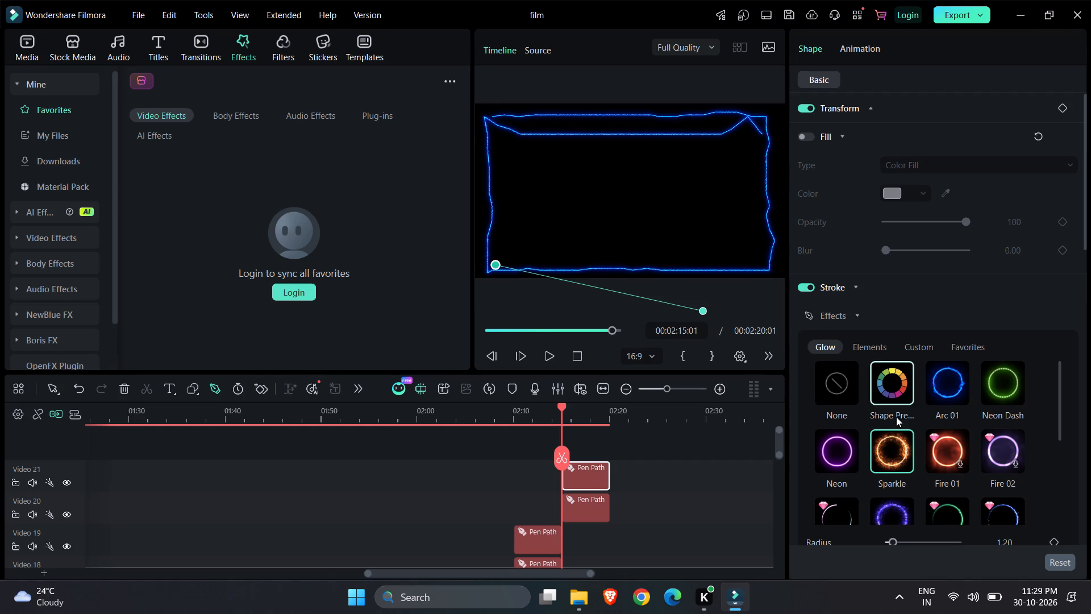
click(892, 438)
click(892, 438)
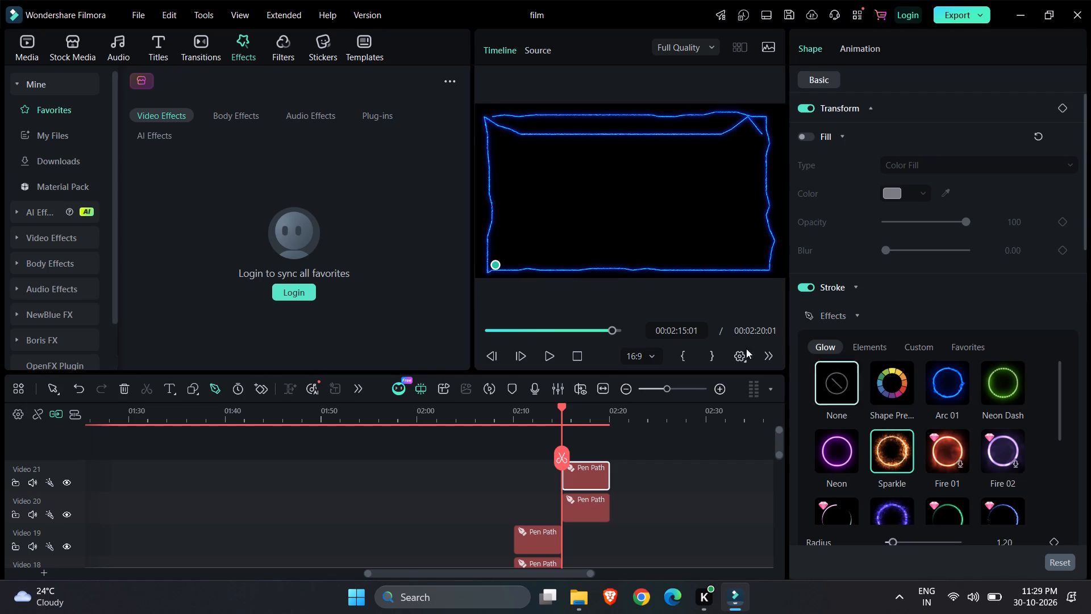
Run closely spaced path points diagonally upward from the lower-left corner to the middle of the frame.
click(507, 261)
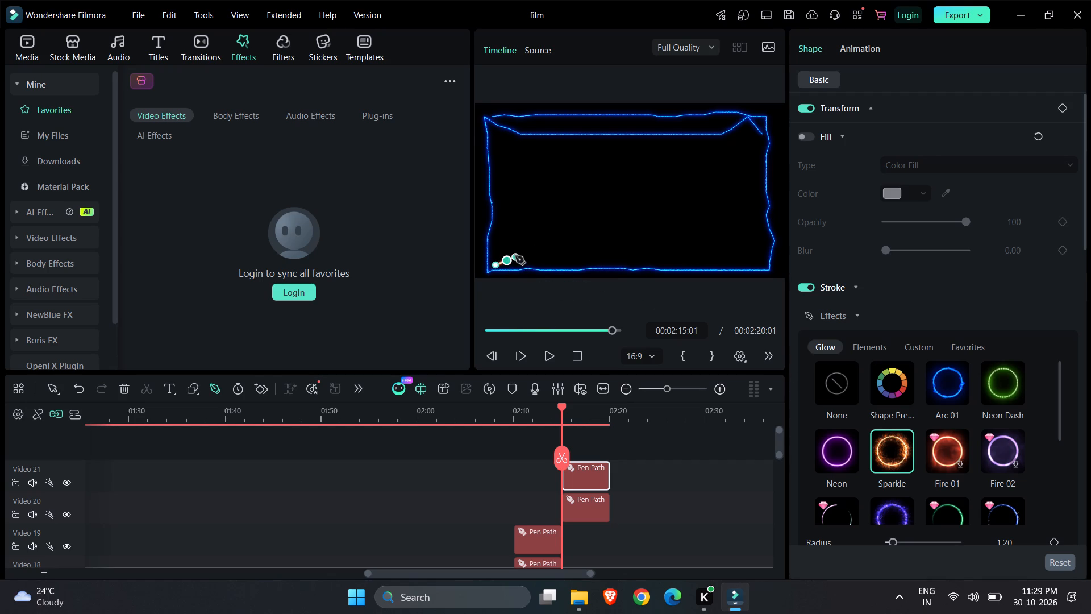
click(515, 256)
click(524, 251)
click(533, 246)
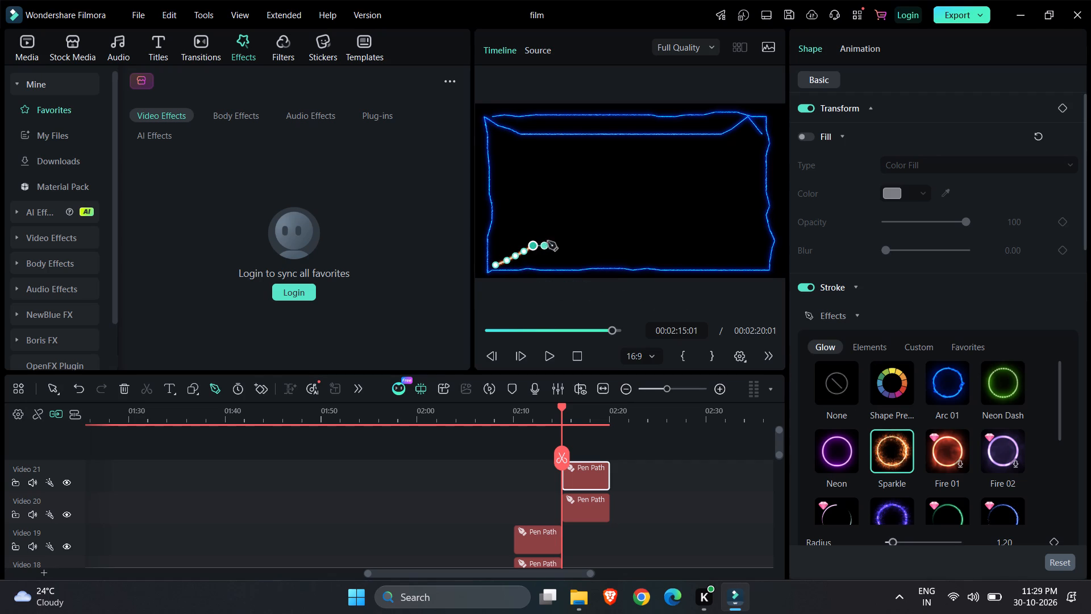
click(543, 242)
click(554, 232)
click(567, 222)
click(576, 216)
click(592, 211)
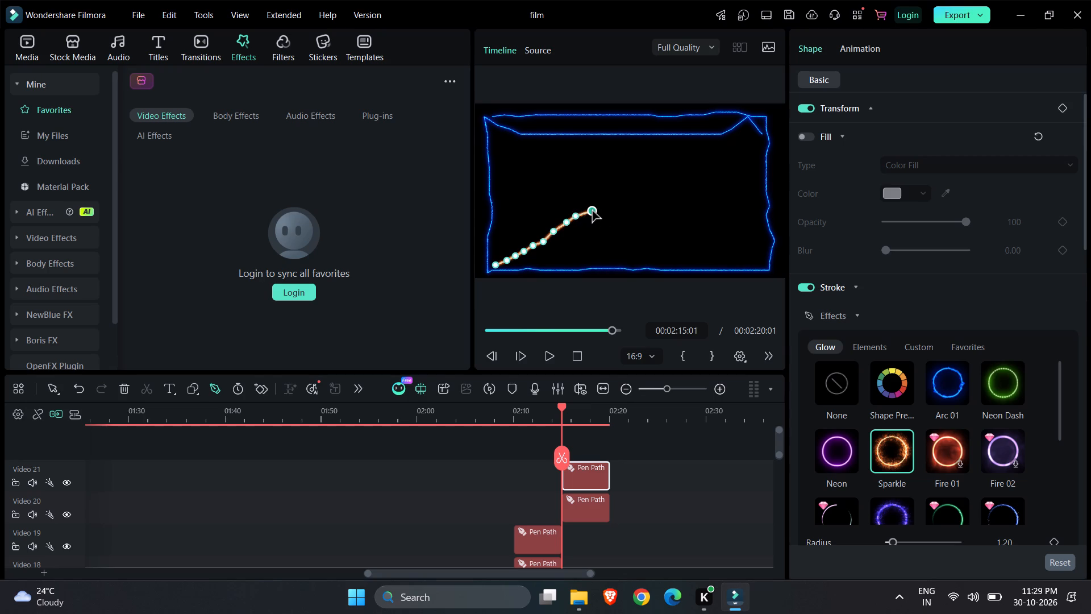
click(601, 215)
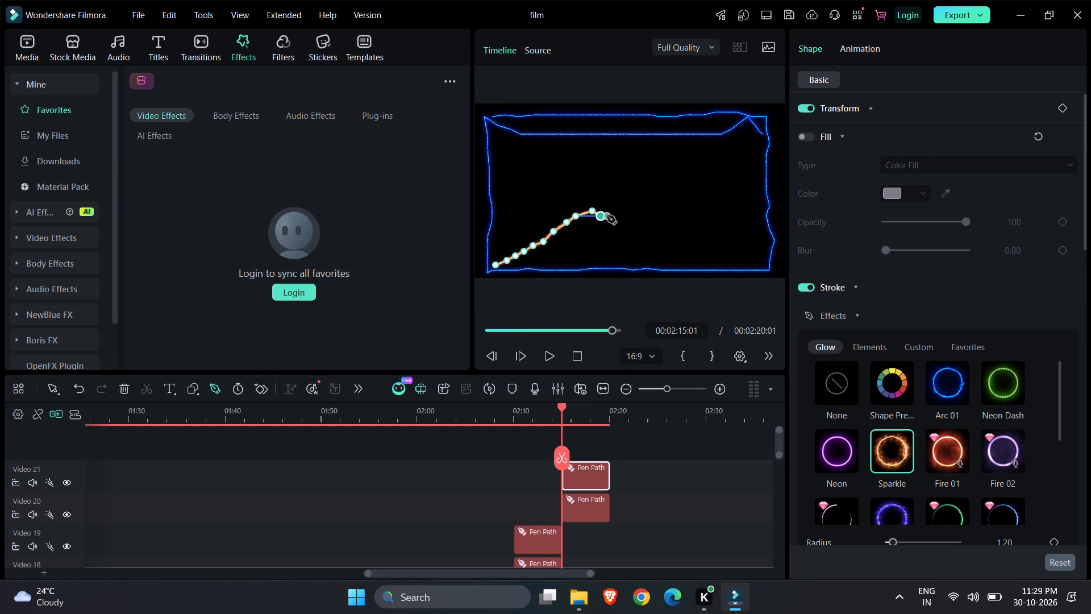
click(610, 208)
click(626, 203)
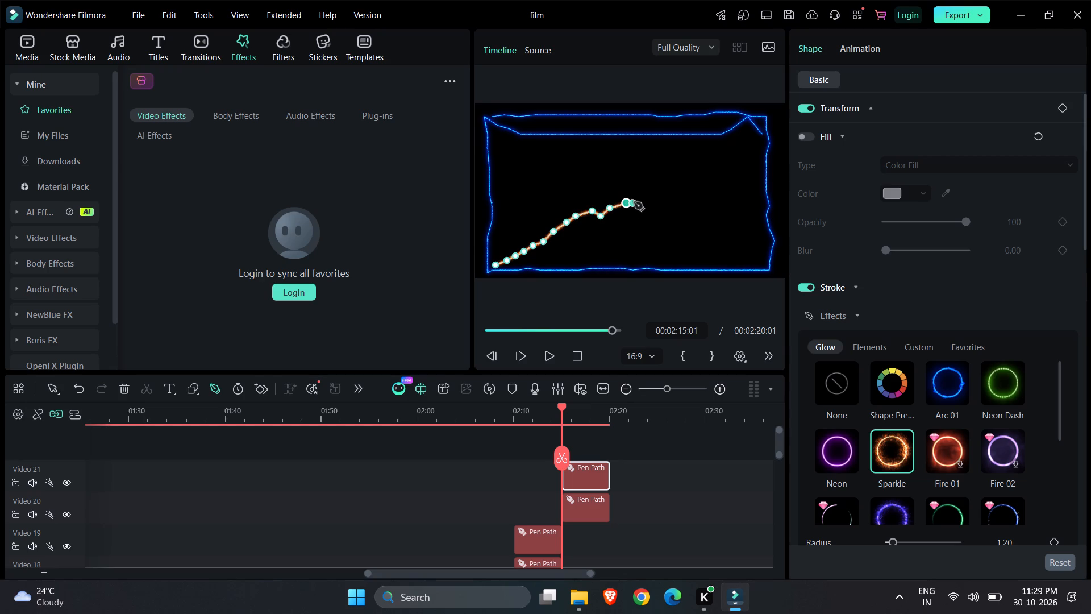
Continue the diagonal row of path points from the middle of the frame to its upper-right corner.
click(640, 202)
click(650, 192)
click(664, 187)
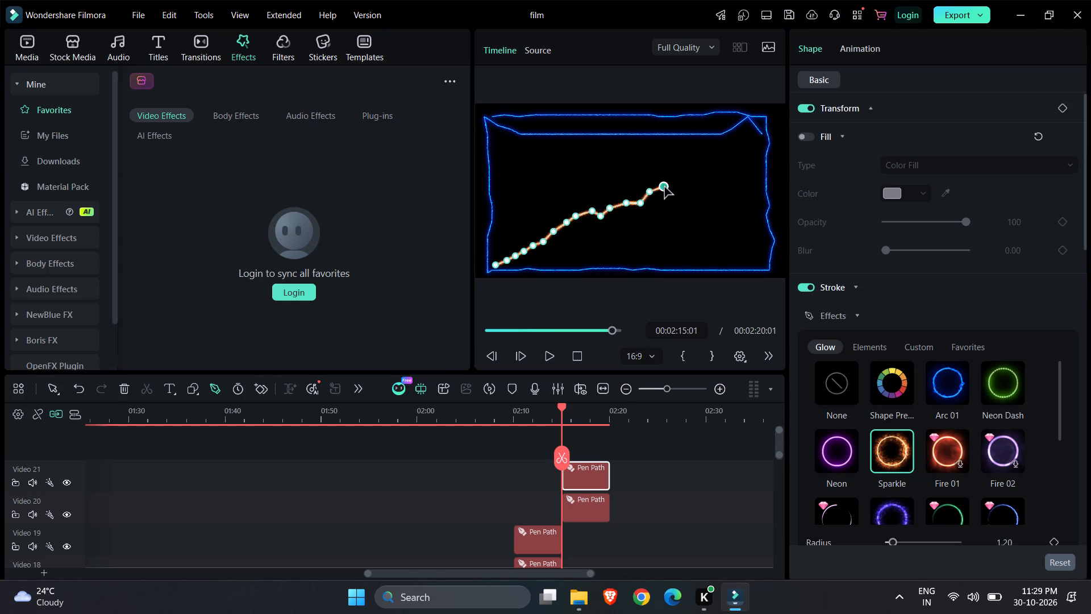
click(677, 182)
click(688, 175)
click(698, 165)
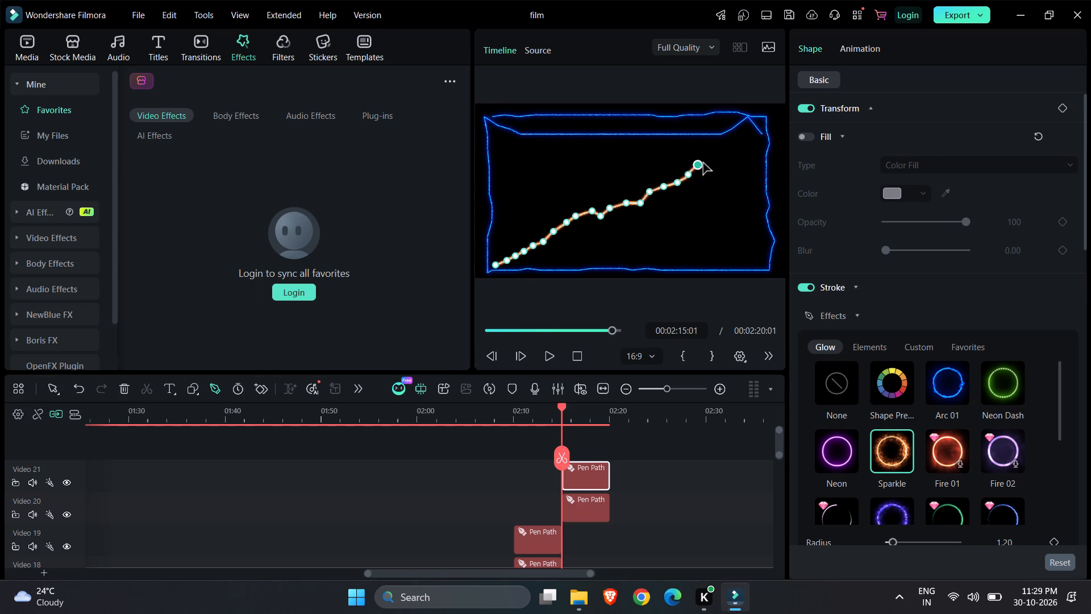
click(711, 160)
click(722, 153)
click(739, 144)
click(754, 130)
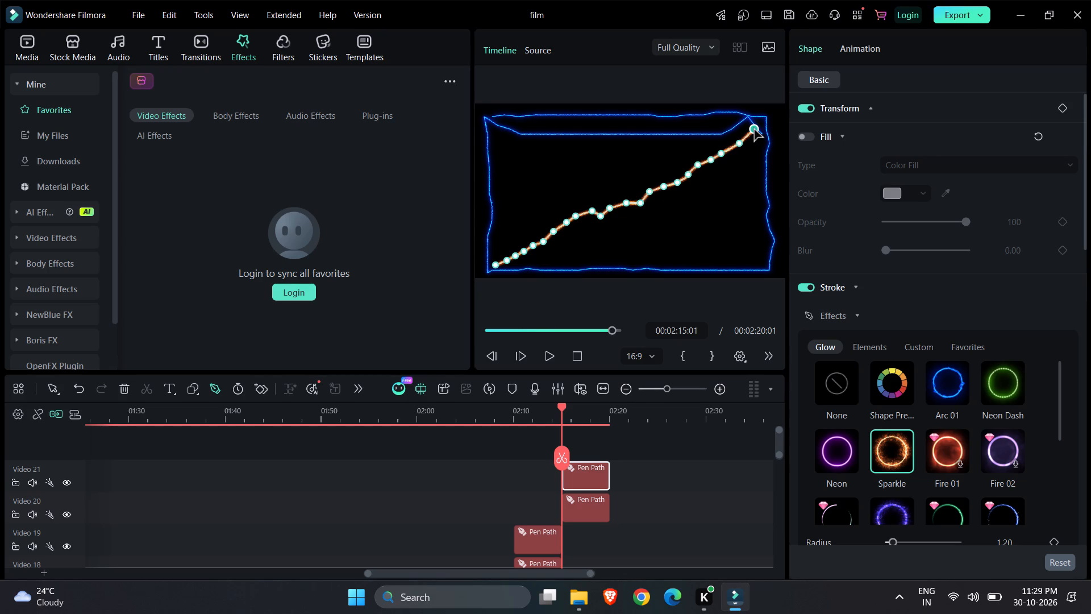
click(765, 125)
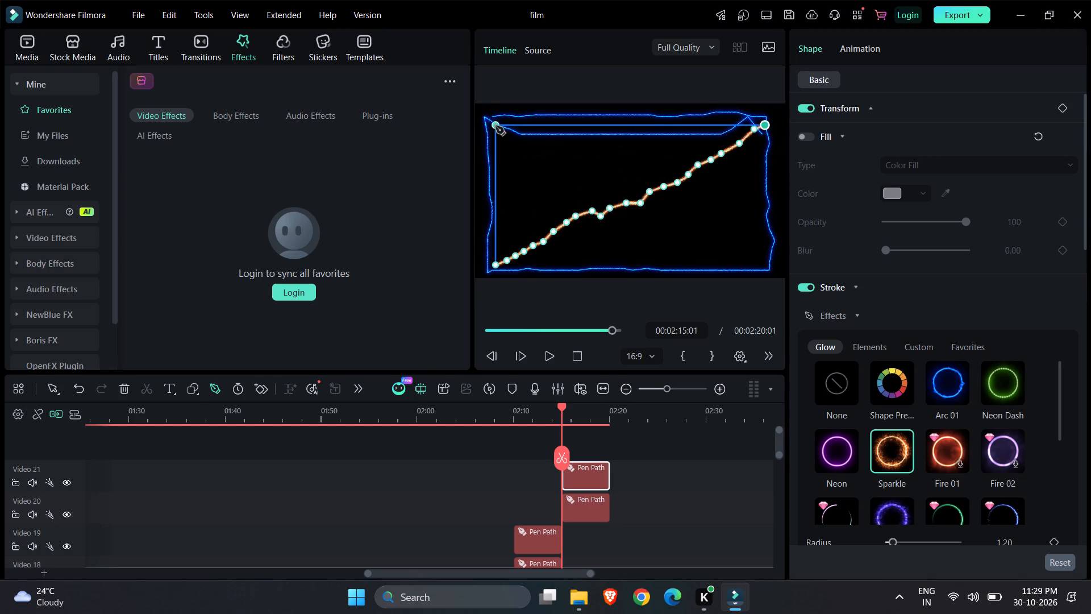
Lead the path straight across to the upper-left corner and run points diagonally down to near the frame's middle.
click(489, 125)
click(498, 139)
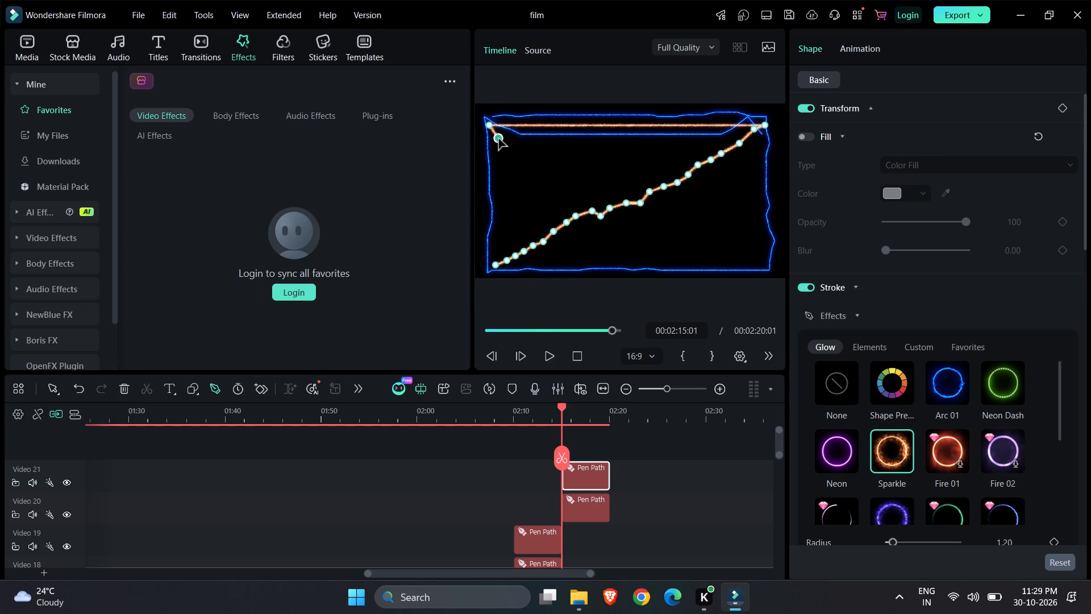
click(507, 143)
click(514, 145)
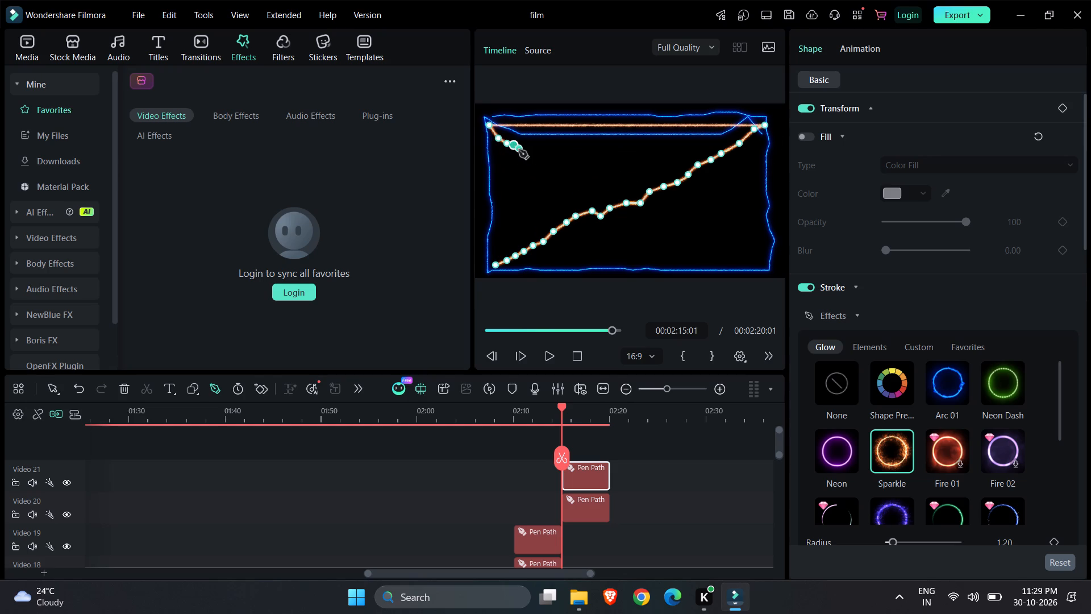
click(522, 150)
click(532, 155)
click(546, 159)
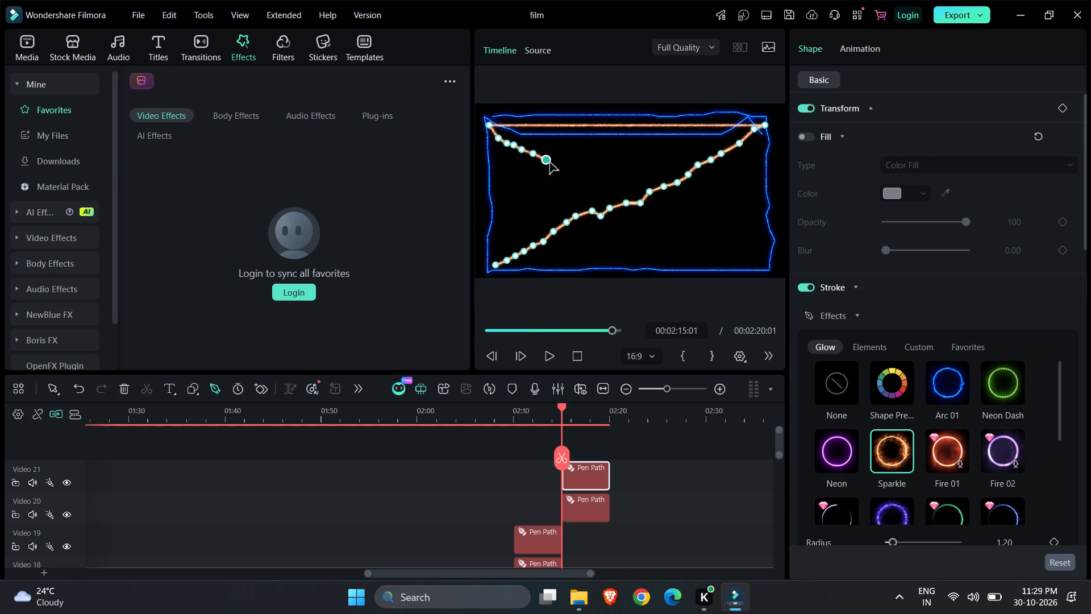
click(557, 164)
click(575, 169)
click(586, 177)
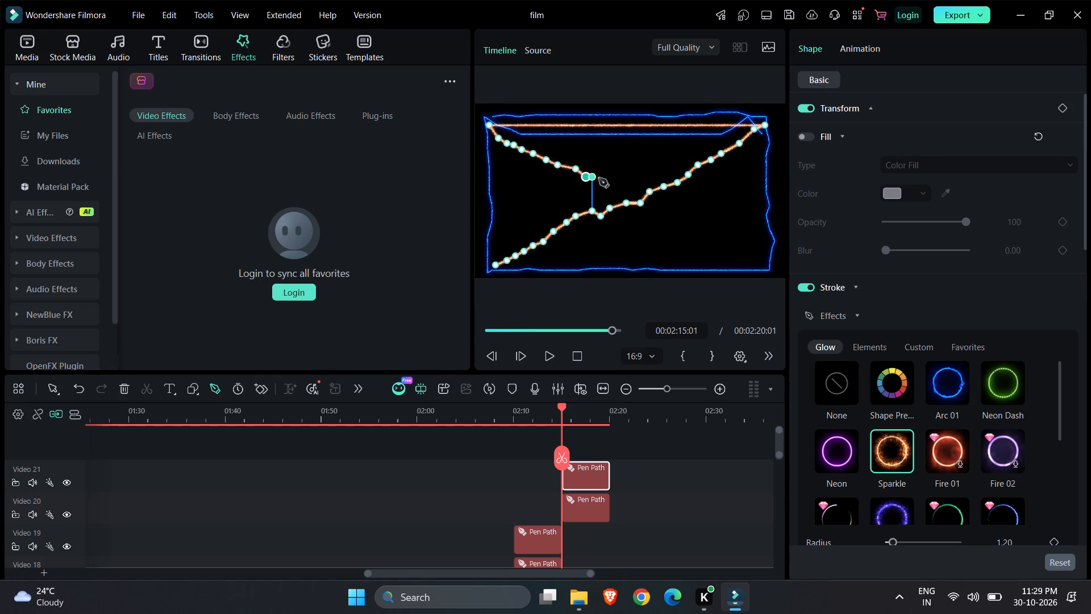
click(603, 182)
click(618, 188)
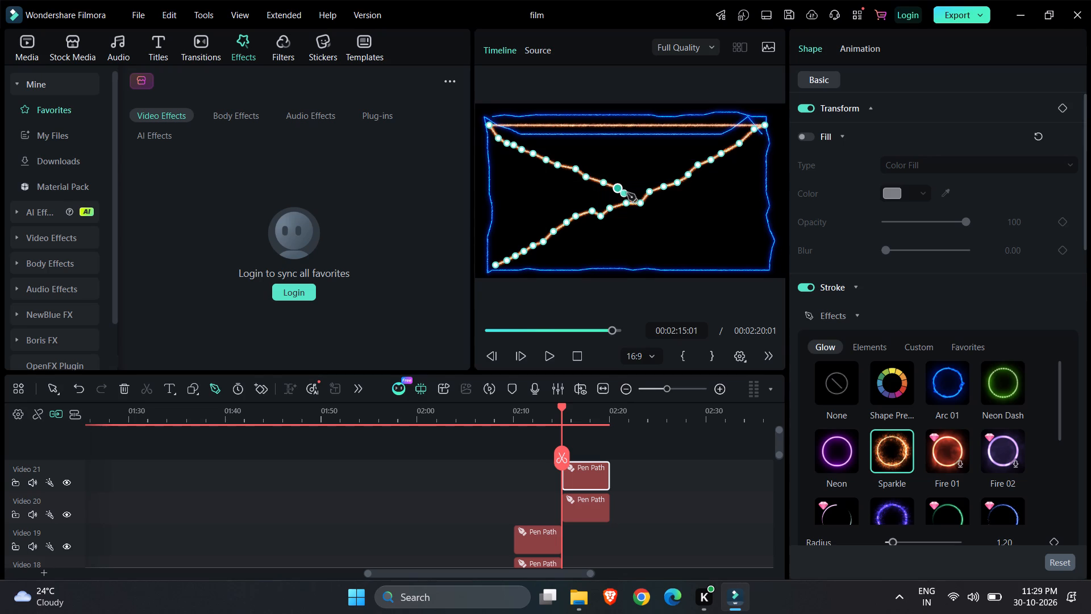
Continue the second diagonal across the first one and down to the frame's lower-right corner.
click(632, 198)
click(647, 206)
click(658, 215)
click(672, 217)
click(682, 225)
click(699, 231)
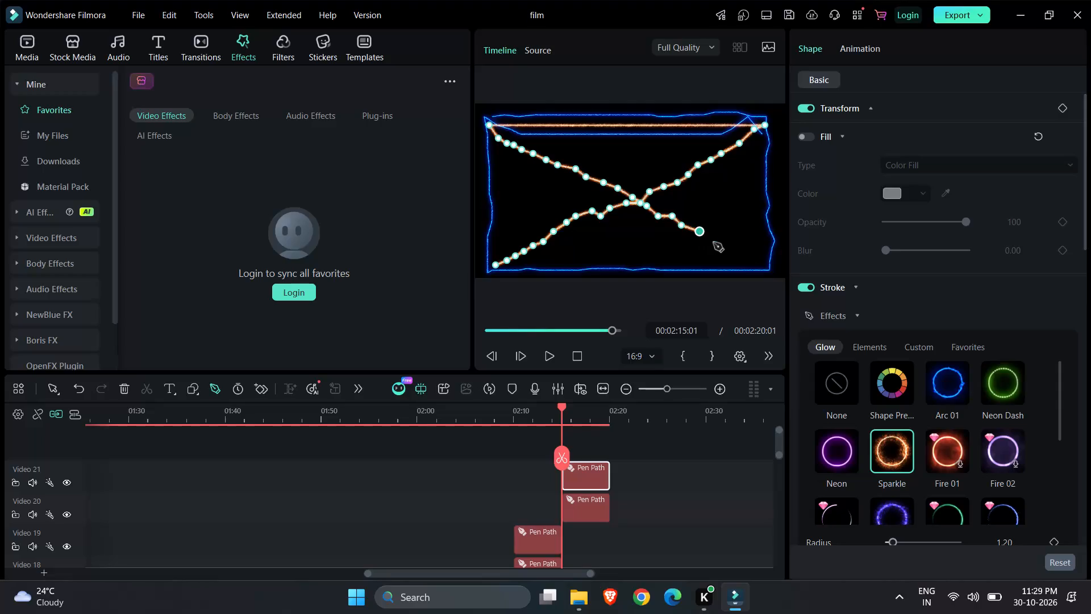
click(711, 237)
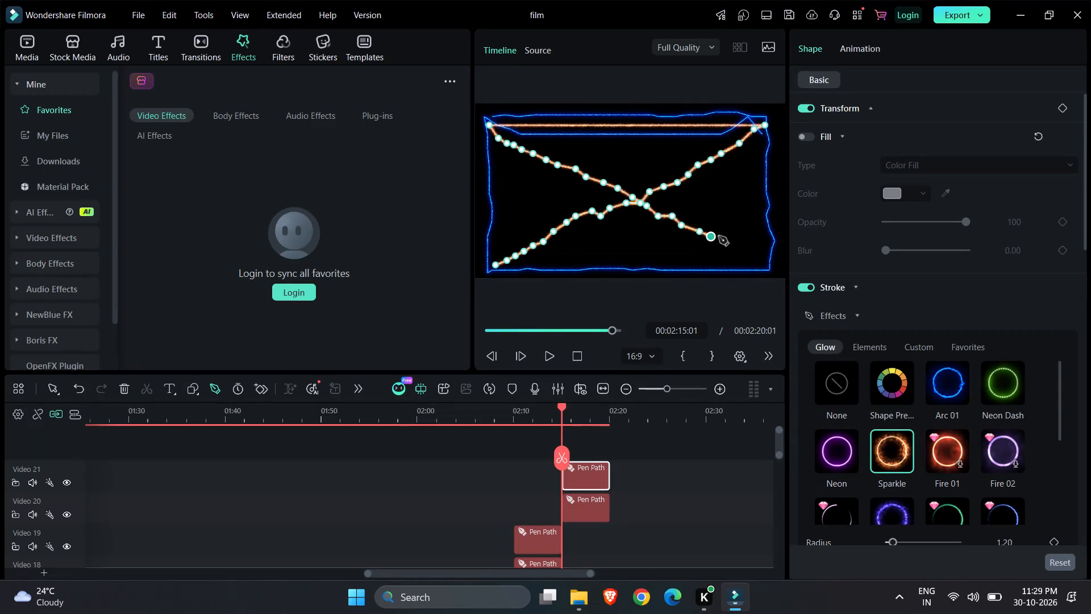
click(723, 241)
click(735, 246)
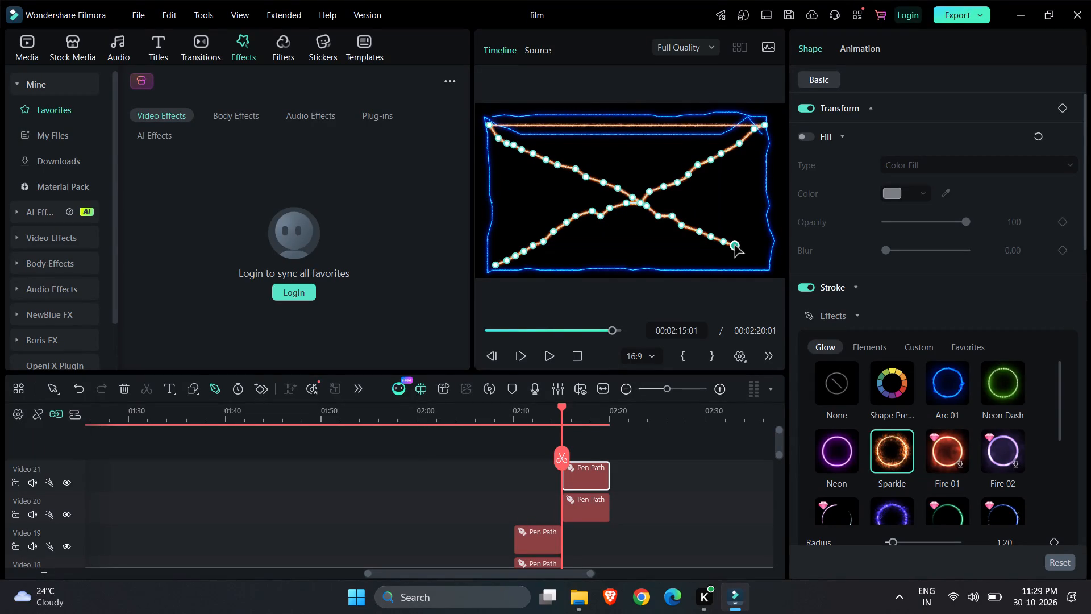
click(743, 251)
click(752, 259)
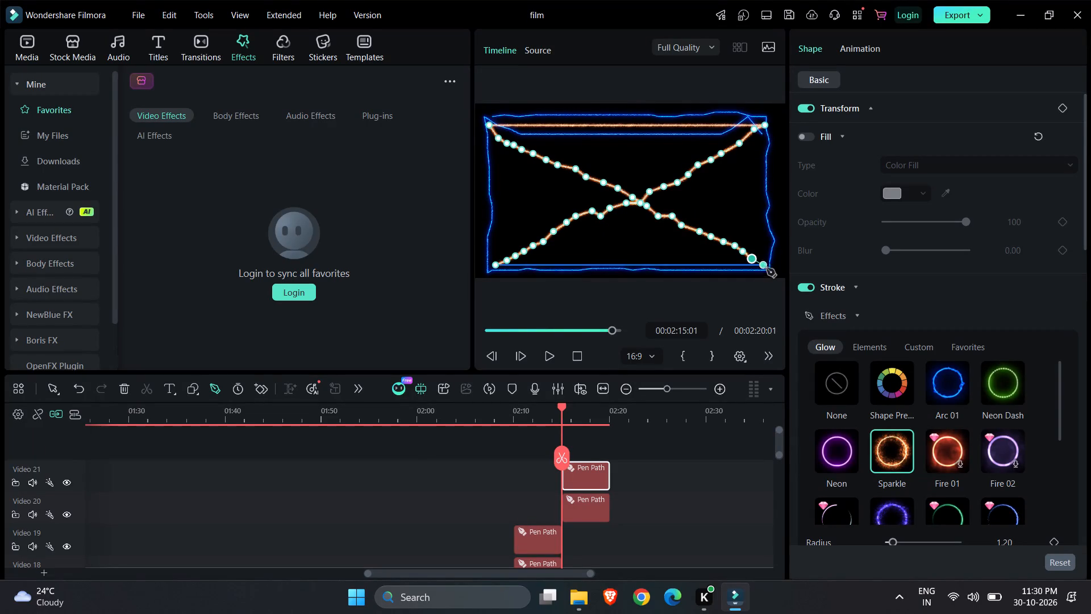
click(768, 270)
Run closely spaced path points along the bottom edge from the frame's lower-right corner to its middle.
click(753, 270)
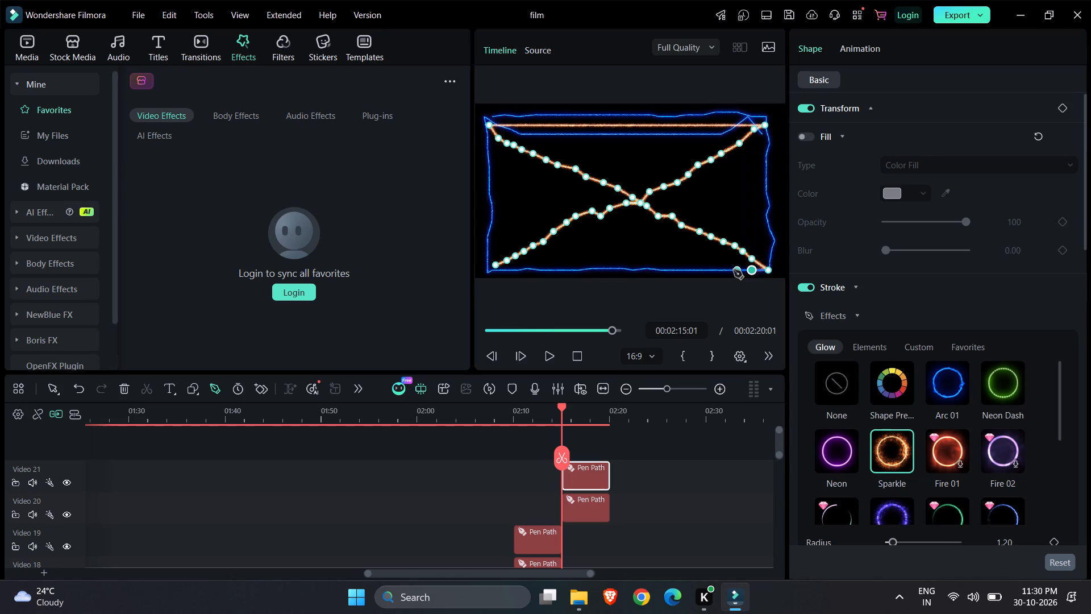
click(734, 270)
click(721, 270)
click(706, 270)
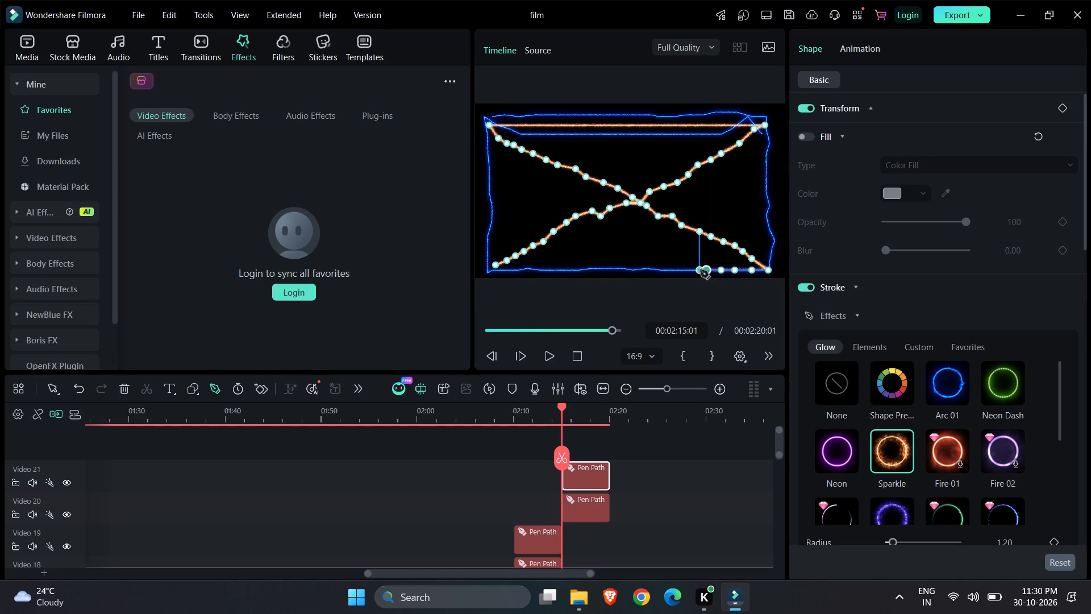
click(695, 269)
click(687, 269)
click(676, 269)
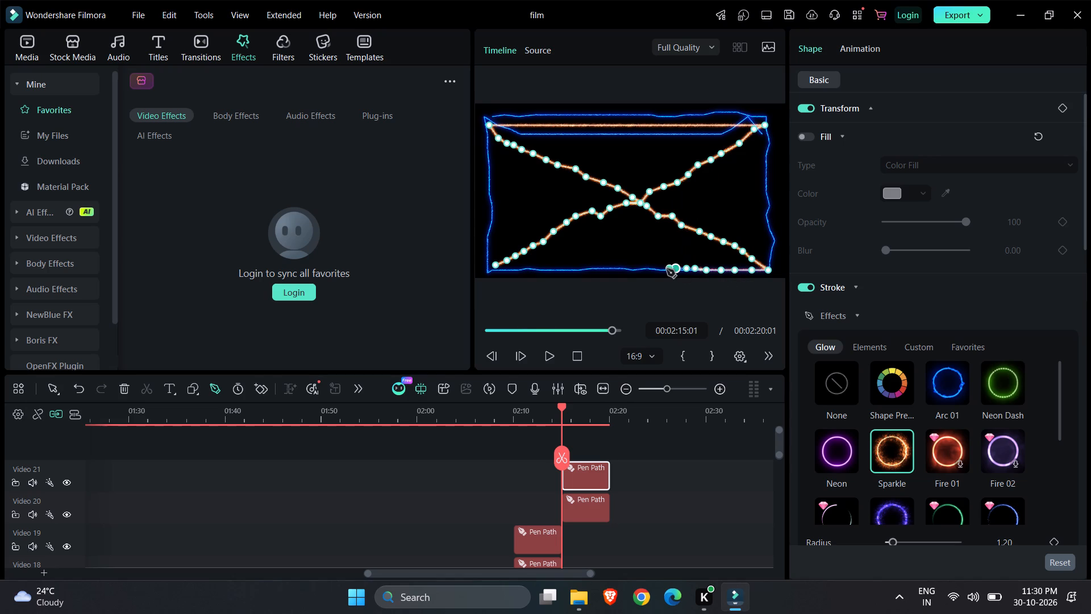
click(661, 269)
drag(652, 269, 643, 269)
click(630, 269)
Continue the bottom row of path points from the frame's middle to its lower-left corner.
click(614, 269)
click(601, 265)
click(592, 268)
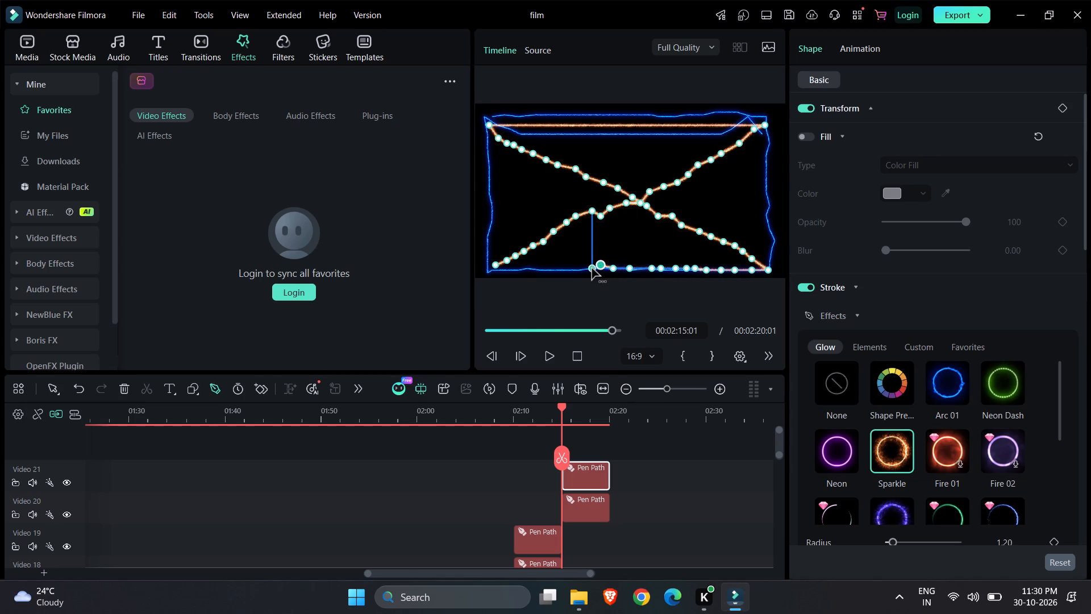
click(563, 268)
click(551, 268)
click(539, 268)
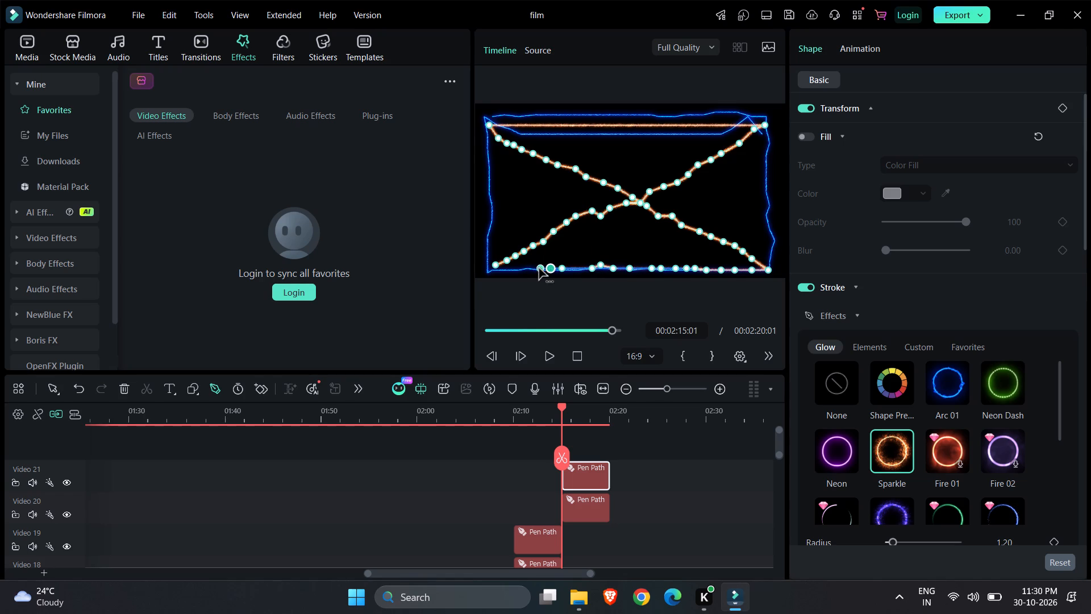
click(527, 270)
click(515, 269)
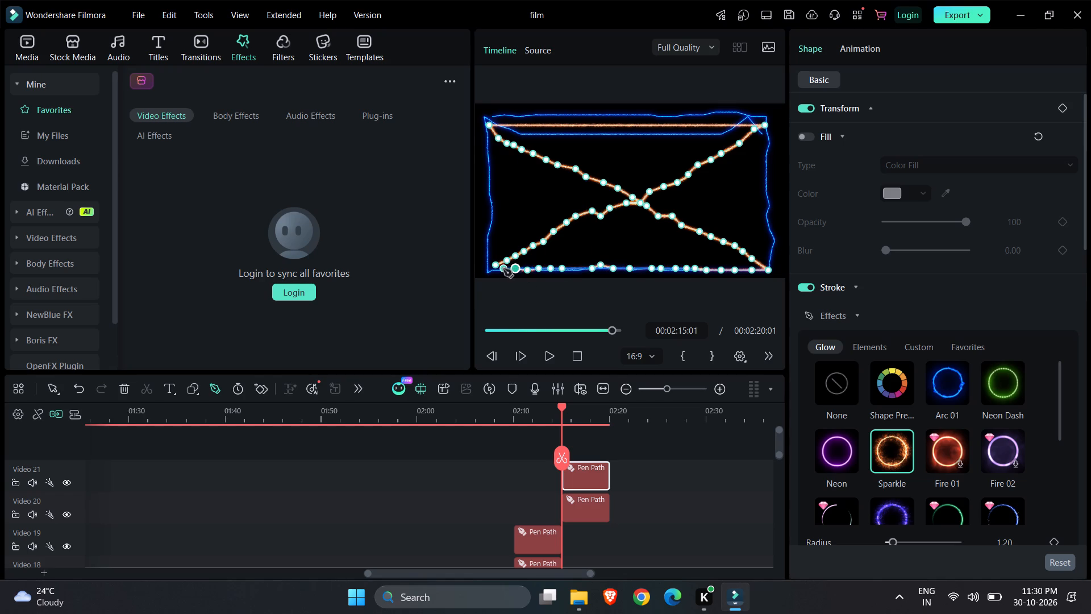
click(503, 269)
click(495, 269)
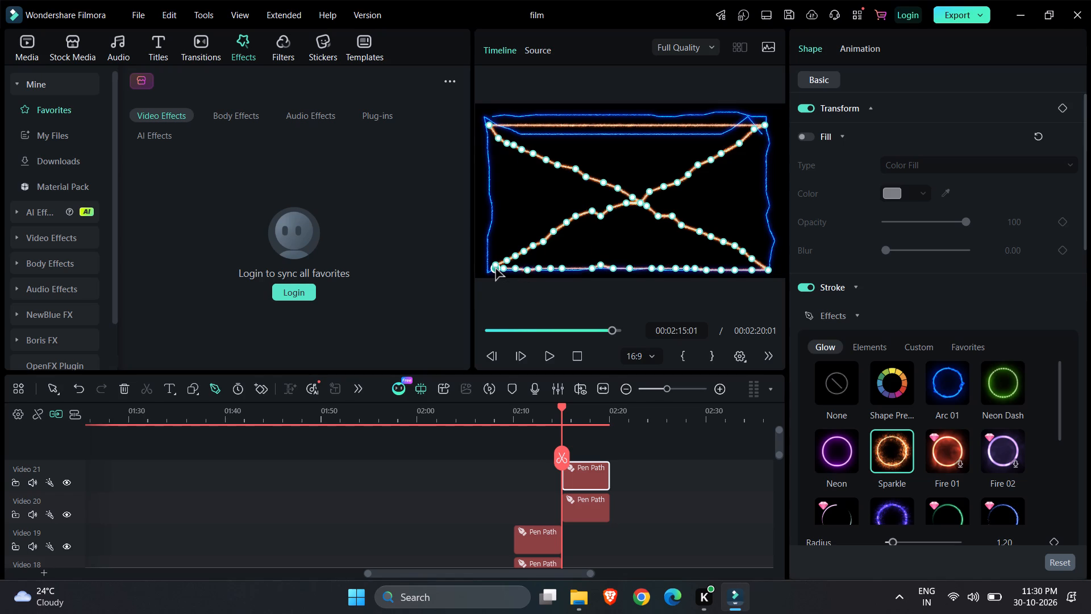
Run path points up the frame's left edge from the lower-left corner to just below the upper-left corner.
click(495, 259)
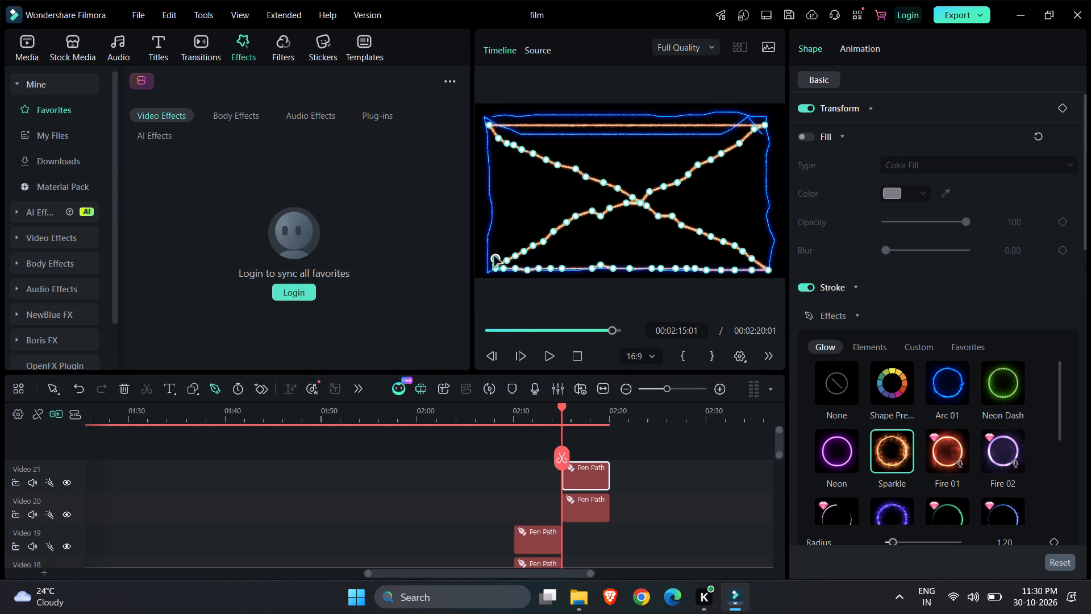
click(494, 251)
click(498, 237)
click(495, 221)
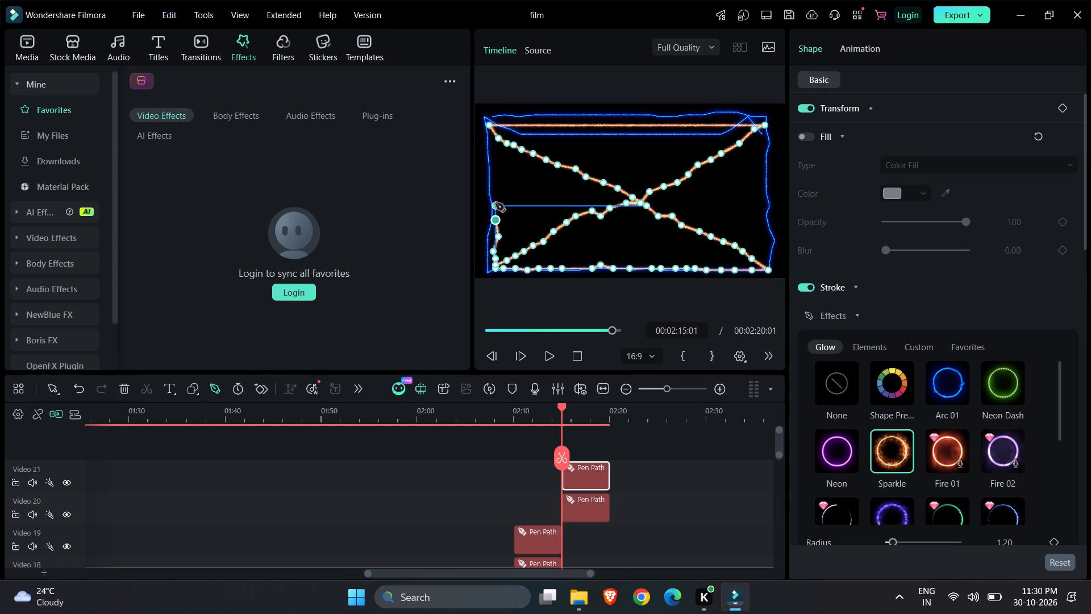
click(495, 203)
click(495, 189)
click(495, 175)
click(494, 163)
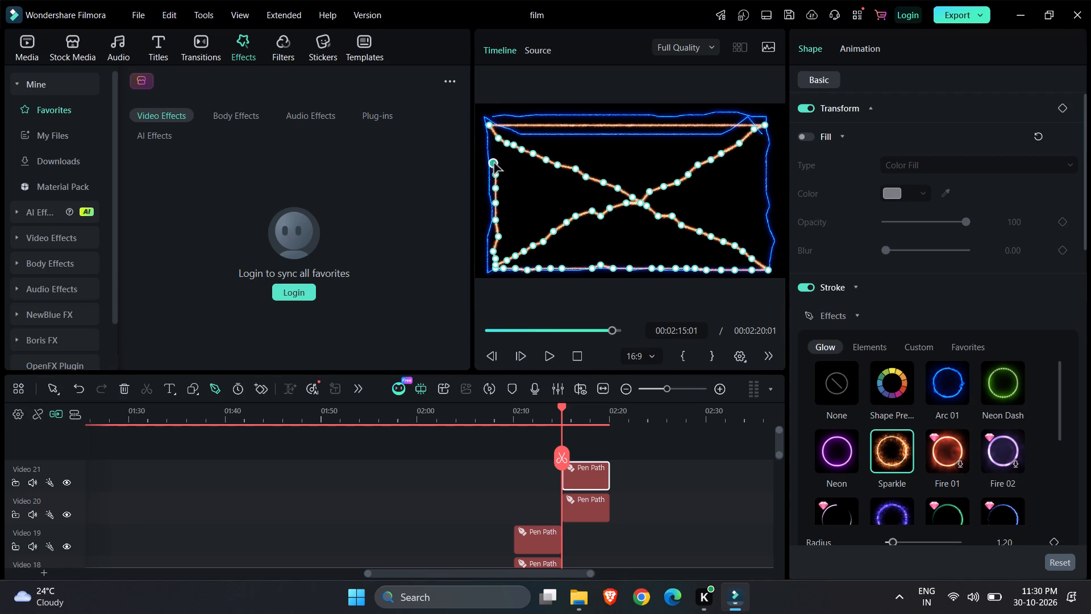
click(494, 153)
click(490, 134)
Lead the path across to the frame's right edge, run points down to the lower-right corner, and finish the drawing.
click(767, 145)
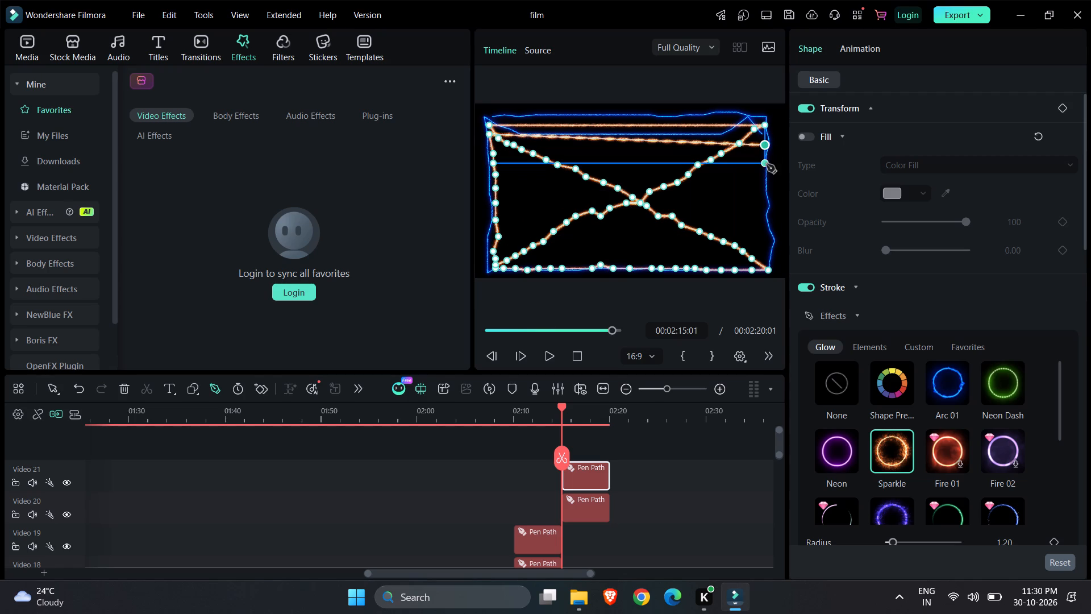
click(767, 164)
click(763, 174)
click(762, 184)
click(757, 193)
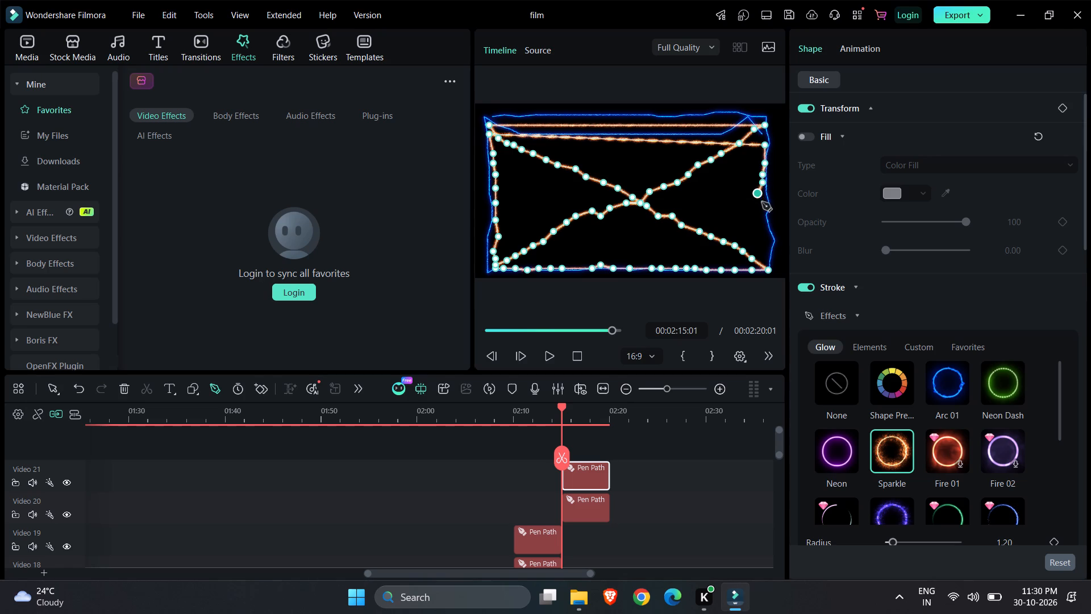
click(762, 210)
click(761, 222)
click(761, 227)
click(761, 231)
double_click(762, 239)
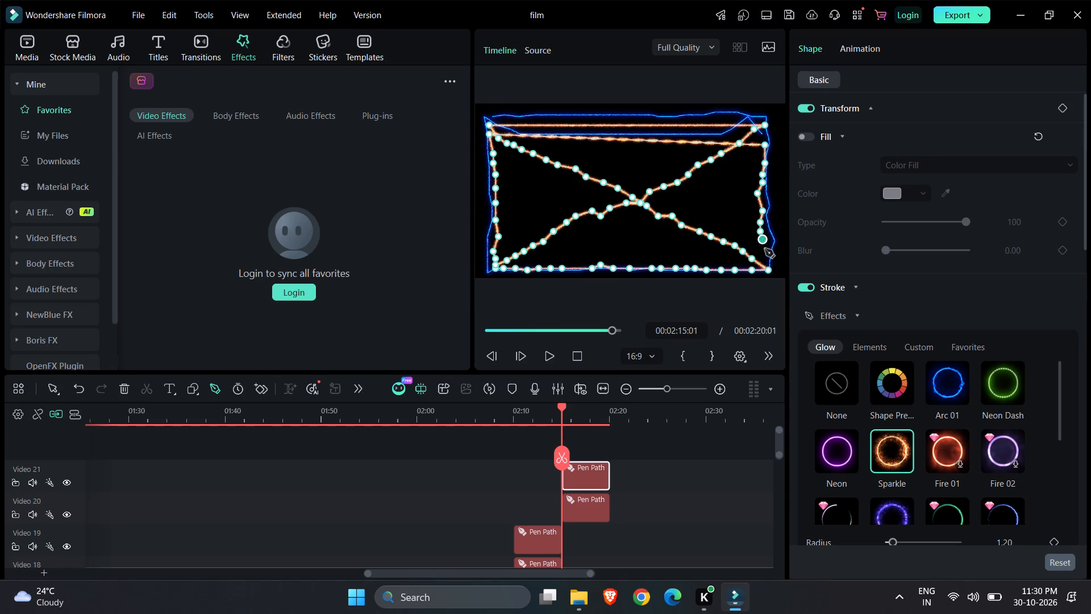
click(765, 249)
drag(765, 254, 765, 260)
click(765, 260)
click(770, 268)
click(728, 441)
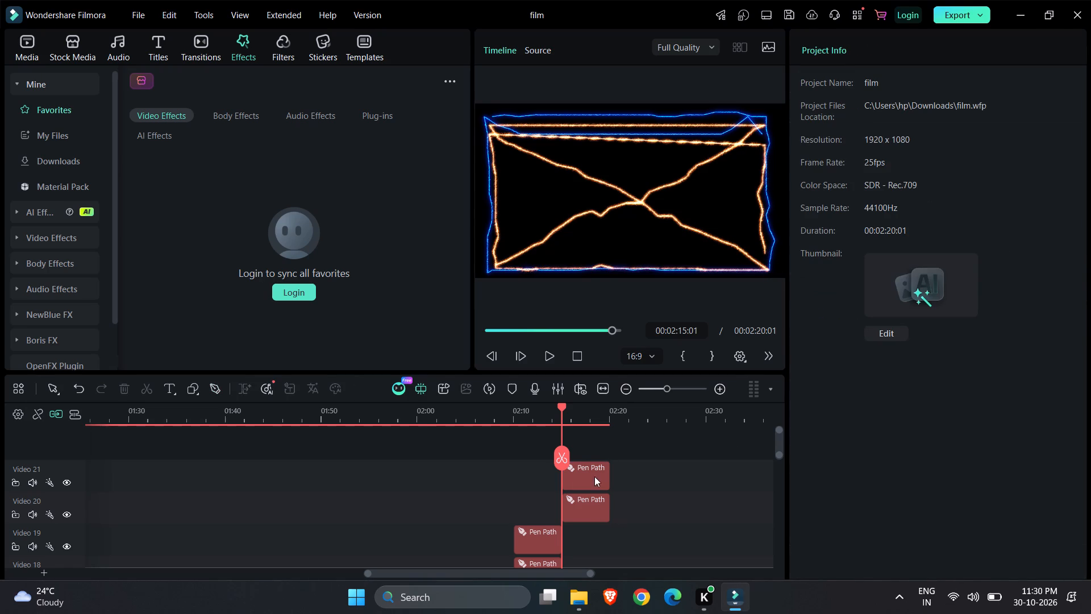
Extend the Pen Path clips on Video 20 and Video 21 together to end at 00:02:29:23.
drag(563, 454, 624, 441)
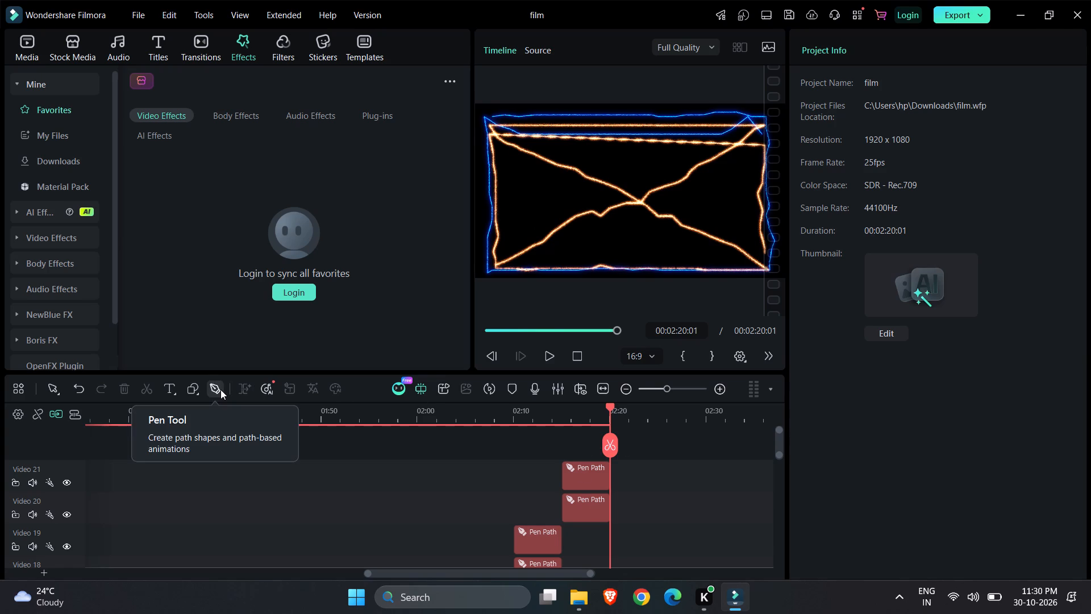
drag(551, 440, 589, 515)
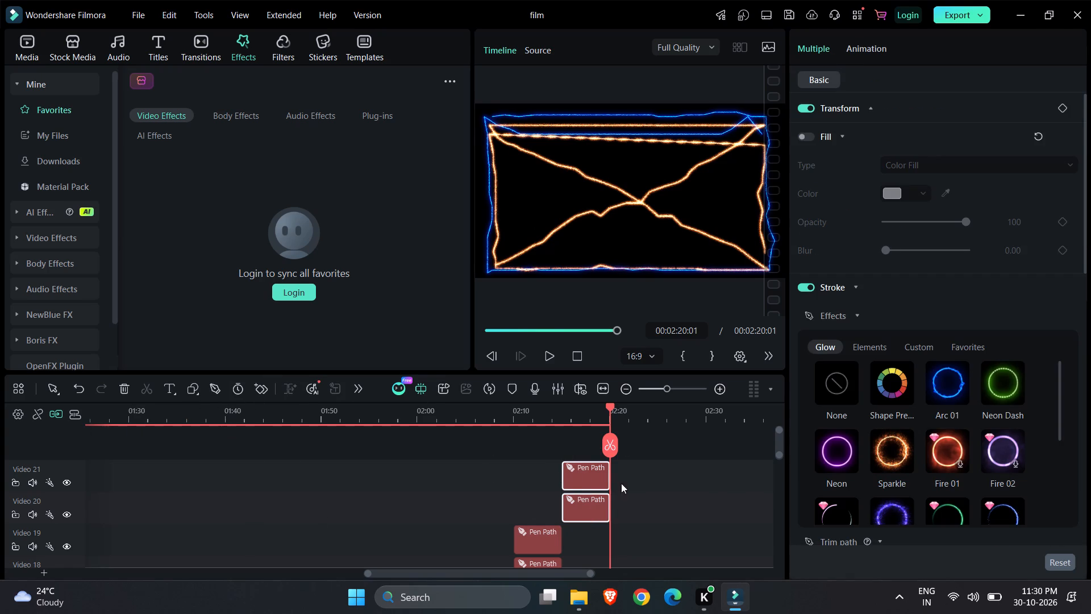
drag(607, 476, 701, 491)
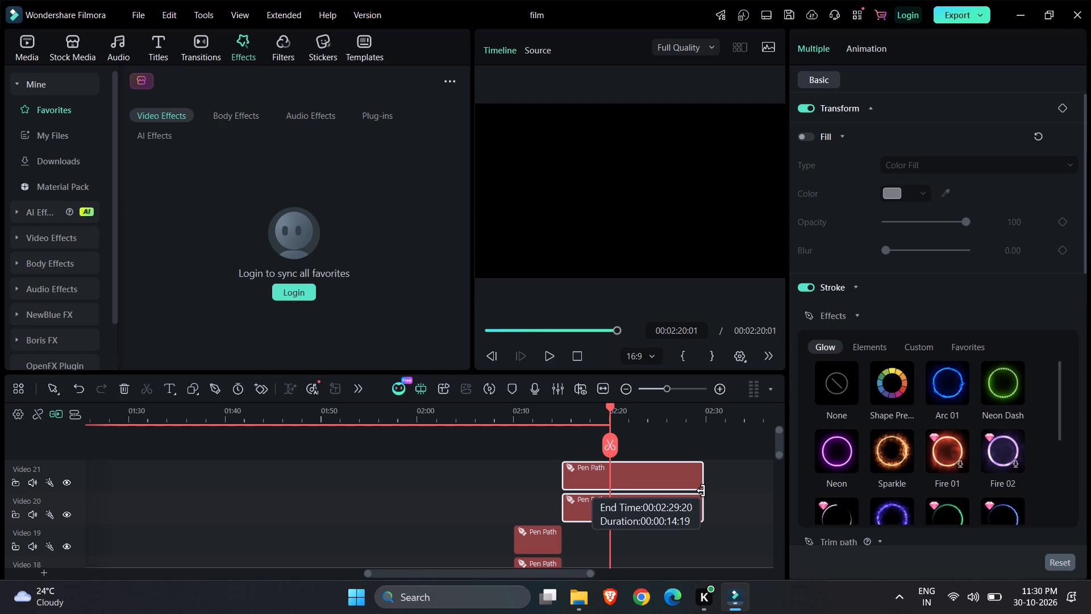
drag(701, 491, 703, 491)
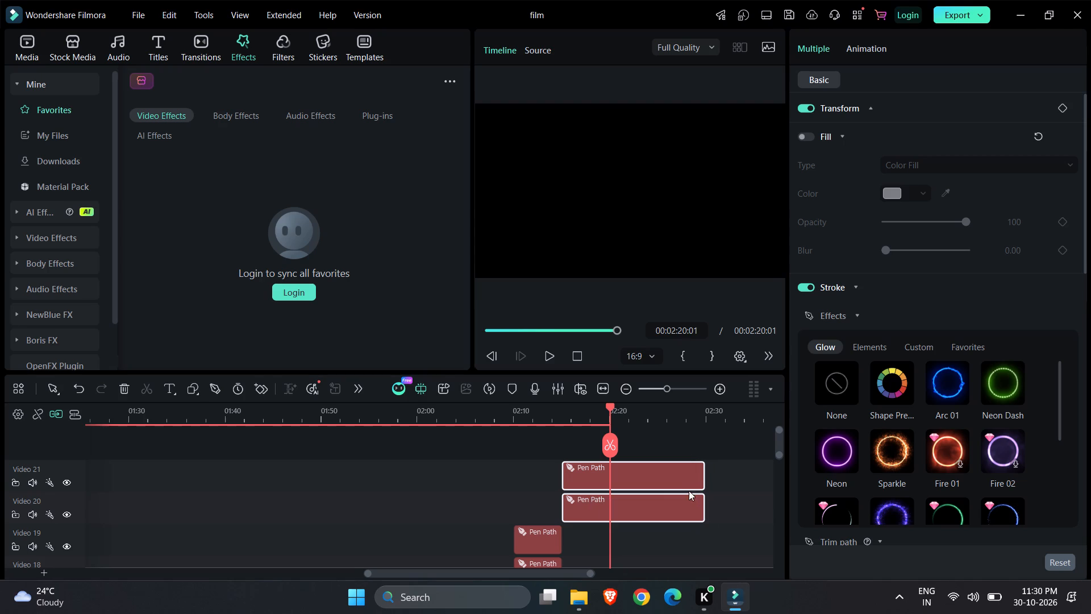
Place the playhead at the end of the extended clips, at 00:02:29:23, and deselect the clips.
drag(607, 441, 741, 437)
scroll(638, 495, down, 2)
scroll(636, 500, up, 1)
drag(561, 570, 706, 569)
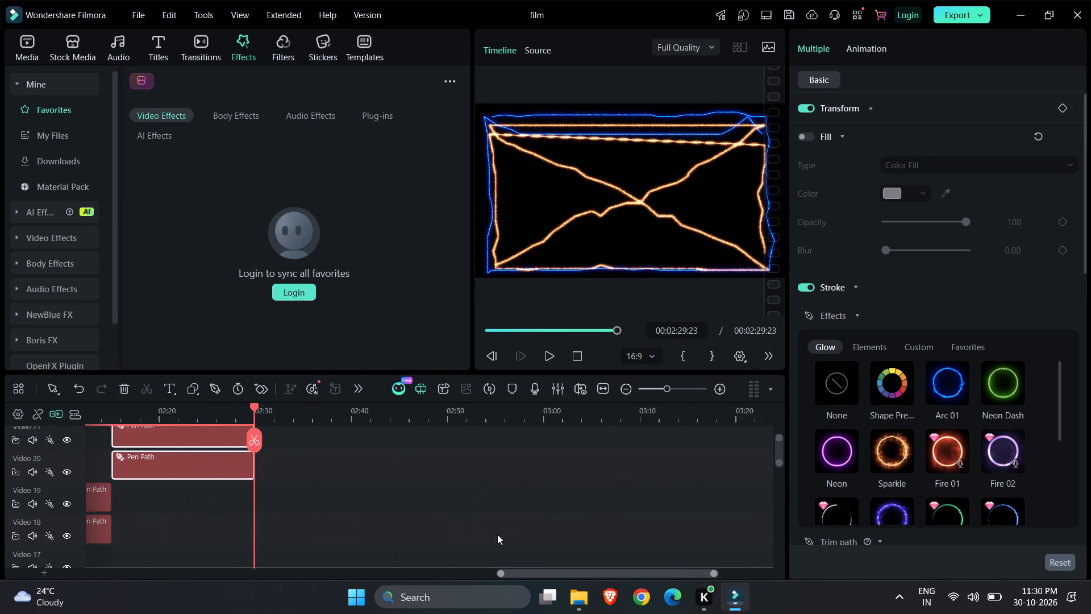
scroll(476, 526, up, 2)
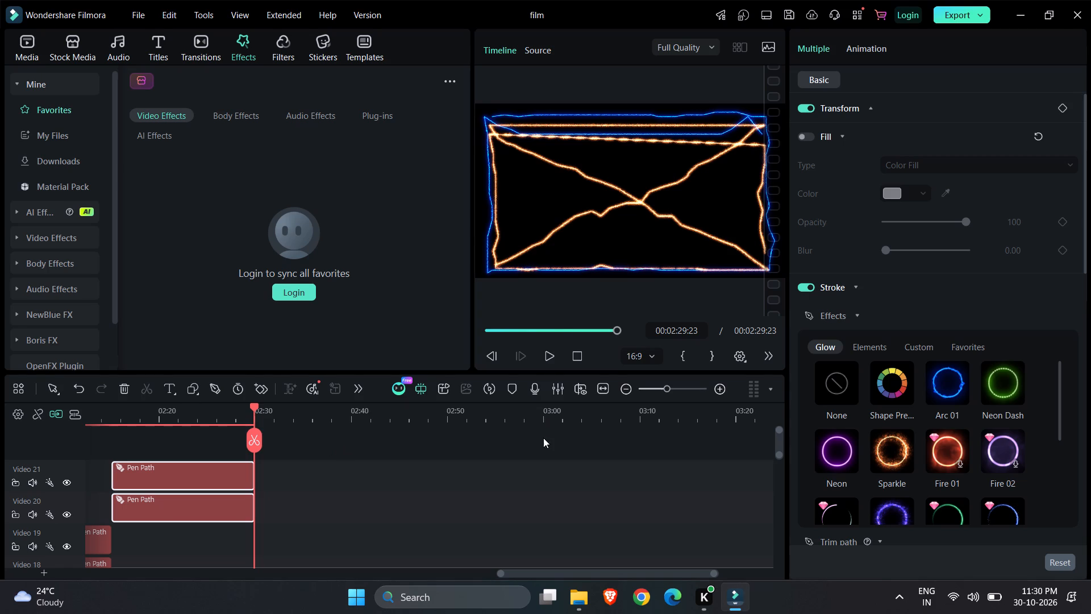
click(521, 473)
Browse the AI and video effects, including the Real Estate, Trending, Desi Vibes, Annual Highlights and Basic categories.
click(57, 136)
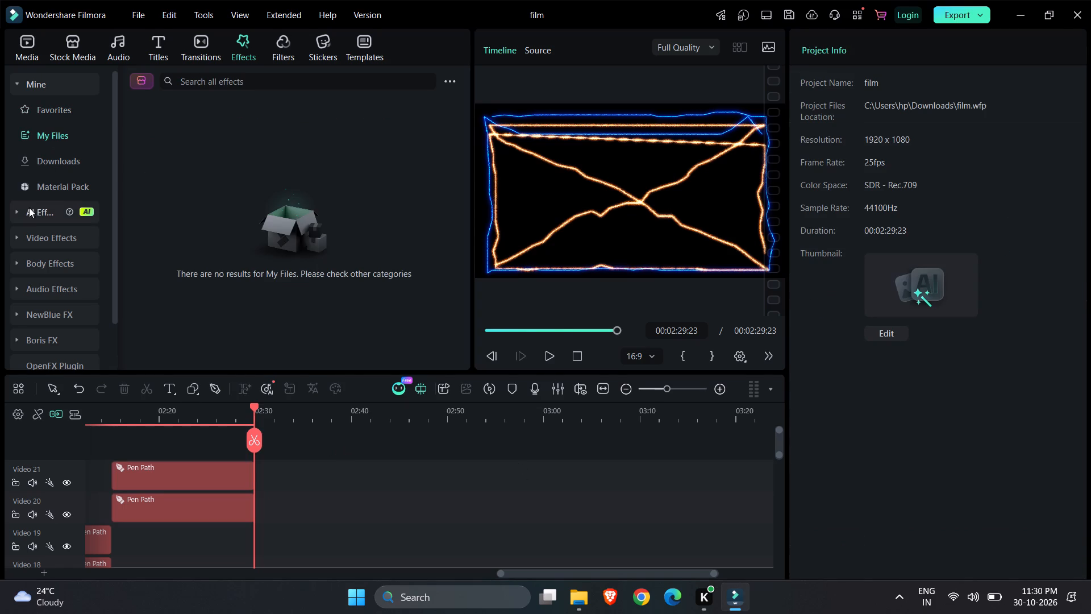
click(29, 210)
scroll(295, 165, down, 2)
click(43, 179)
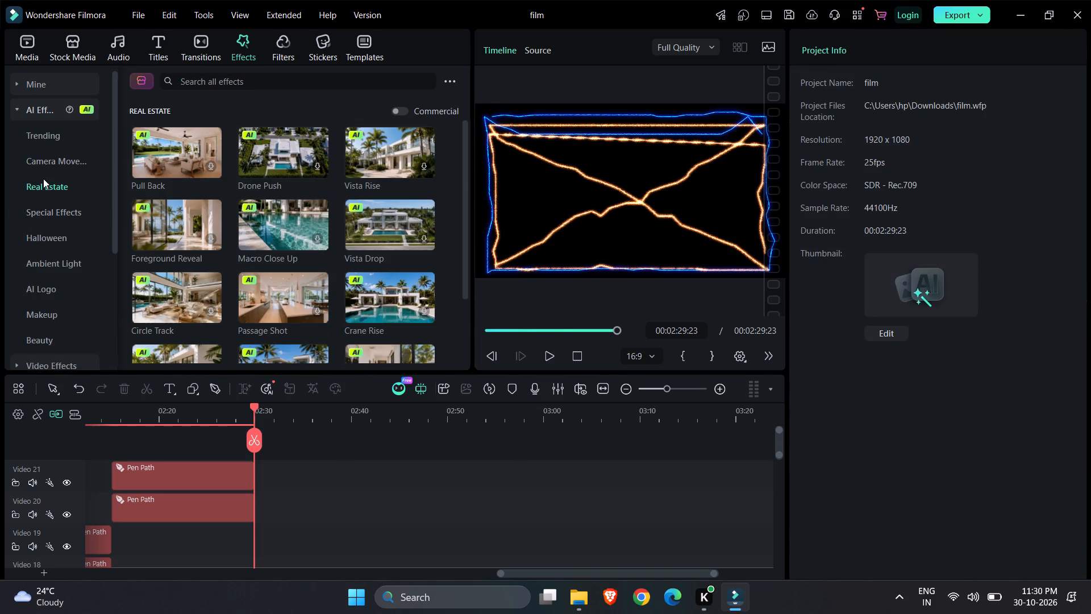
click(45, 361)
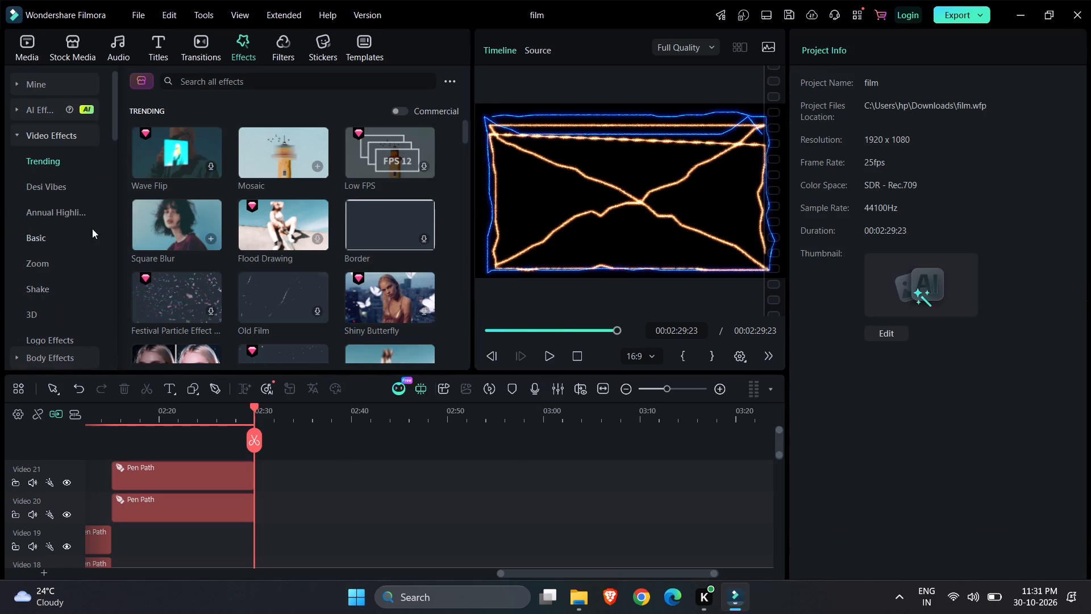
click(63, 171)
click(49, 182)
scroll(282, 204, down, 1)
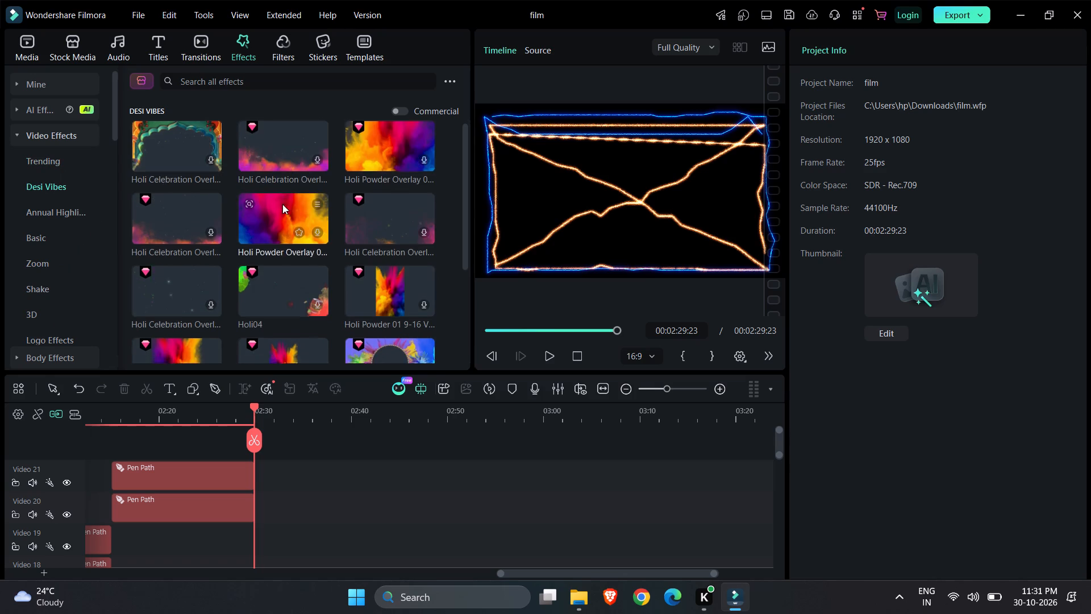
scroll(282, 204, down, 5)
scroll(282, 204, up, 1)
click(41, 218)
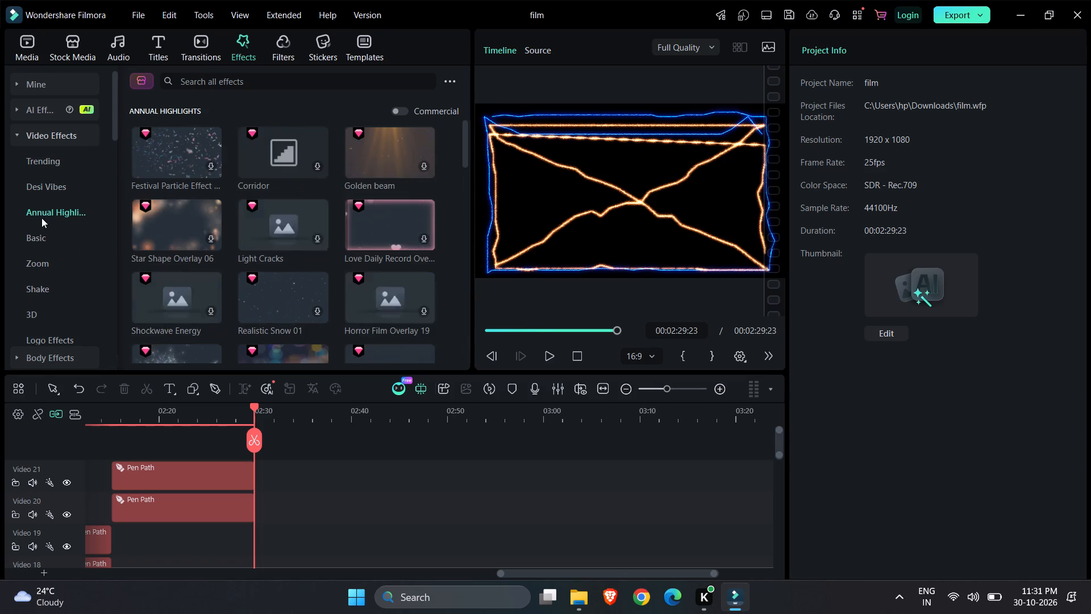
click(36, 246)
scroll(313, 198, down, 4)
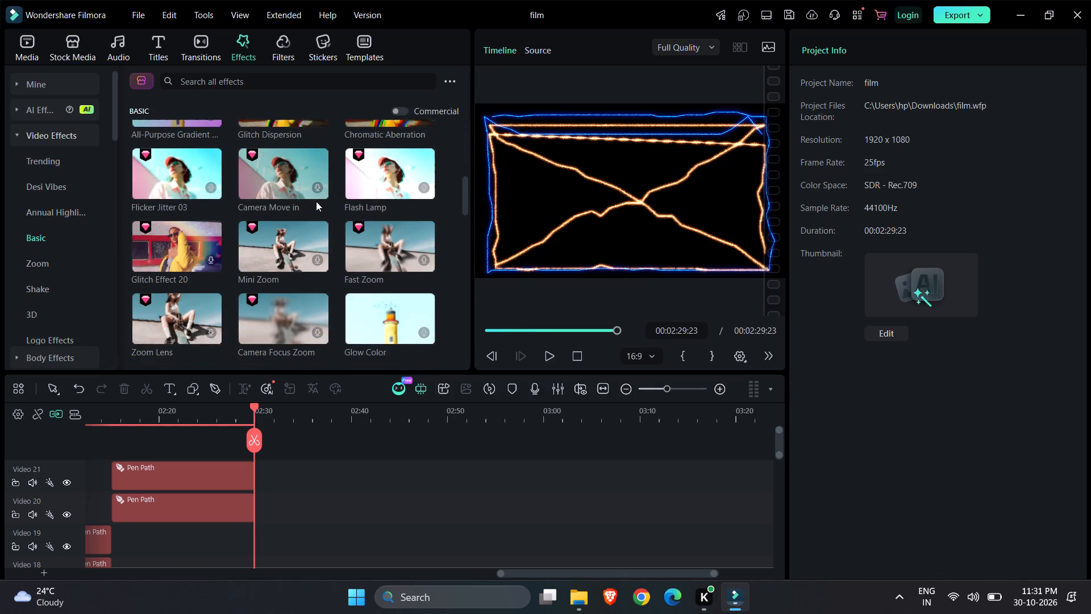
scroll(316, 201, up, 3)
Browse the Basic filters, the Trending stickers and the Trending templates for content to use in the project.
click(271, 49)
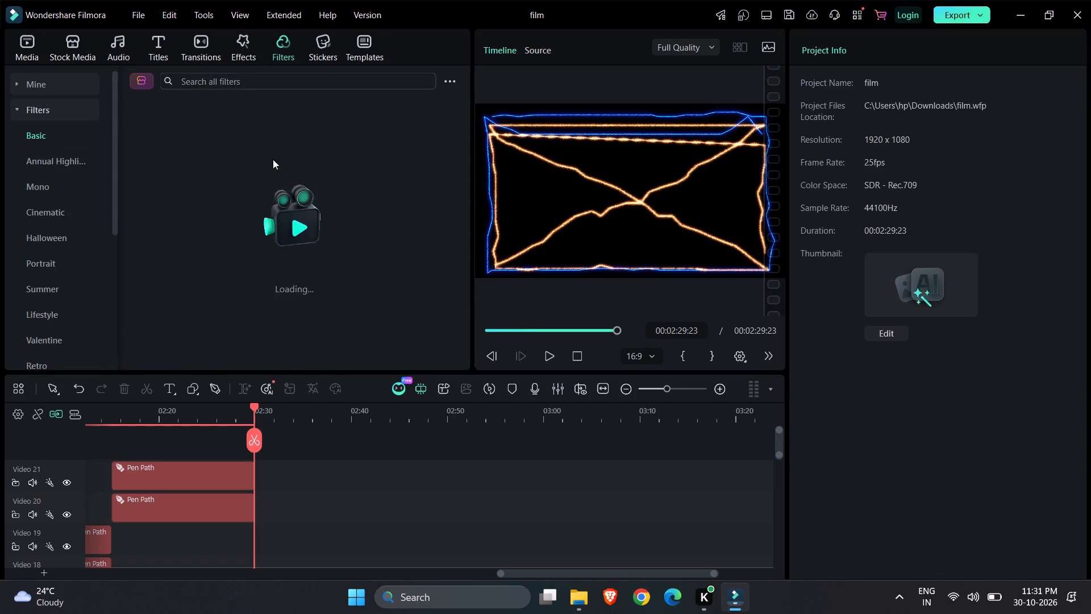
scroll(334, 208, up, 2)
scroll(334, 203, down, 3)
scroll(334, 203, up, 4)
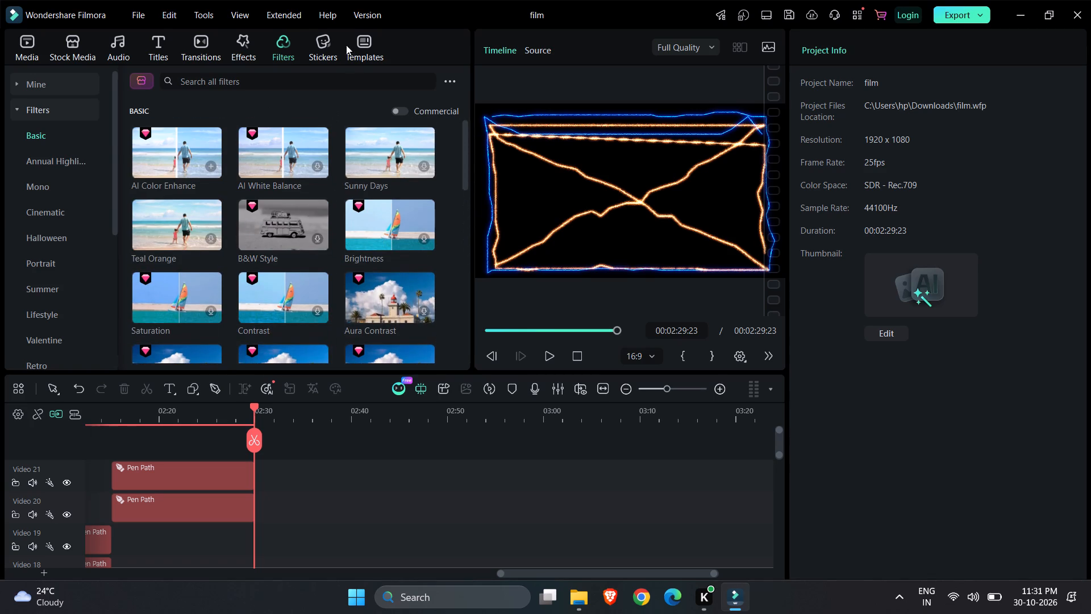
click(326, 45)
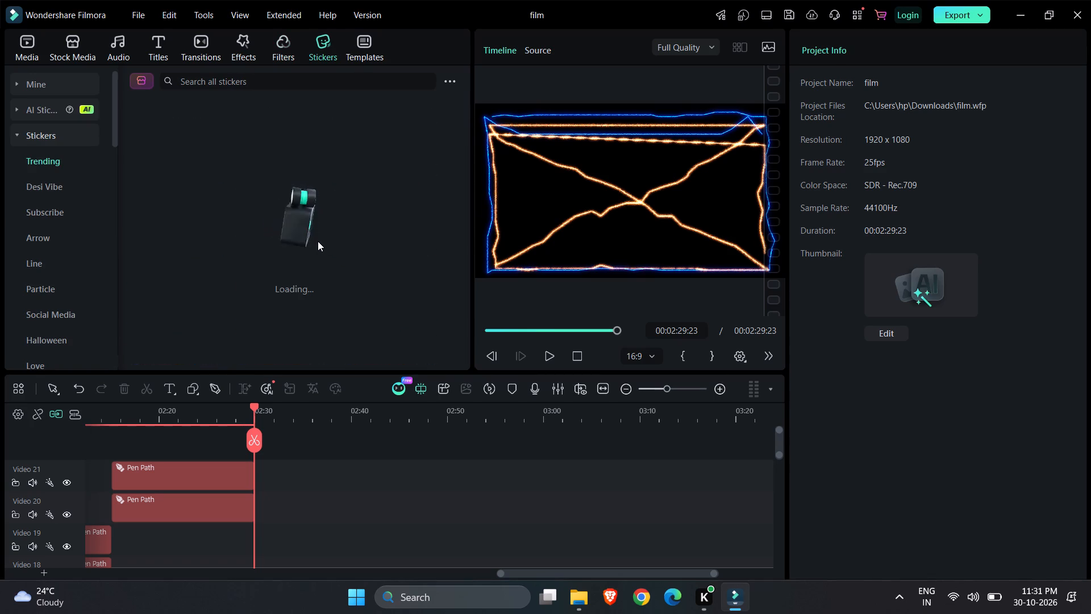
scroll(318, 241, down, 5)
scroll(319, 241, up, 1)
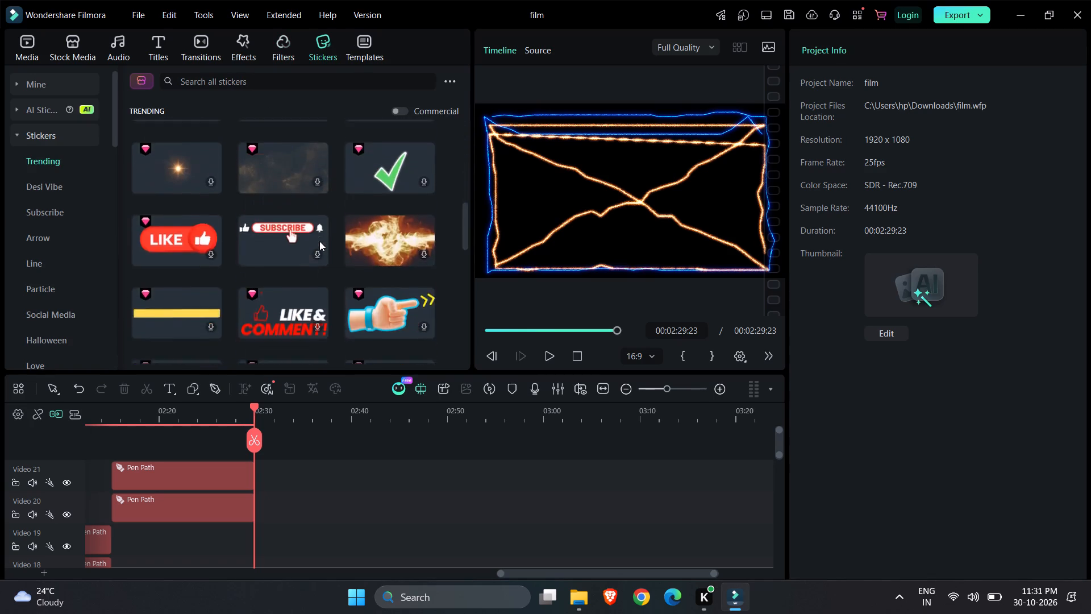
scroll(319, 241, up, 7)
click(356, 45)
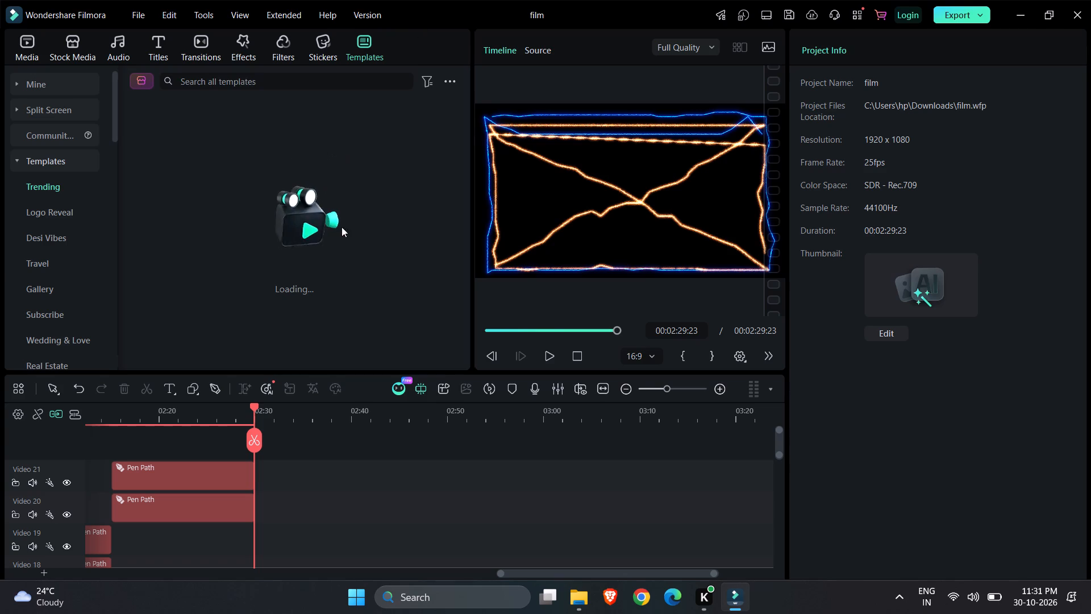
scroll(318, 257, down, 1)
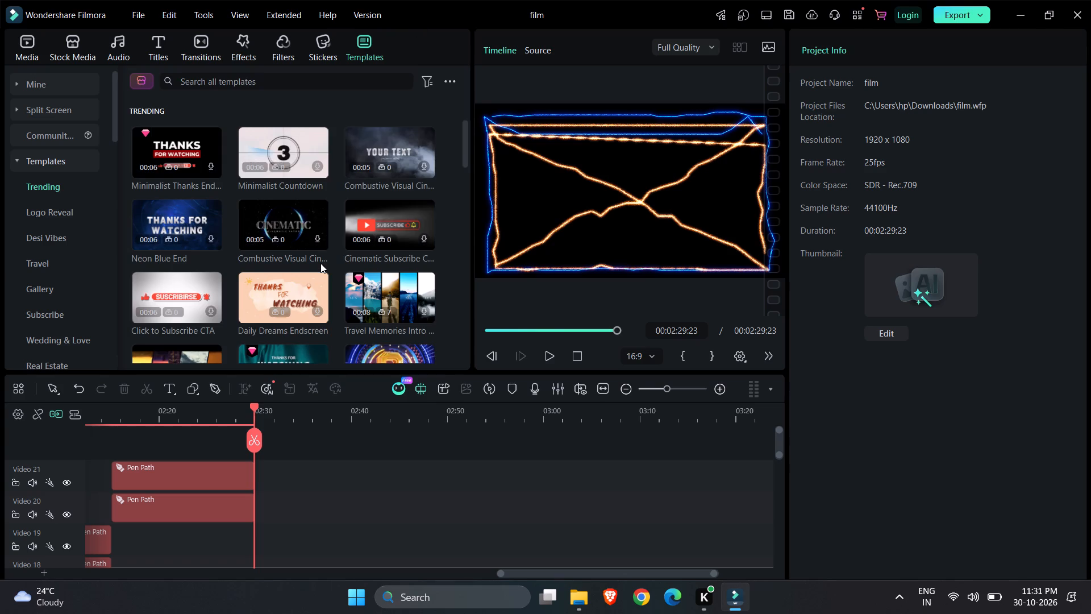
scroll(320, 263, down, 2)
scroll(320, 263, up, 4)
Move the playhead back to the very start of the timeline, at 00:00:00:00.
drag(249, 436, 122, 450)
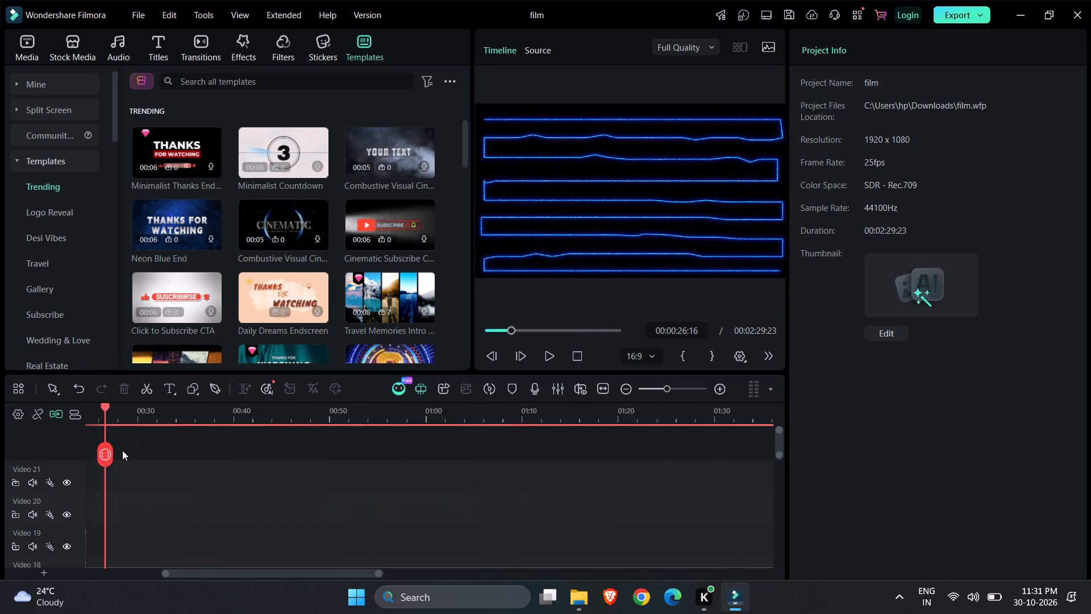
drag(122, 450, 0, 425)
Preview the Minimalist Countdown template, then pause its playback.
click(288, 142)
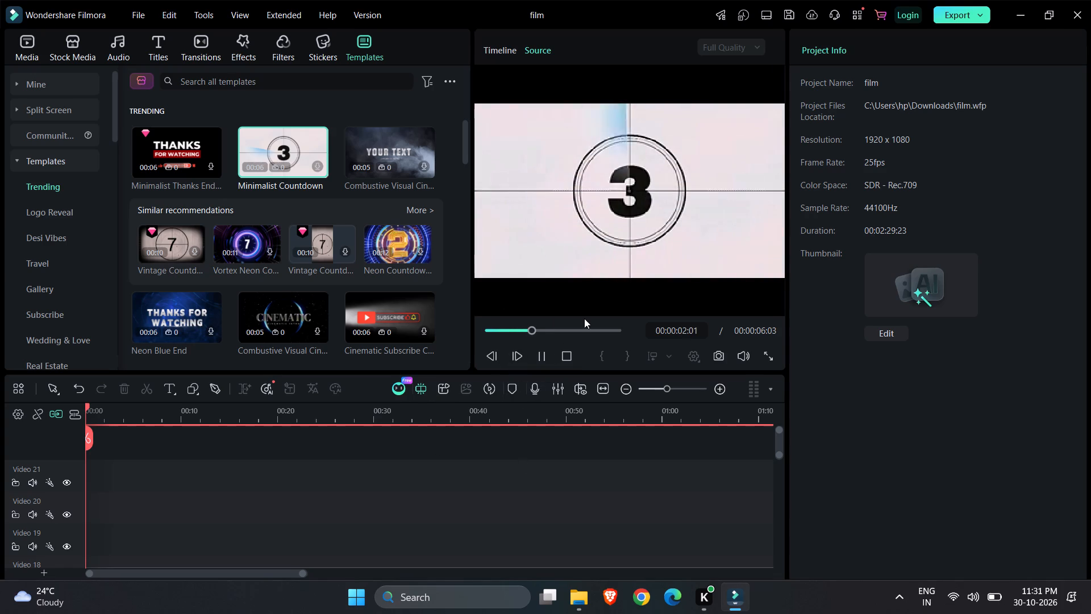
click(549, 350)
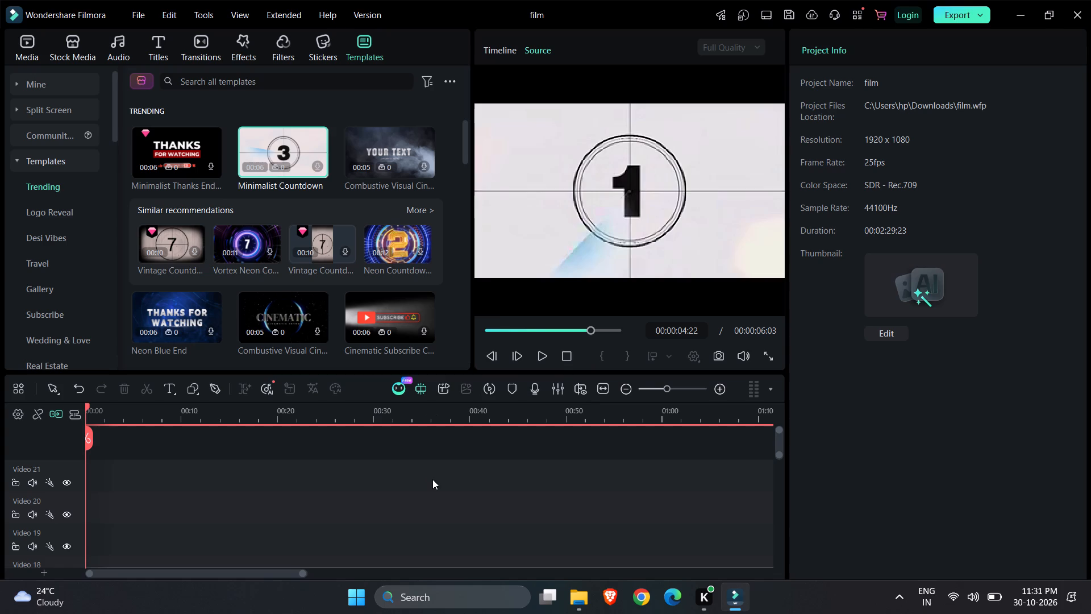
Review the Pen Path clips by scrubbing the timeline from the start through to the project's end at 00:02:29:23.
click(432, 479)
scroll(225, 454, down, 5)
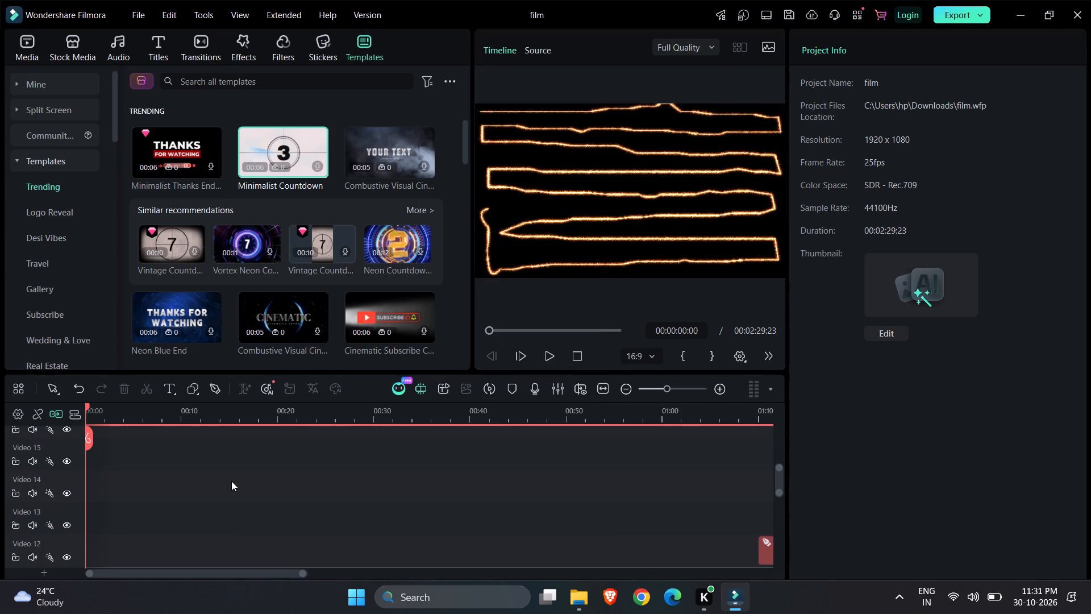
scroll(231, 481, down, 11)
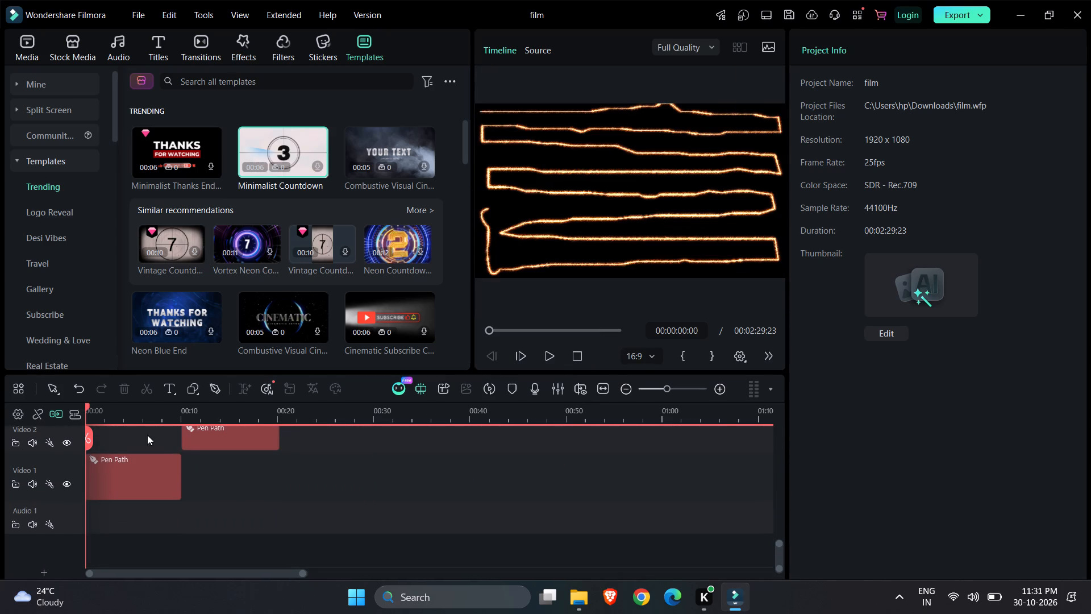
drag(88, 438, 95, 441)
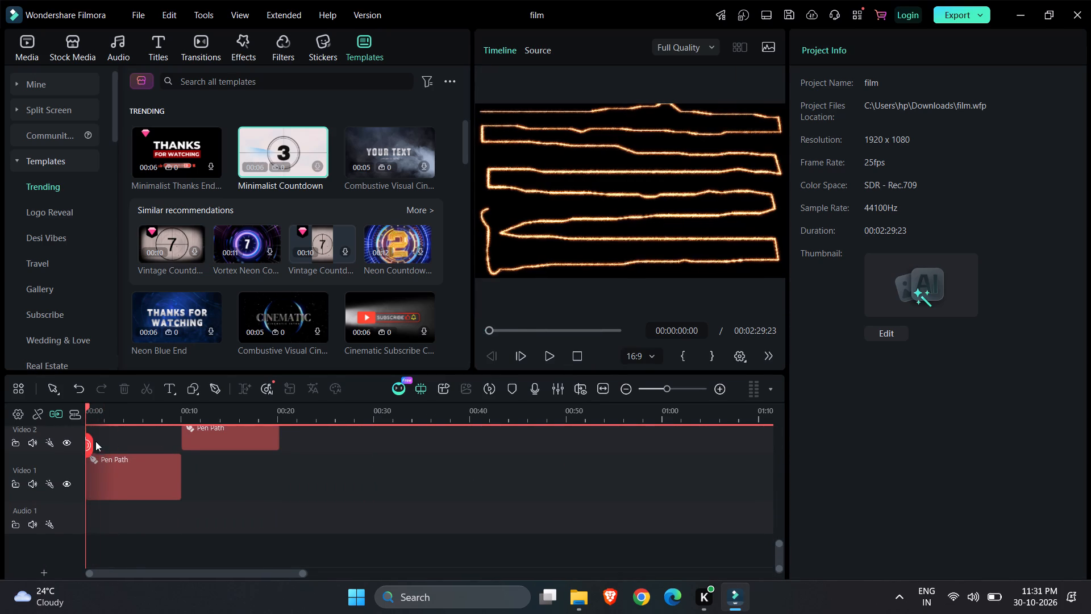
drag(95, 441, 776, 458)
scroll(625, 484, up, 9)
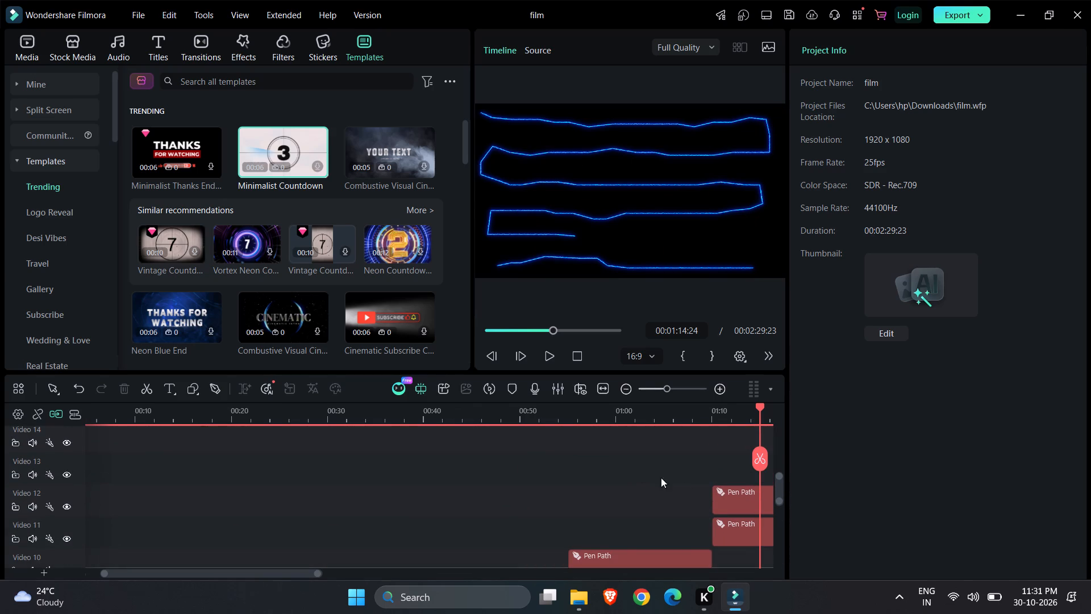
drag(757, 457, 790, 457)
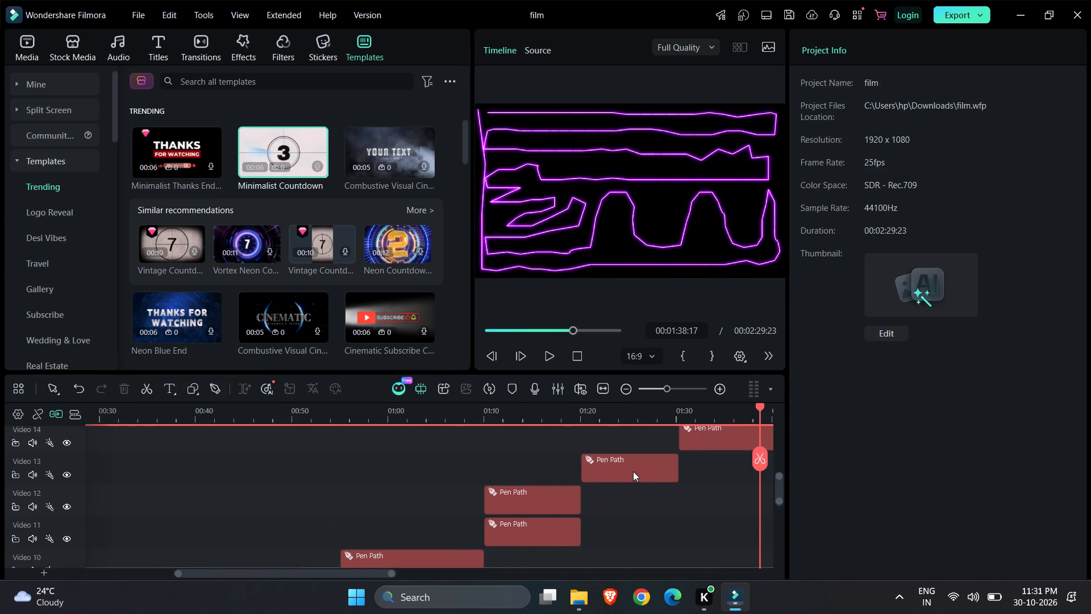
scroll(635, 476, up, 3)
drag(759, 460, 814, 456)
scroll(653, 501, up, 3)
drag(754, 451, 778, 448)
drag(529, 570, 632, 570)
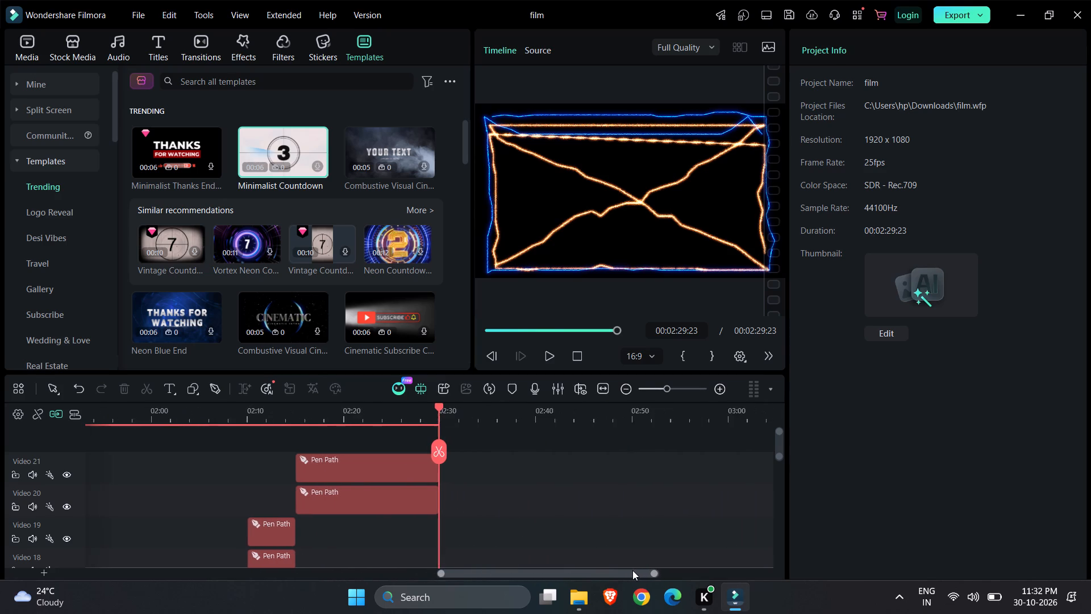
drag(632, 570, 642, 570)
scroll(455, 517, up, 1)
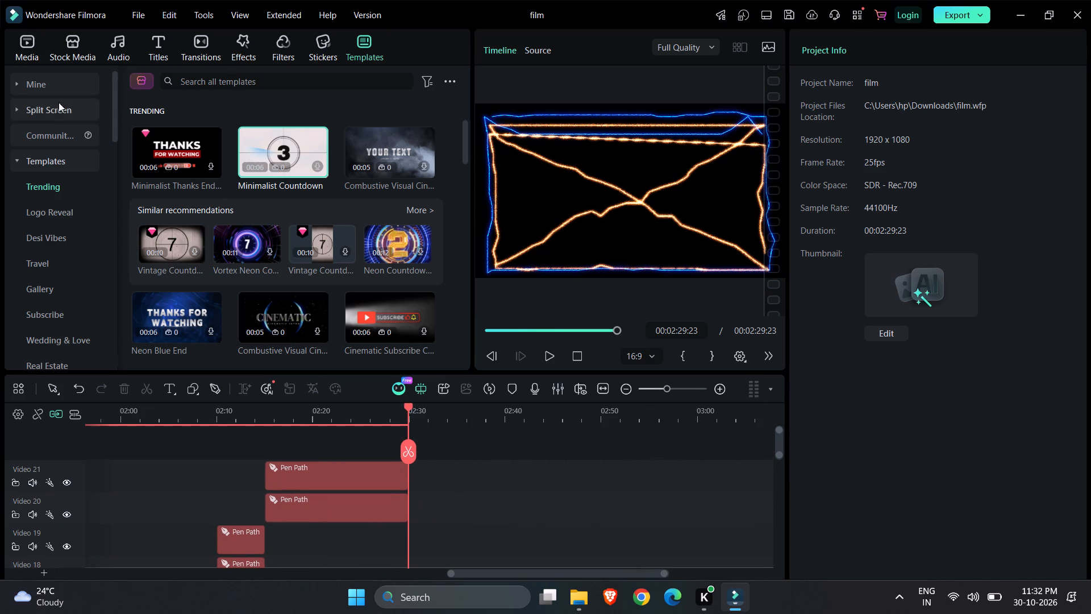
Save the film project.
key(ctrl+s)
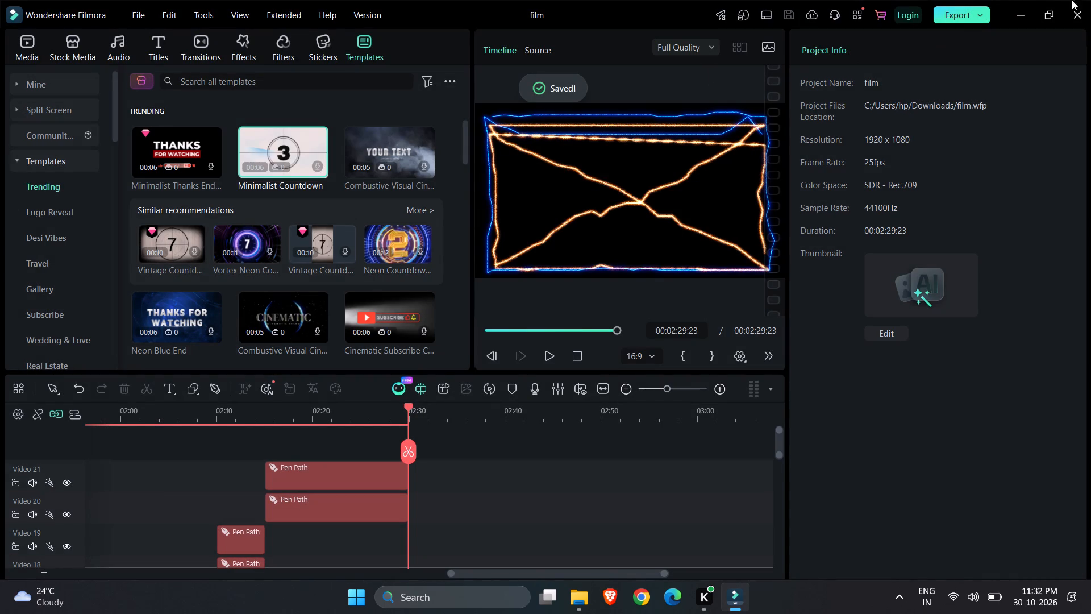
Close the film project's editor and the Filmora start window.
click(1076, 19)
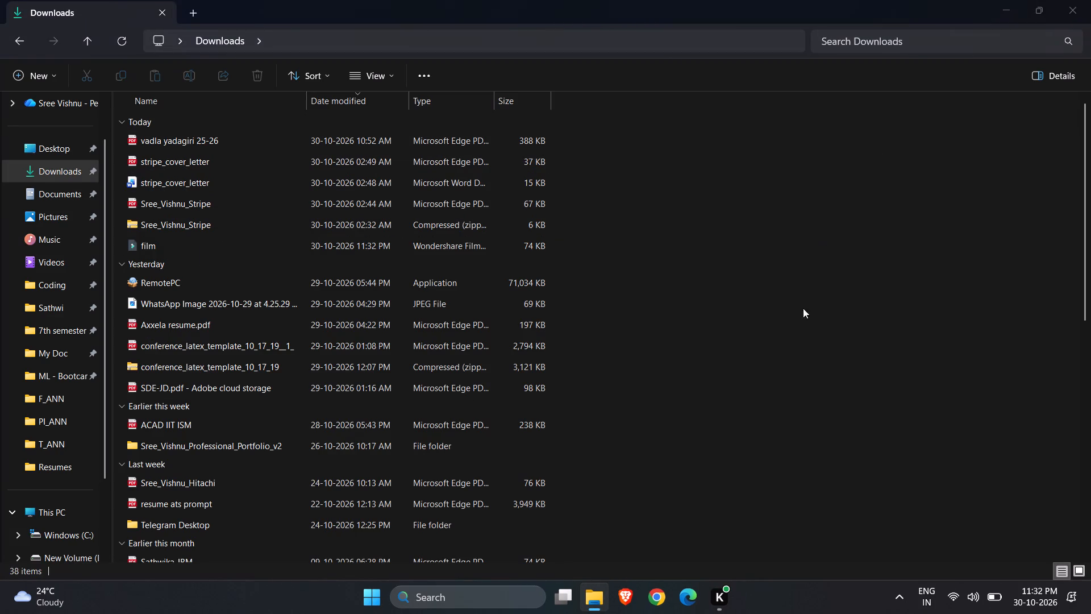
click(731, 587)
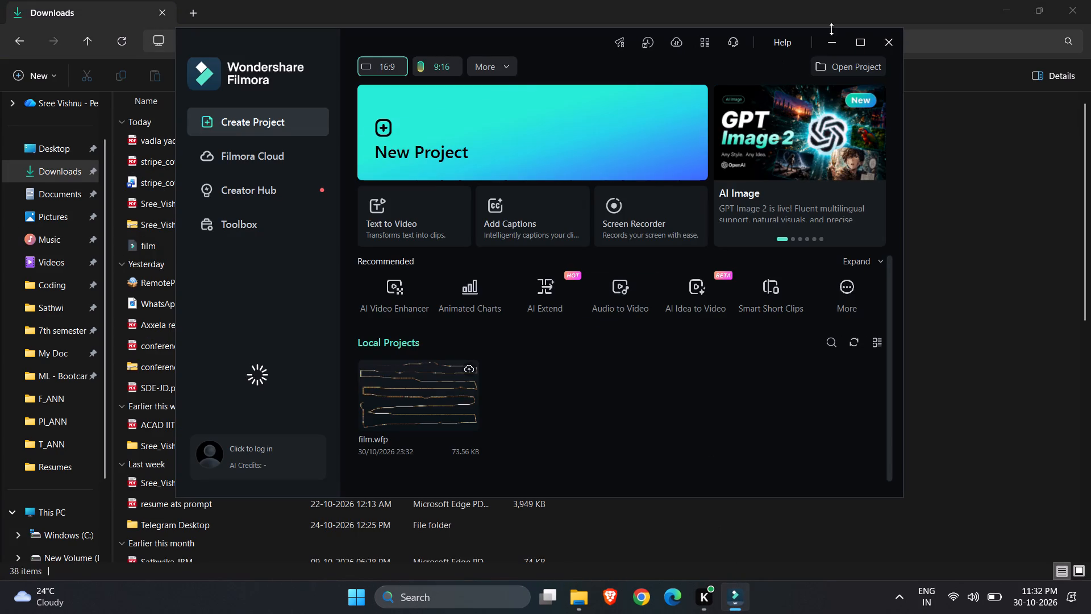
click(886, 42)
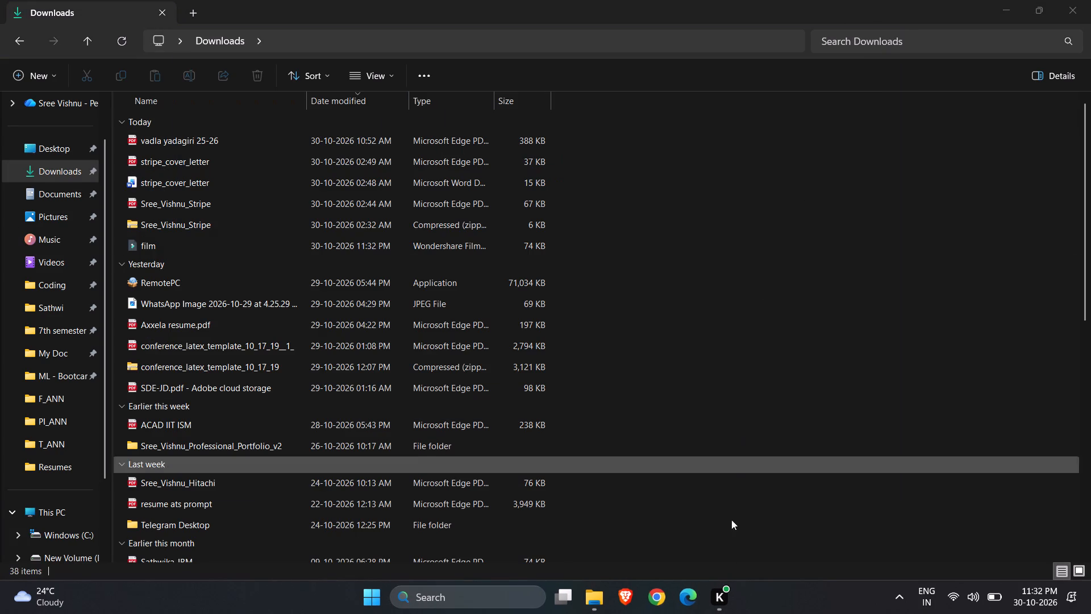